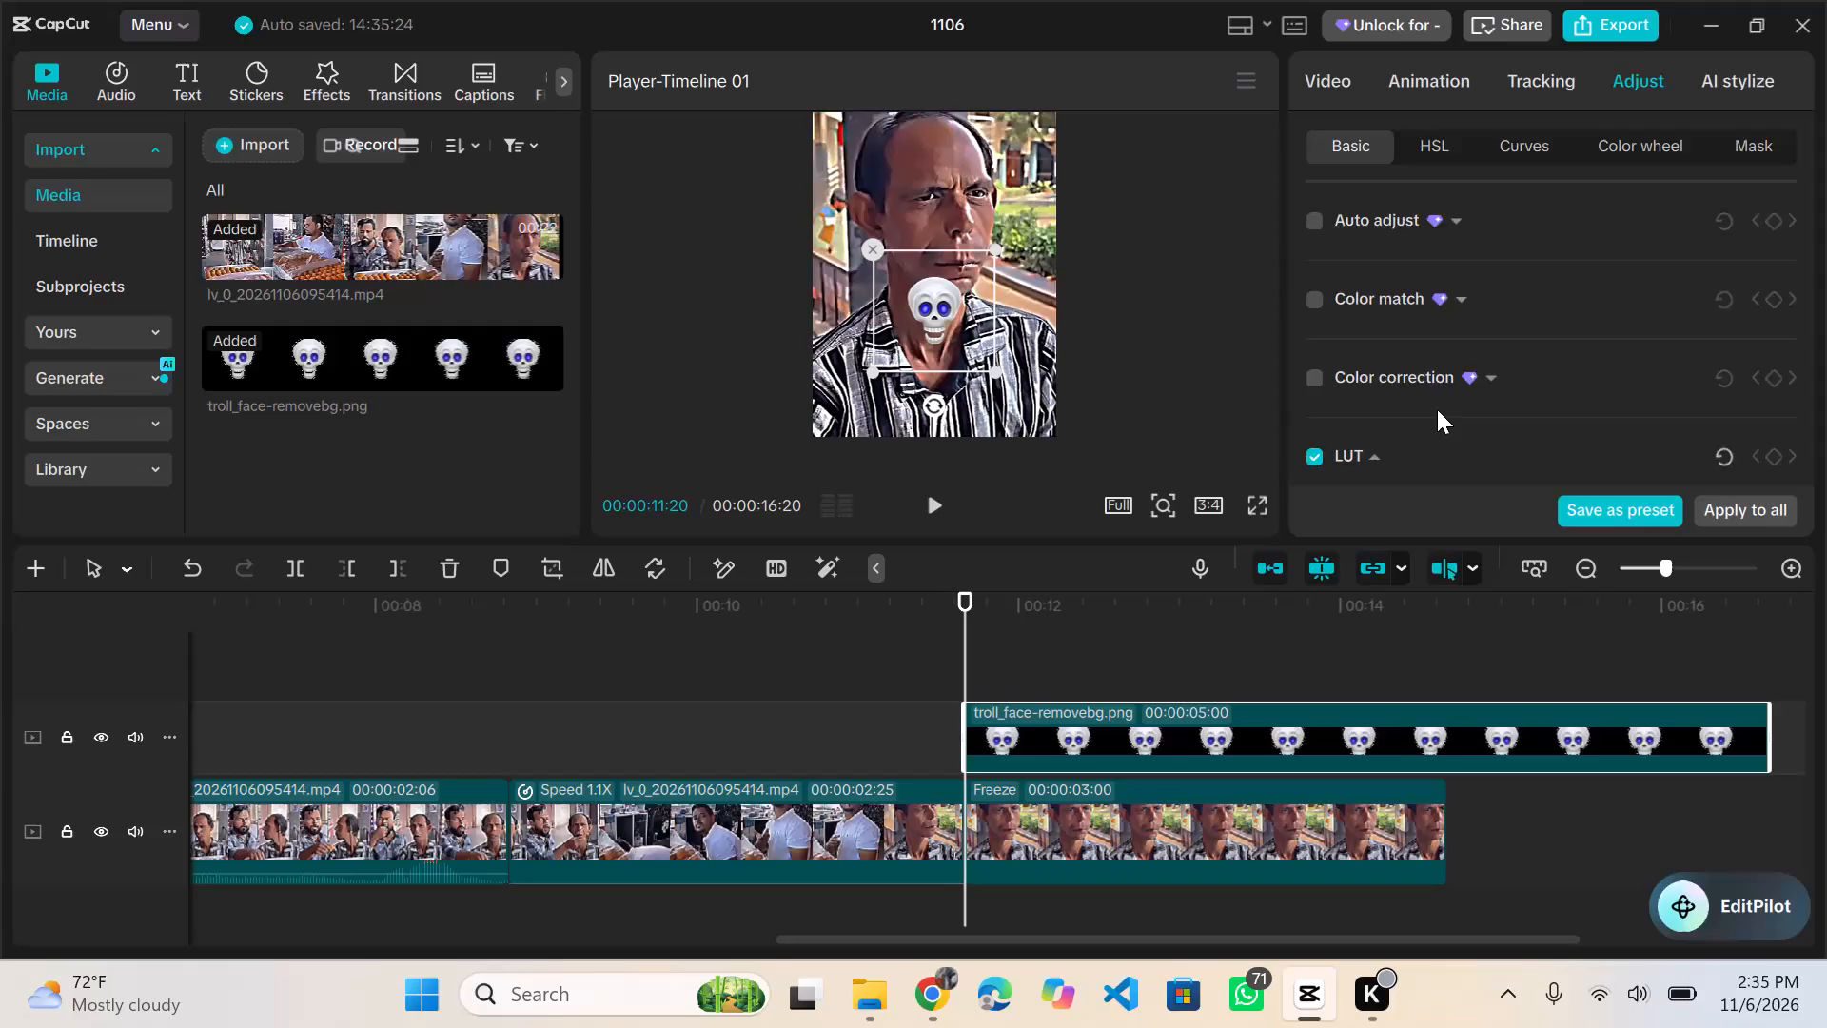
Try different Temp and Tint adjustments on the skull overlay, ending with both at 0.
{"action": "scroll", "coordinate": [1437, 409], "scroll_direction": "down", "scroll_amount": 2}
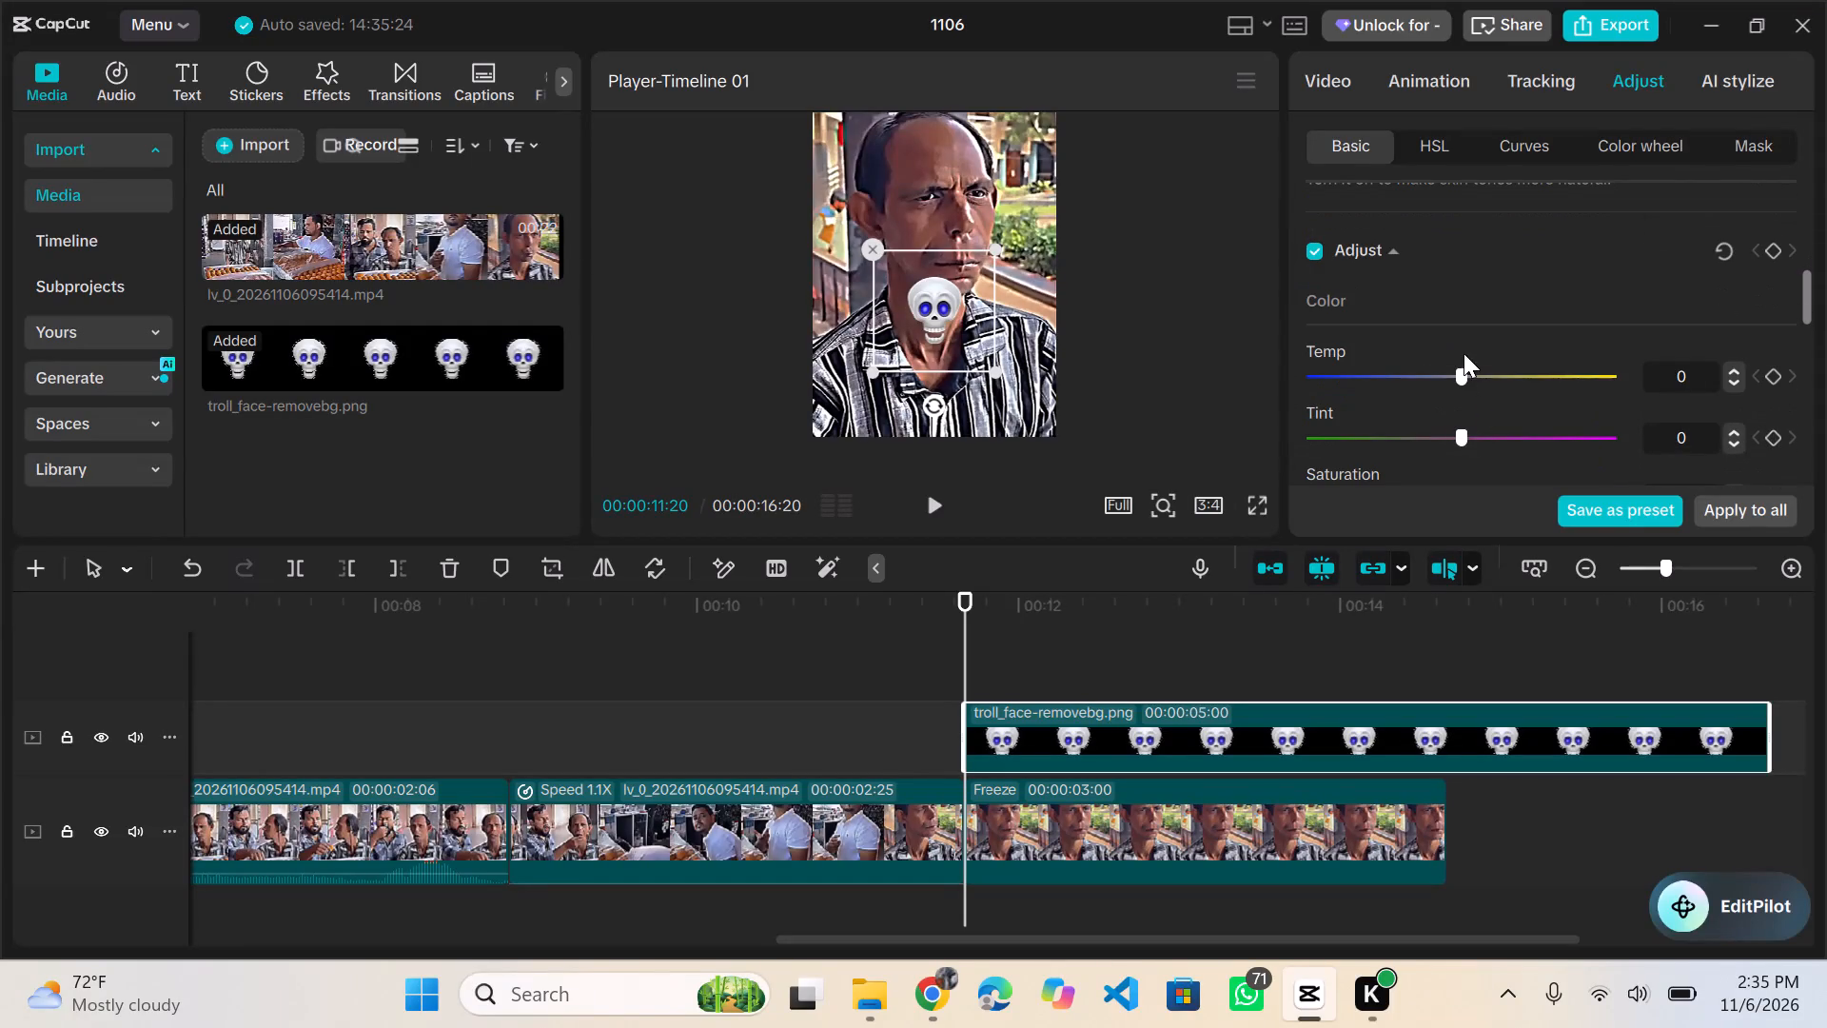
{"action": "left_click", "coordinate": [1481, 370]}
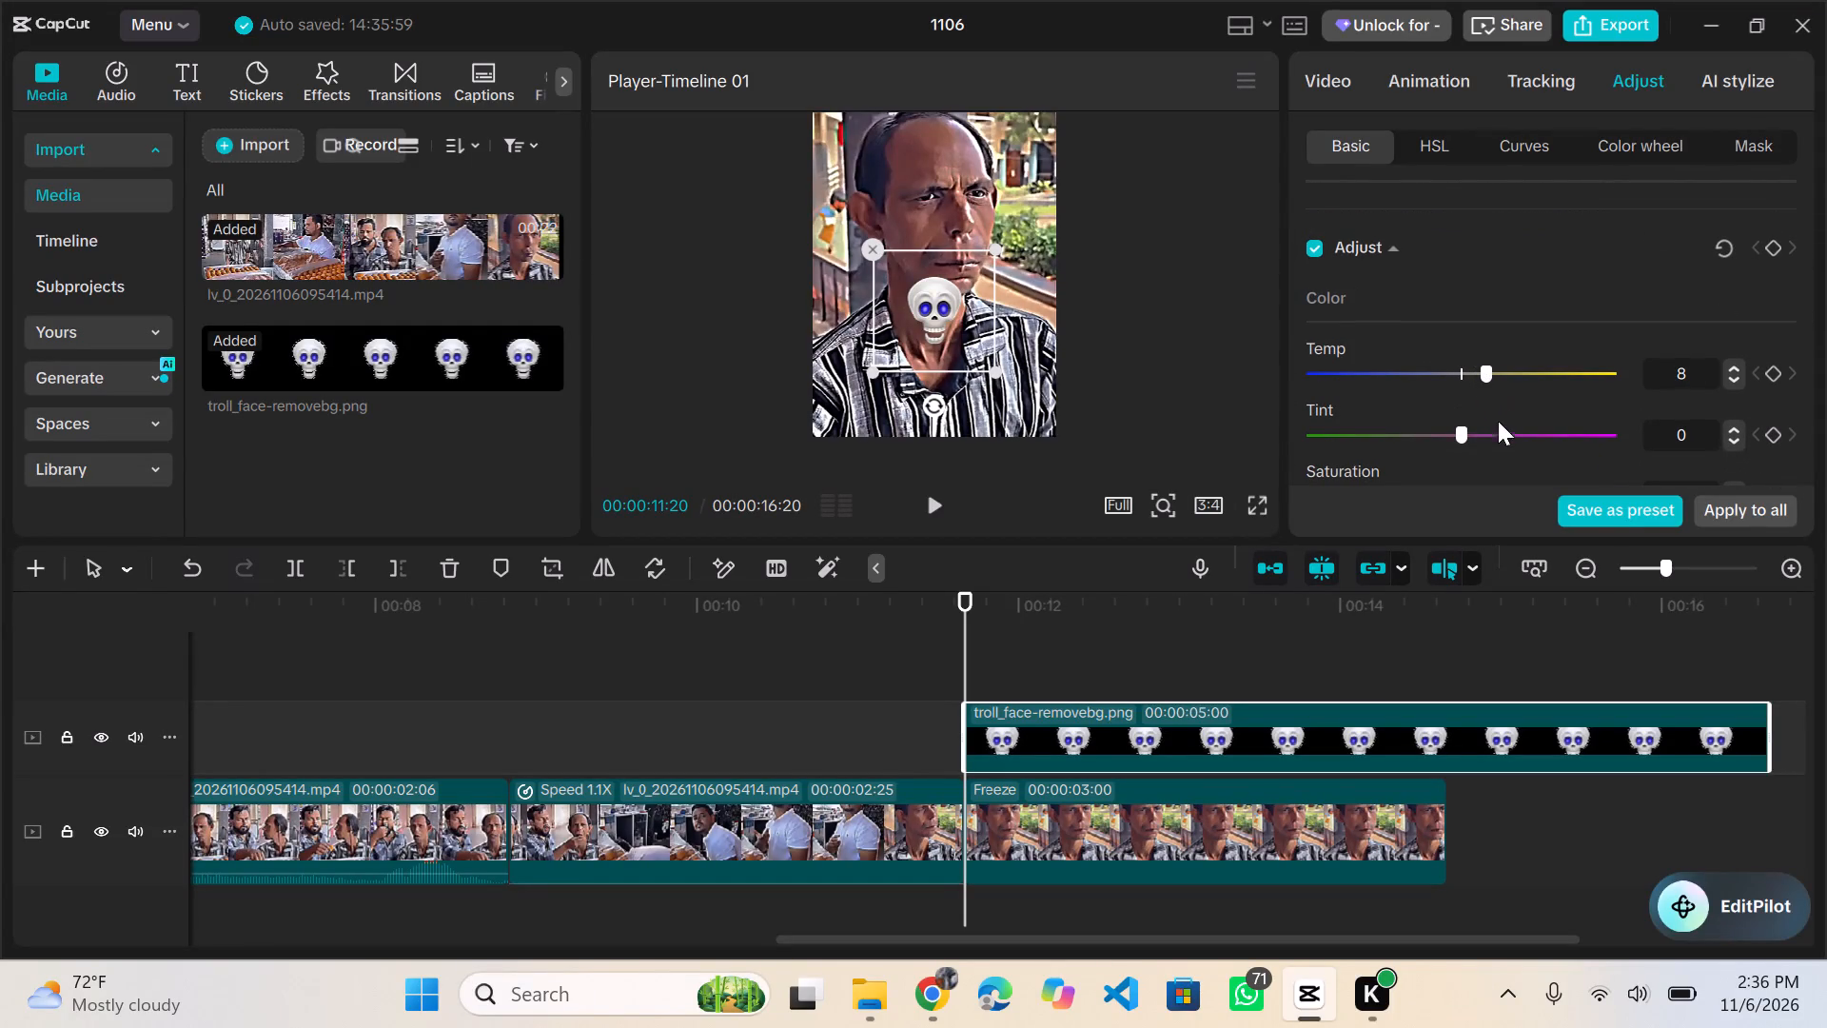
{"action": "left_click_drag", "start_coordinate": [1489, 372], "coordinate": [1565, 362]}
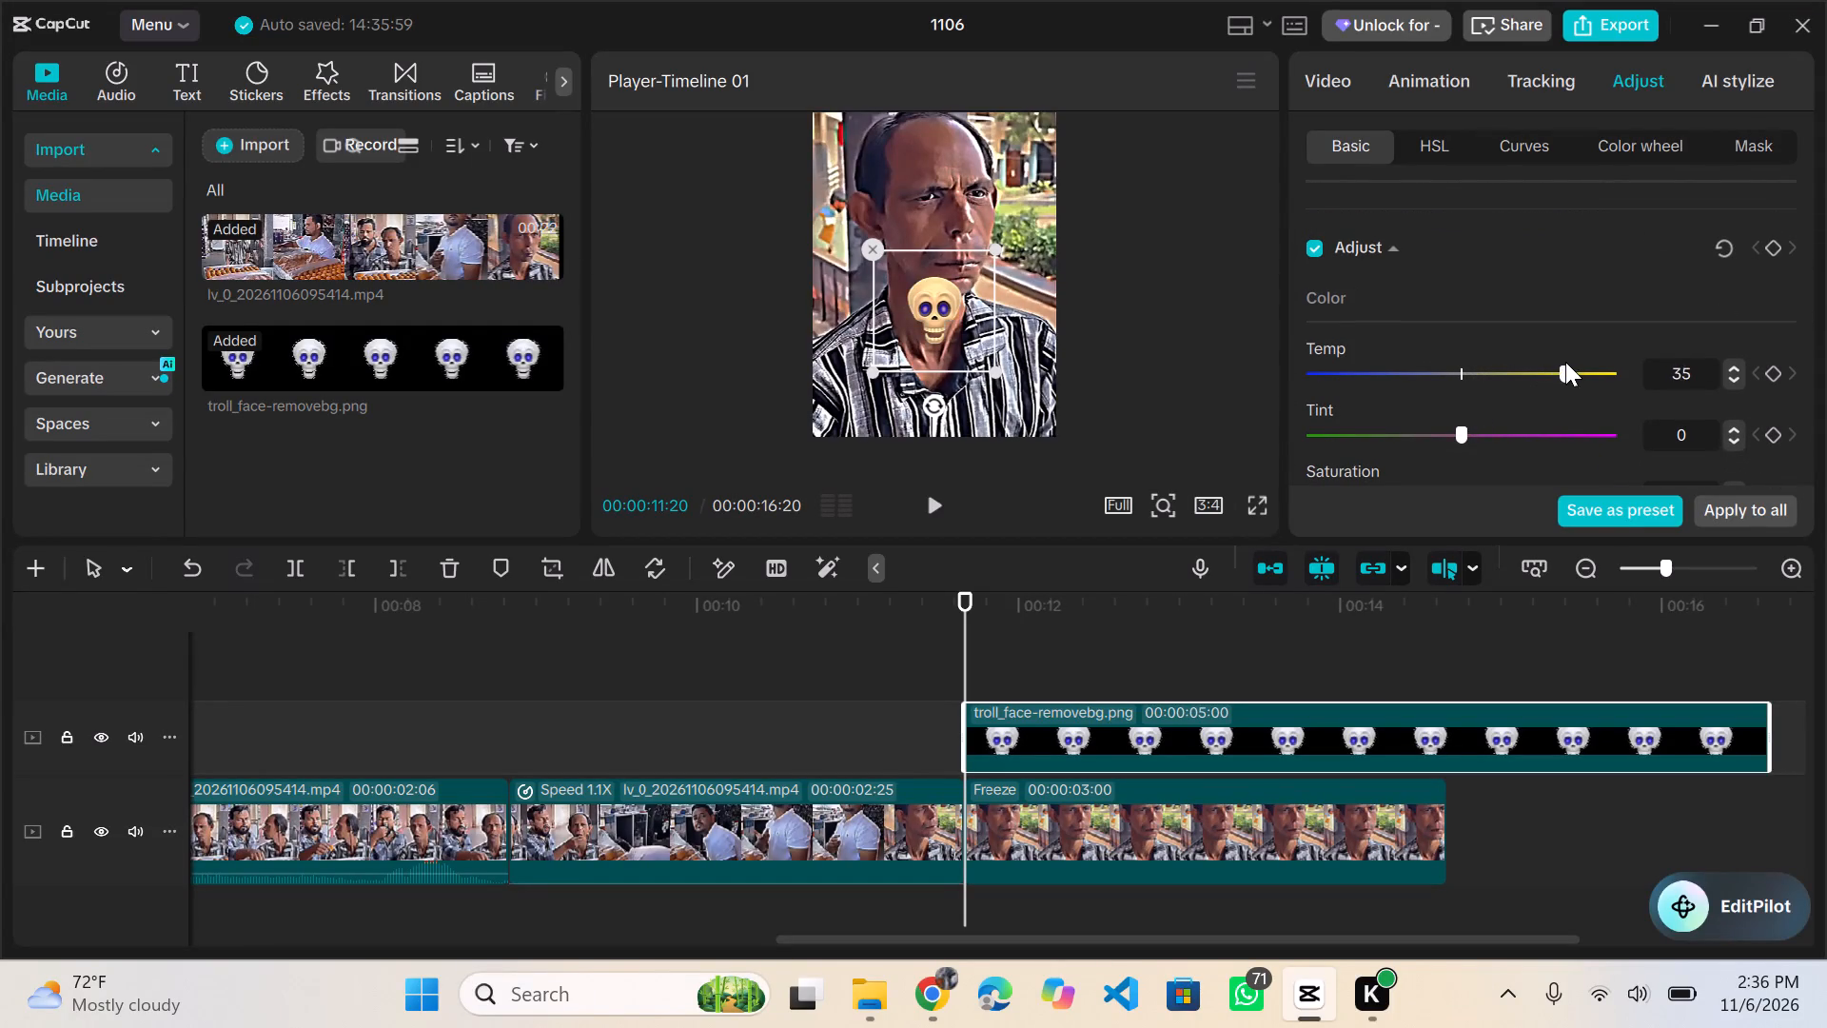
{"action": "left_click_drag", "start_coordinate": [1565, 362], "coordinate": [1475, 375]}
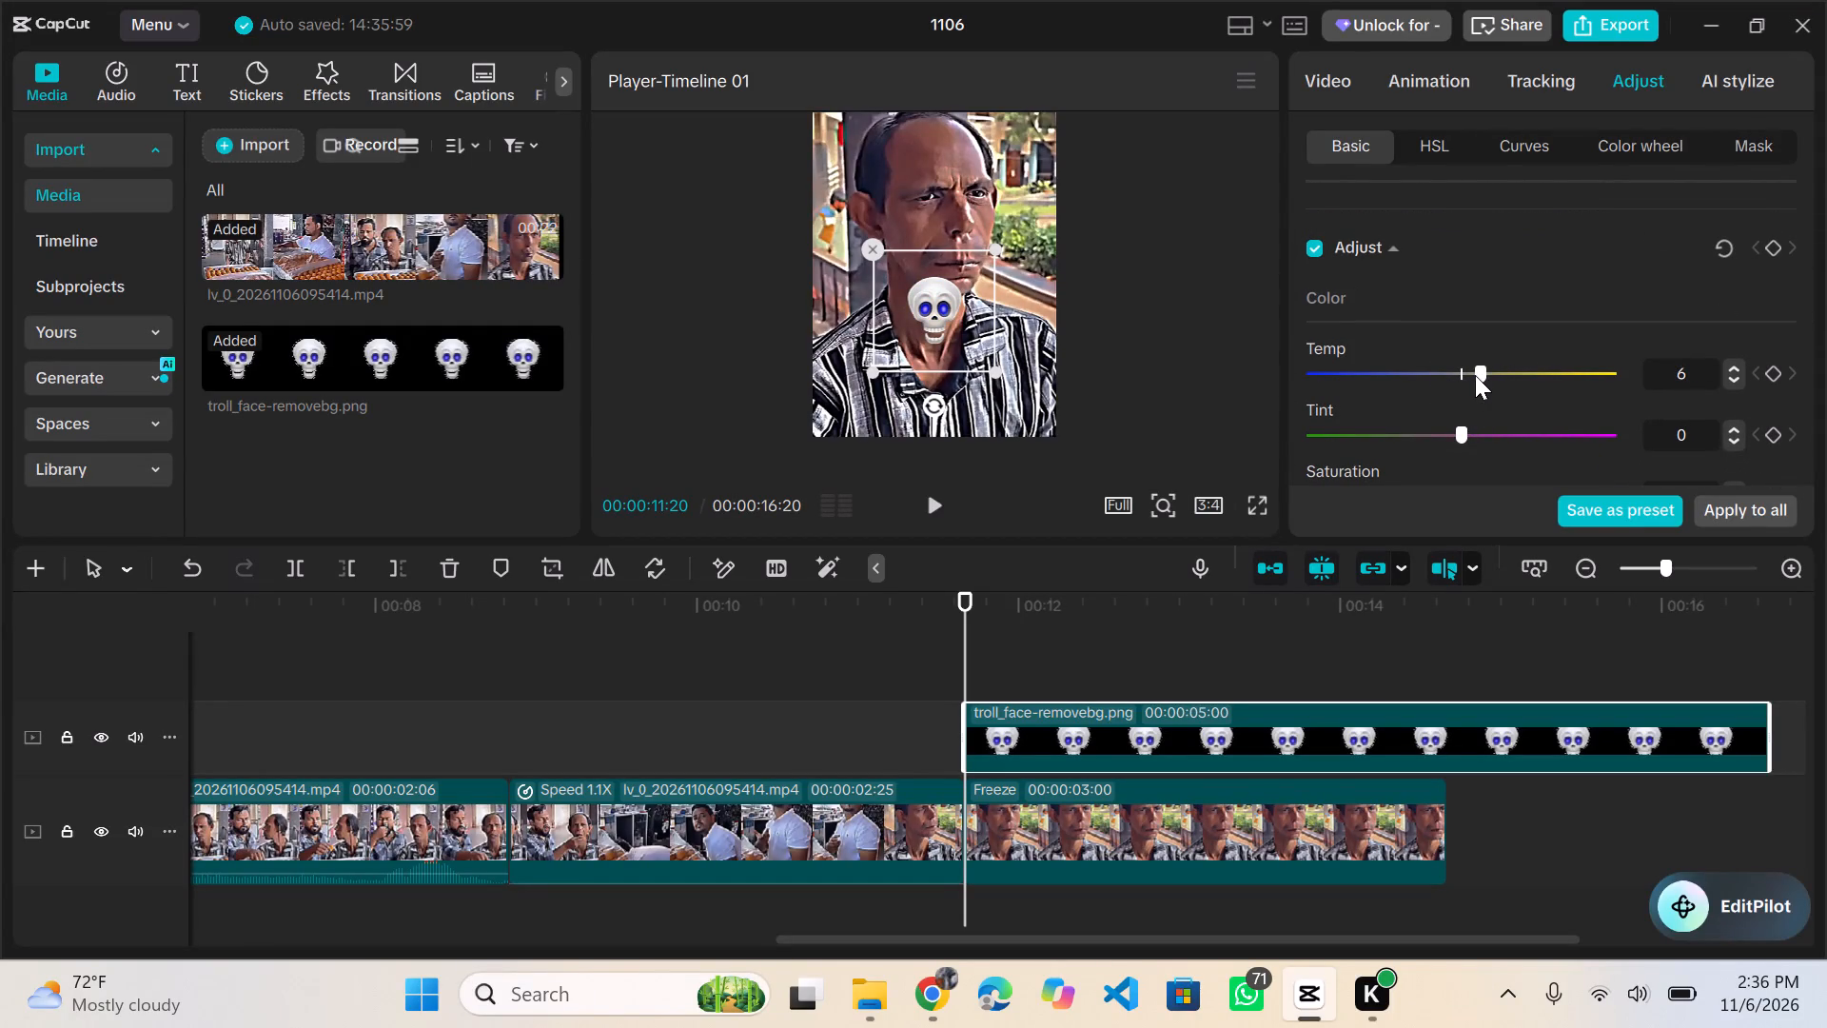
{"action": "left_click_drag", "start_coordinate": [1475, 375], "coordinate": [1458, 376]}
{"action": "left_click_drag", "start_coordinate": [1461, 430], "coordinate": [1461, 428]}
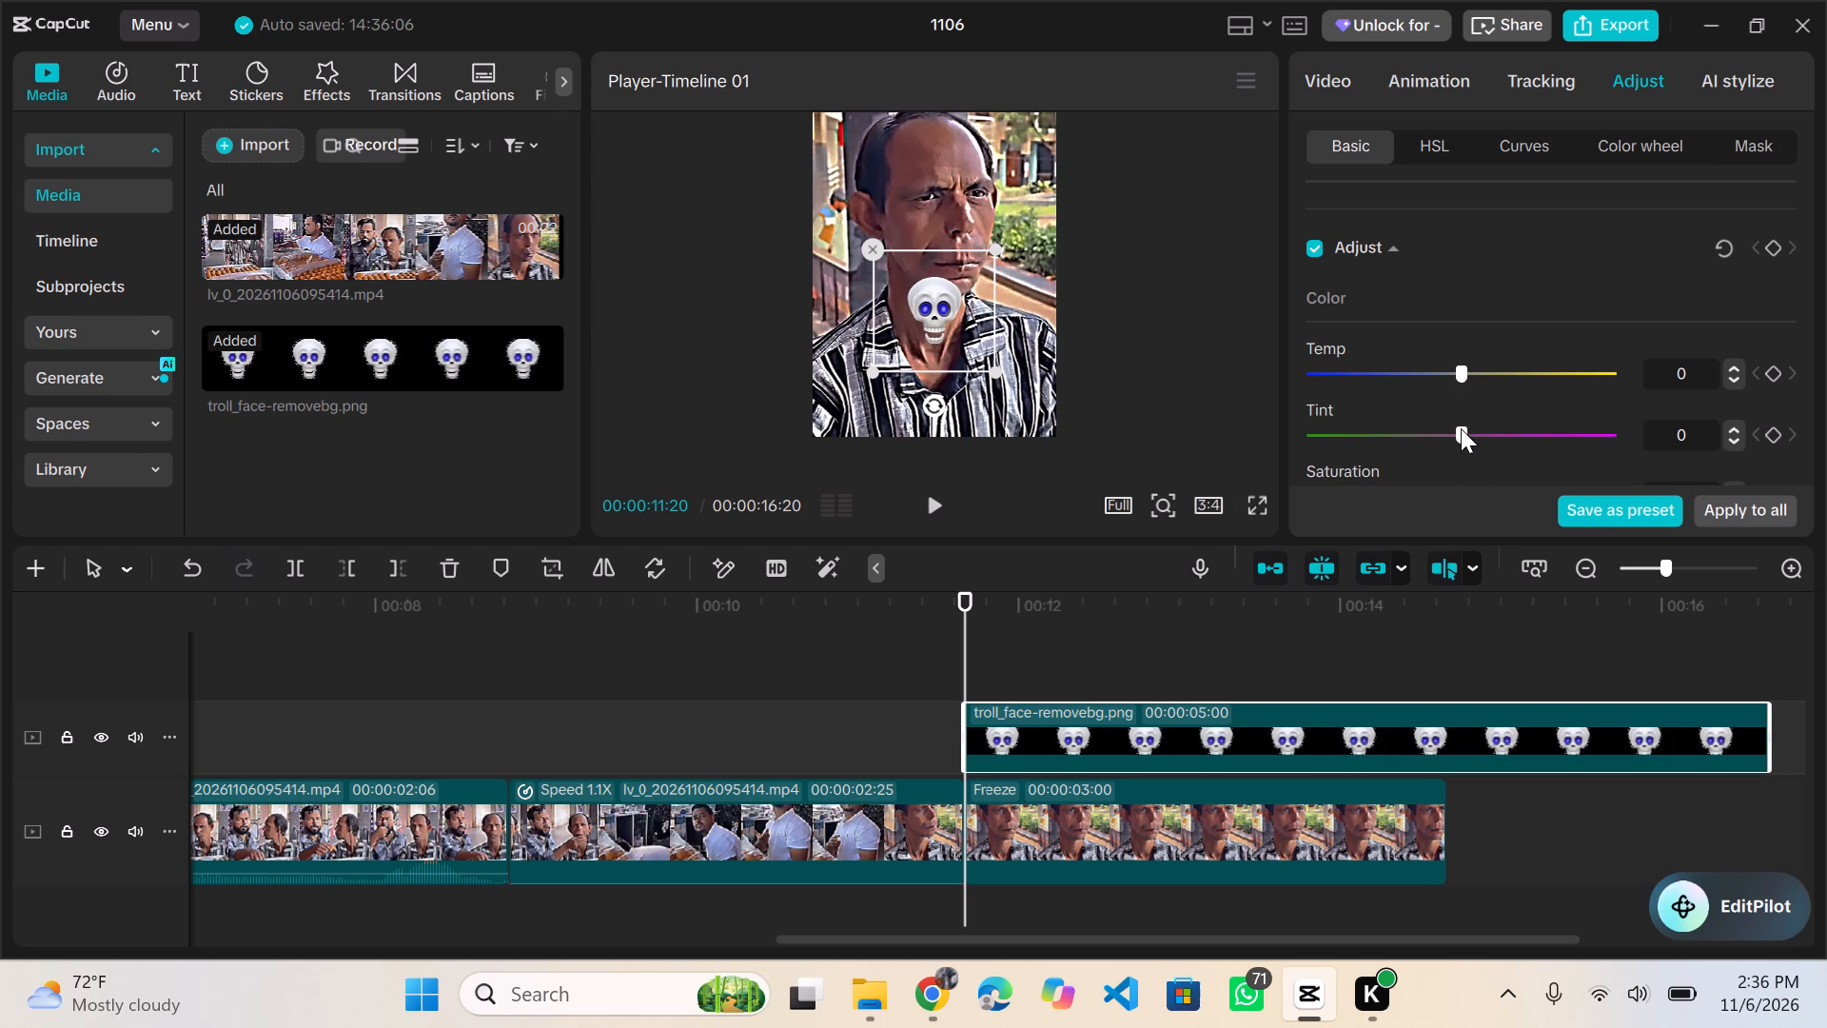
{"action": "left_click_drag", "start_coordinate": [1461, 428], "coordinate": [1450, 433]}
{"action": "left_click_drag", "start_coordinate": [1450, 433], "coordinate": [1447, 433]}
Set the skull overlay's Saturation to 11 and Exposure to 11.
{"action": "scroll", "coordinate": [1481, 448], "scroll_direction": "down", "scroll_amount": 1}
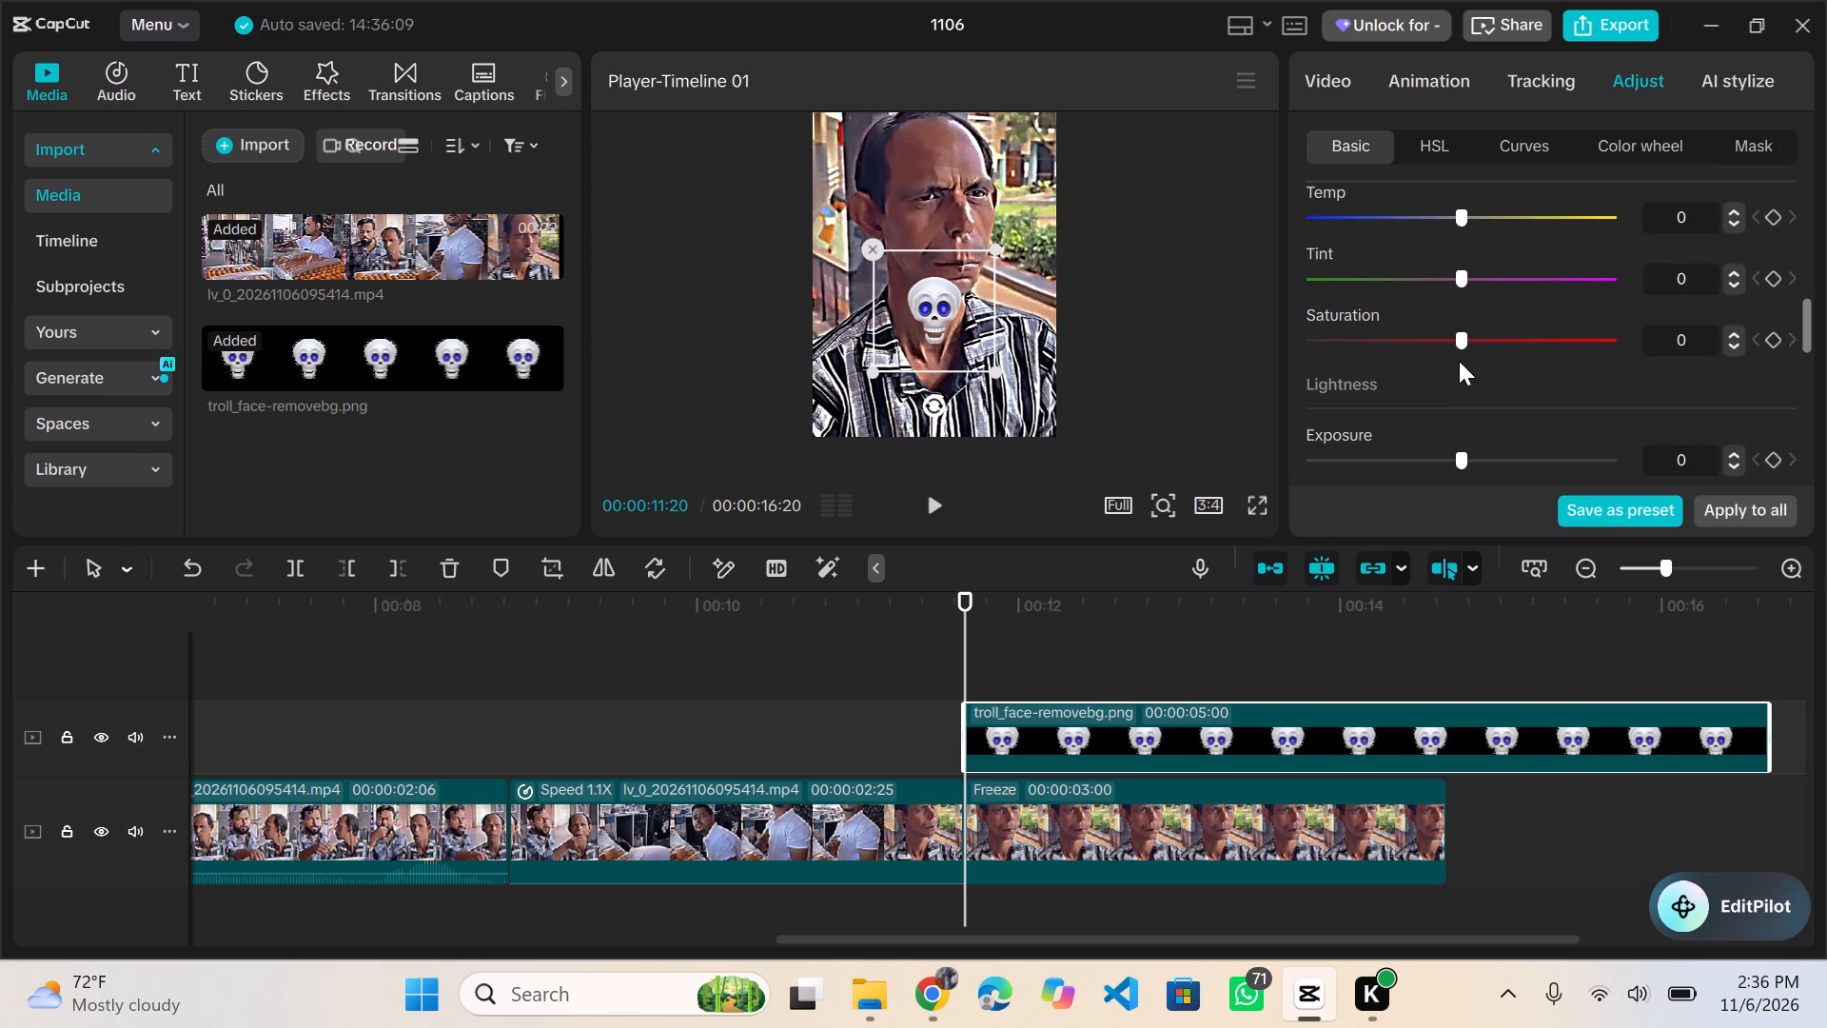
{"action": "left_click_drag", "start_coordinate": [1461, 330], "coordinate": [1552, 315]}
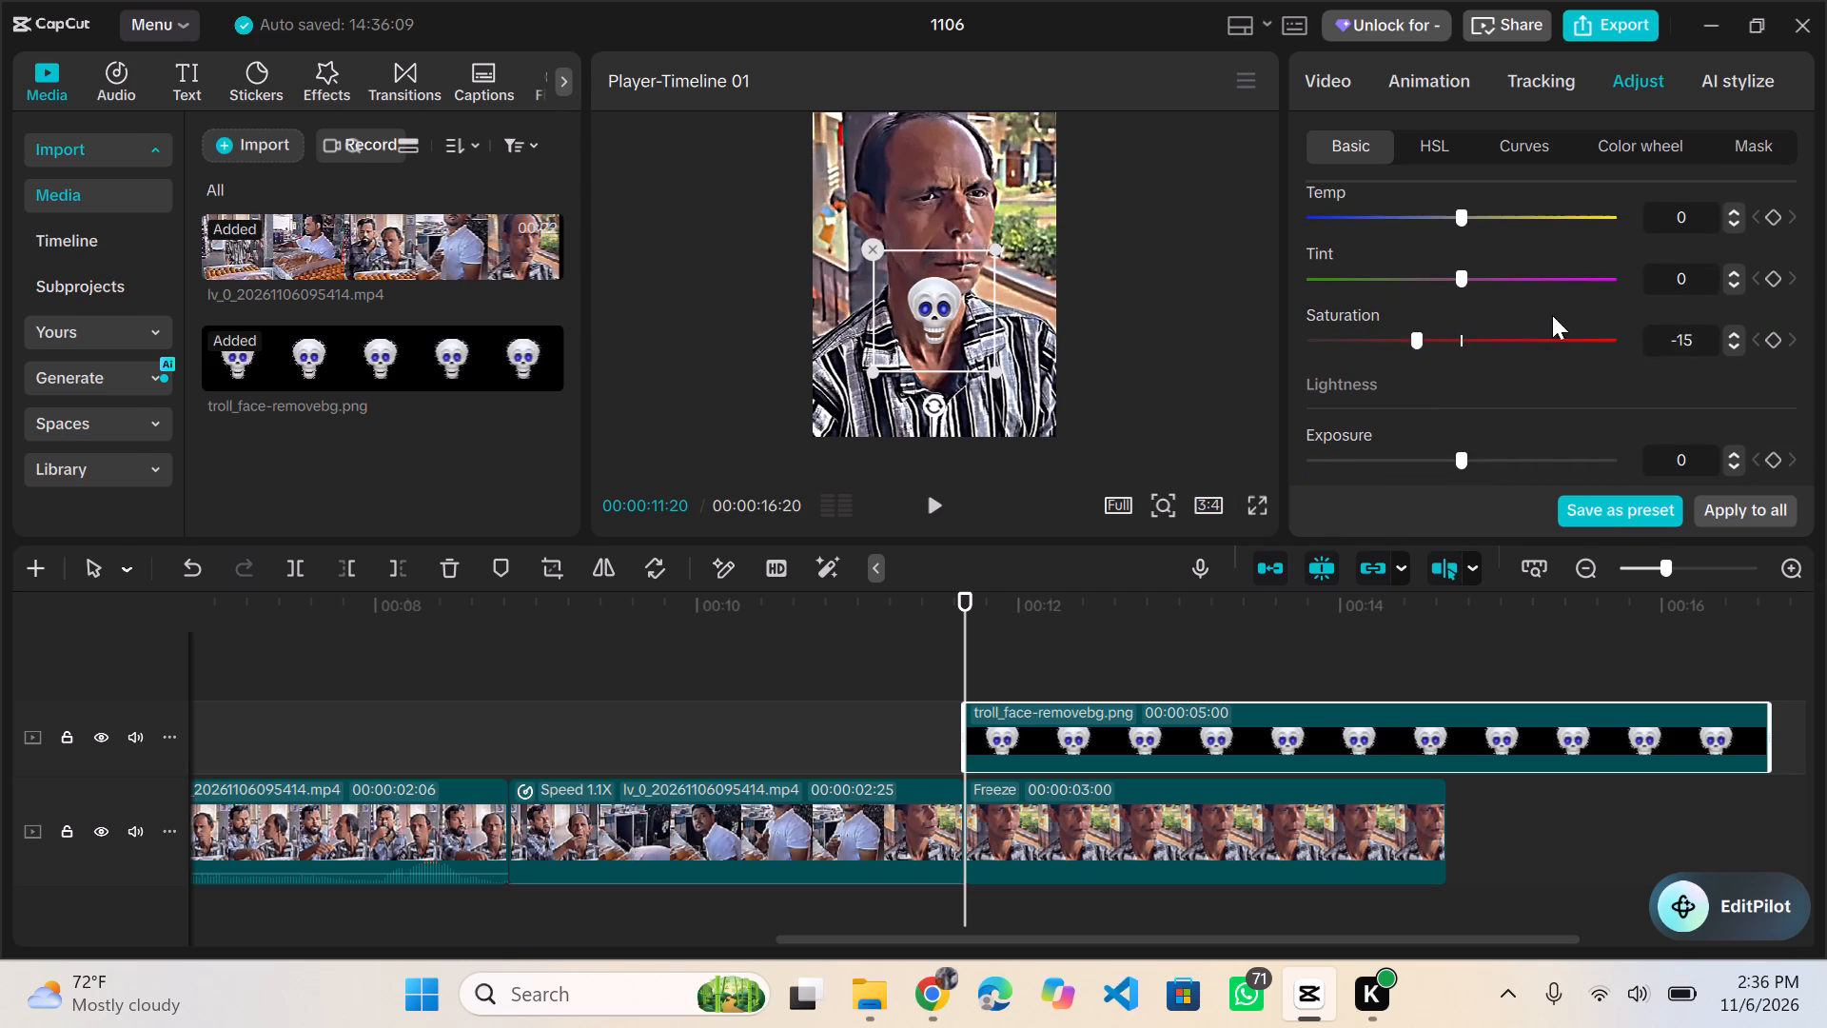
{"action": "left_click_drag", "start_coordinate": [1552, 315], "coordinate": [1489, 328]}
{"action": "scroll", "coordinate": [1437, 397], "scroll_direction": "down", "scroll_amount": 1}
{"action": "left_click_drag", "start_coordinate": [1467, 400], "coordinate": [1533, 413]}
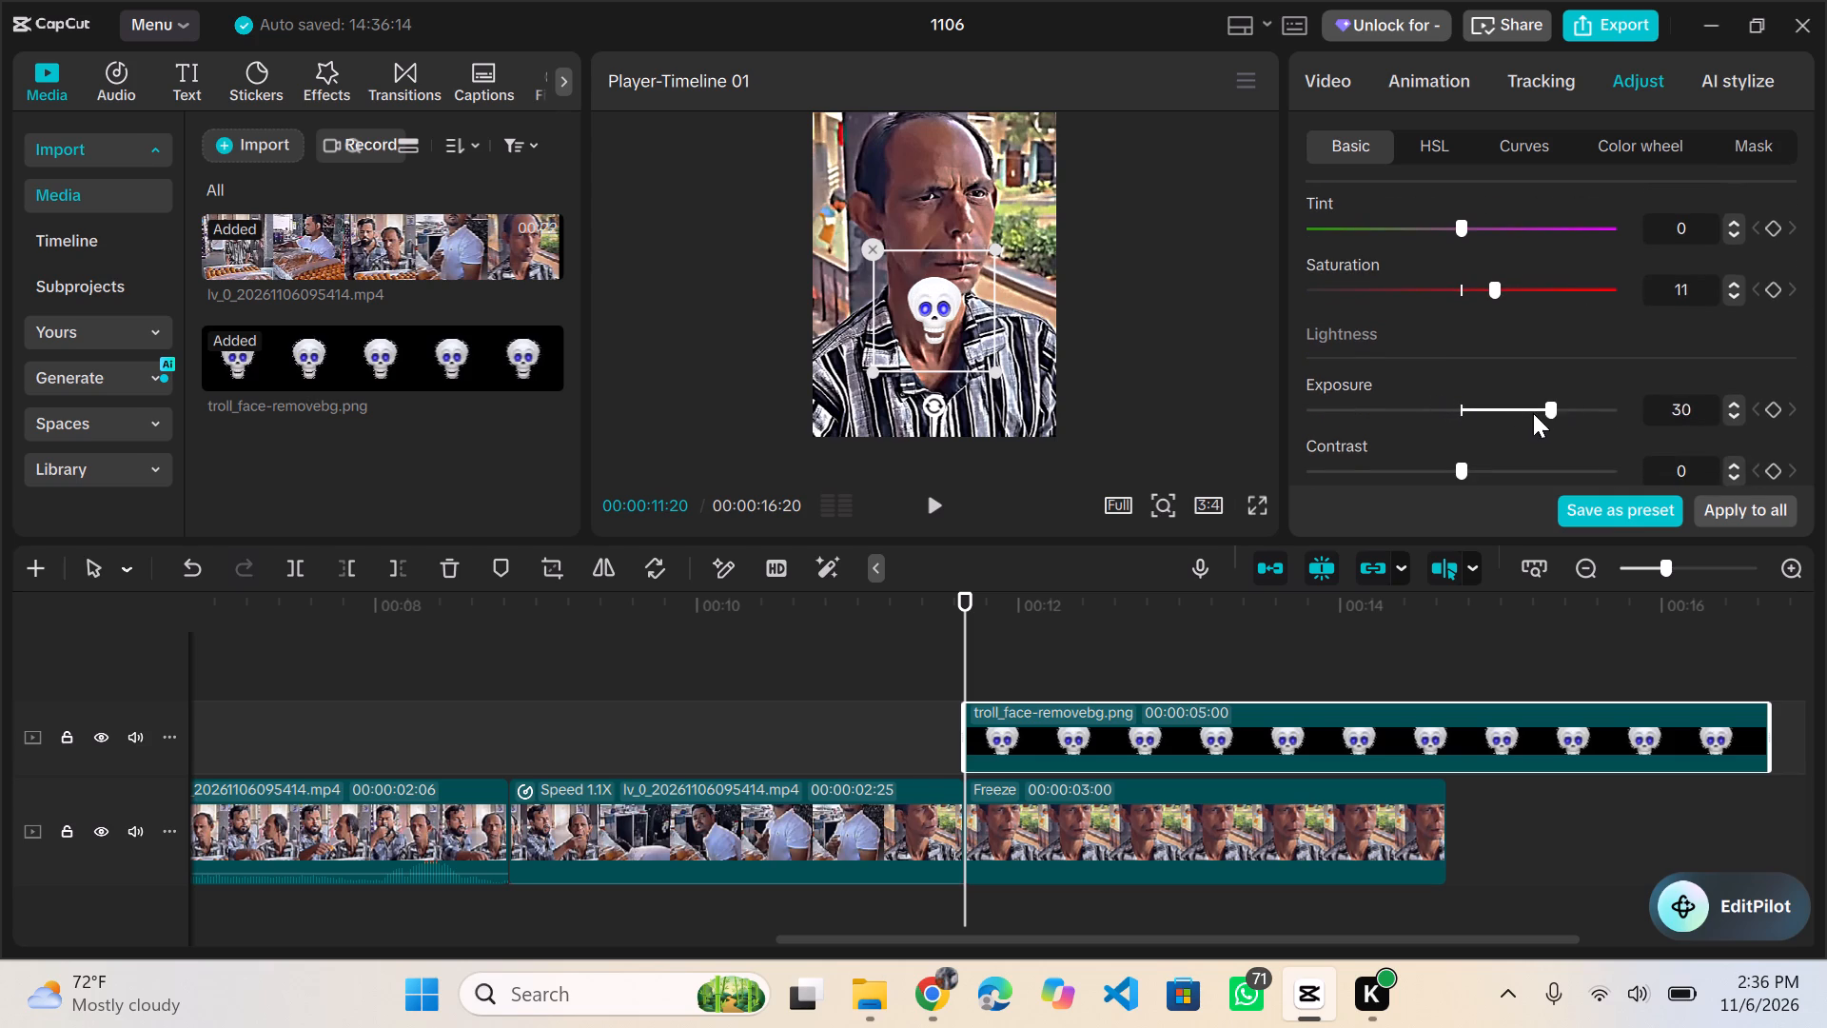
{"action": "left_click_drag", "start_coordinate": [1533, 413], "coordinate": [1488, 426]}
Set the skull overlay's Contrast to 30 and Whites to 9.
{"action": "scroll", "coordinate": [1482, 415], "scroll_direction": "down", "scroll_amount": 1}
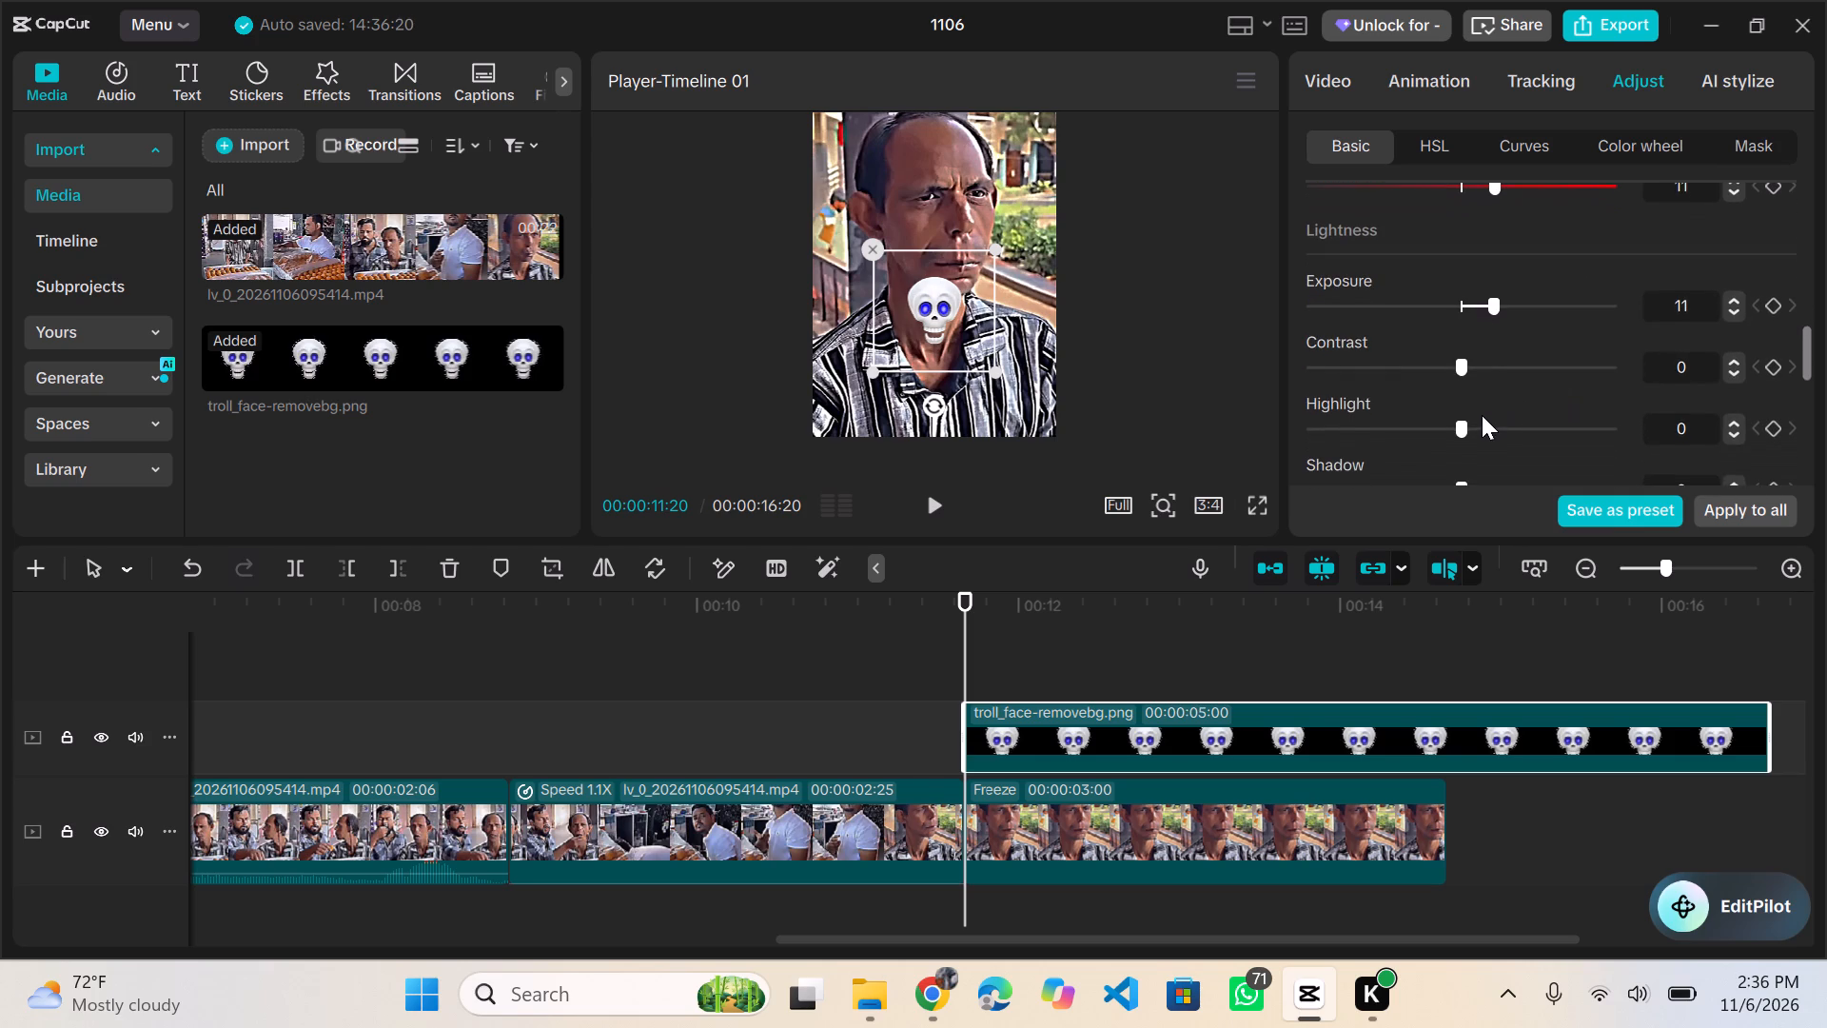
{"action": "left_click_drag", "start_coordinate": [1459, 360], "coordinate": [1546, 344]}
{"action": "scroll", "coordinate": [1520, 414], "scroll_direction": "down", "scroll_amount": 1}
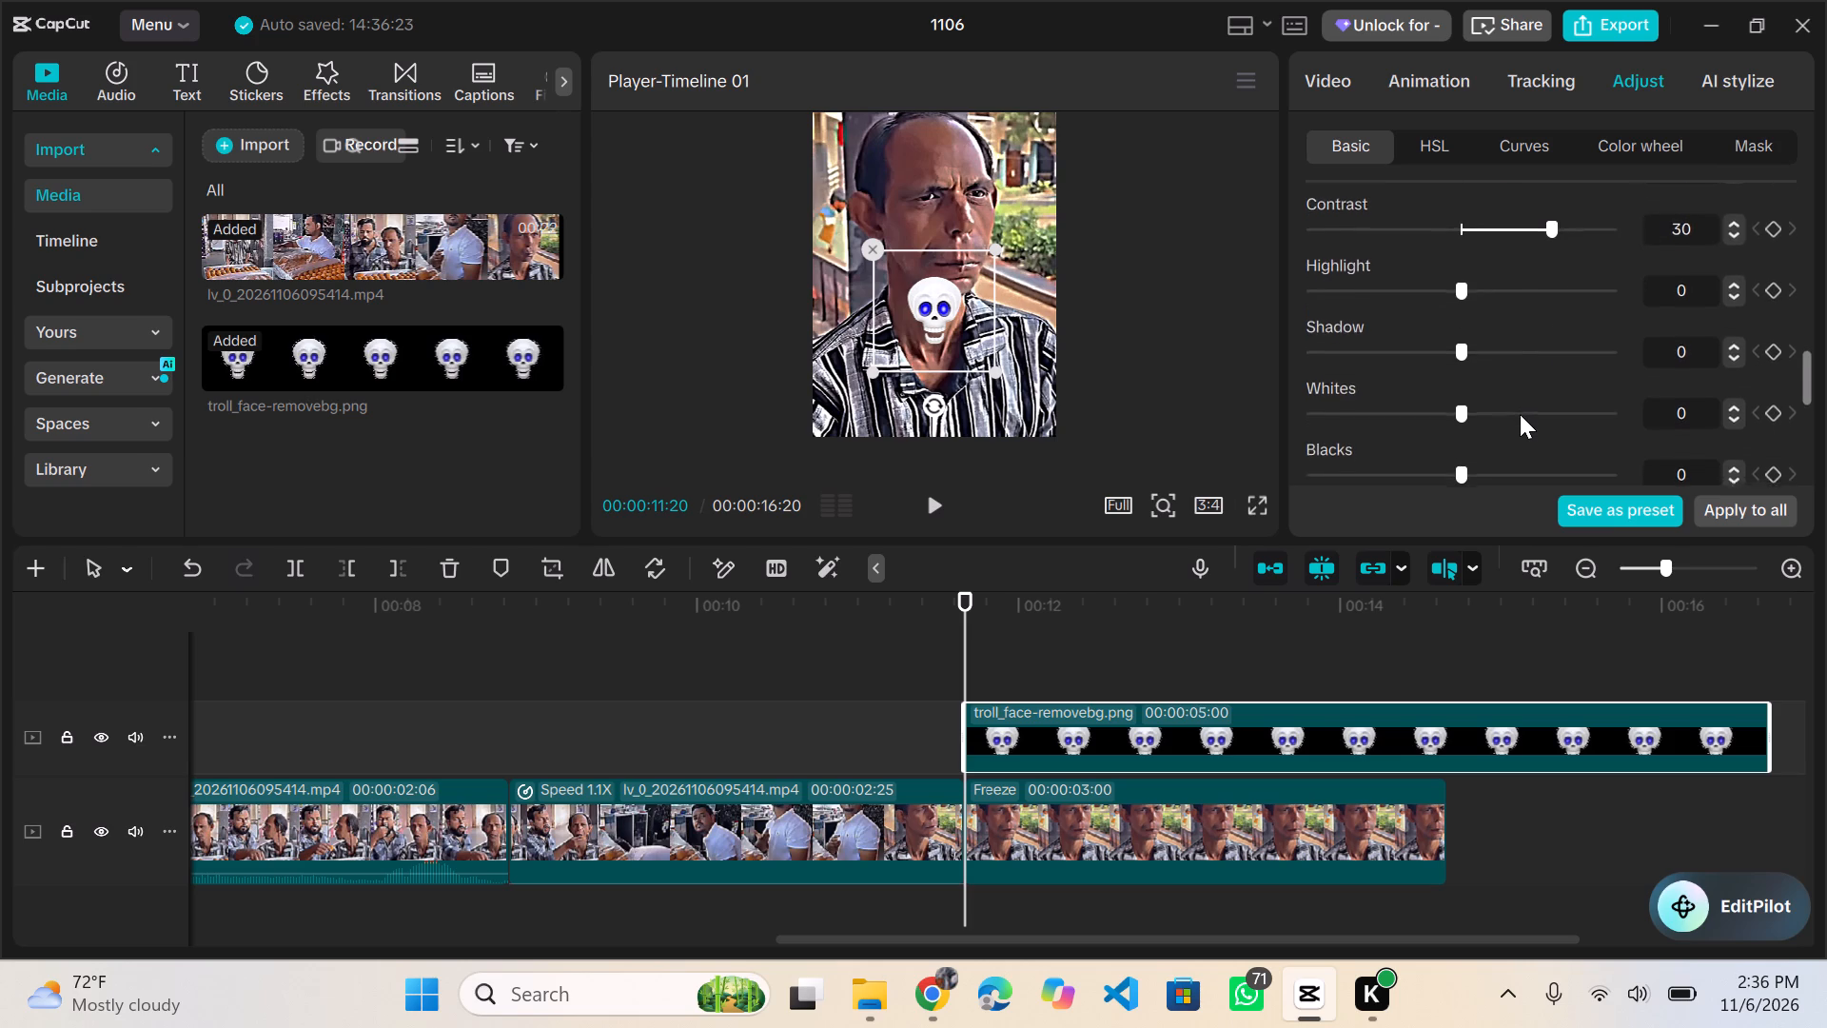
{"action": "scroll", "coordinate": [1520, 414], "scroll_direction": "down", "scroll_amount": 2}
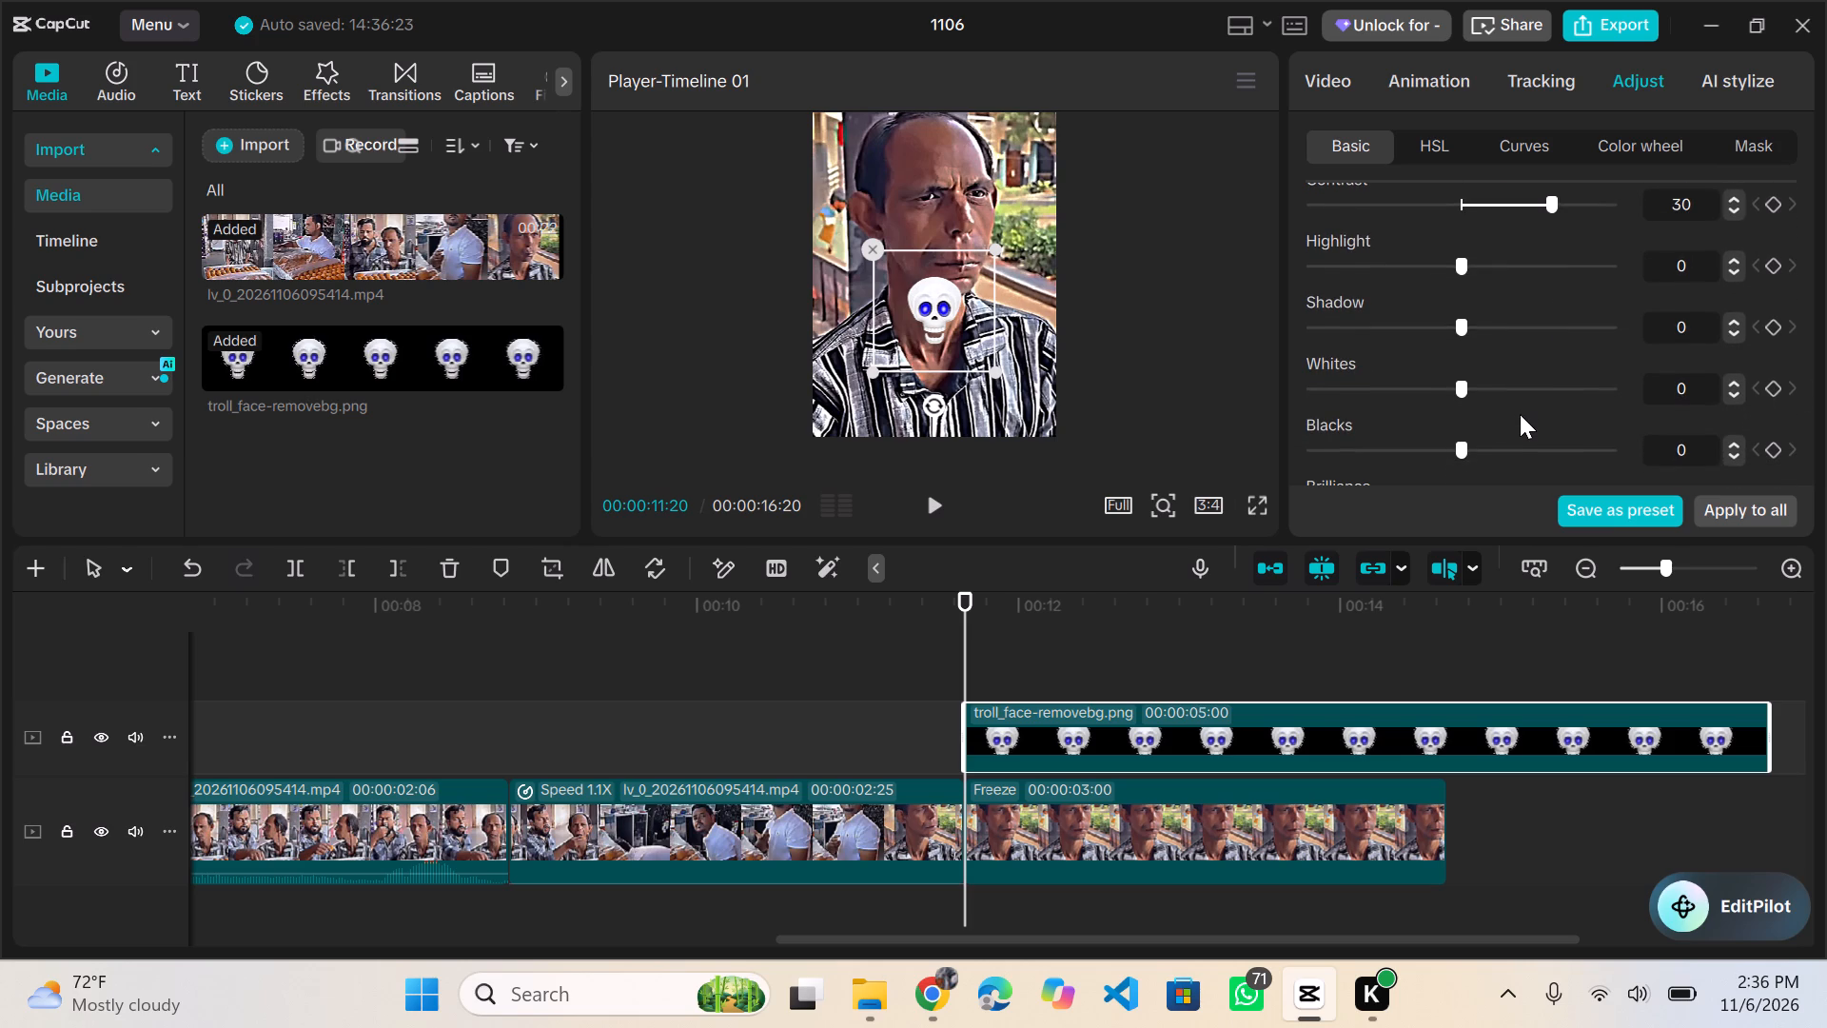
{"action": "left_click_drag", "start_coordinate": [1460, 380], "coordinate": [1501, 372]}
{"action": "left_click_drag", "start_coordinate": [1501, 372], "coordinate": [1483, 385]}
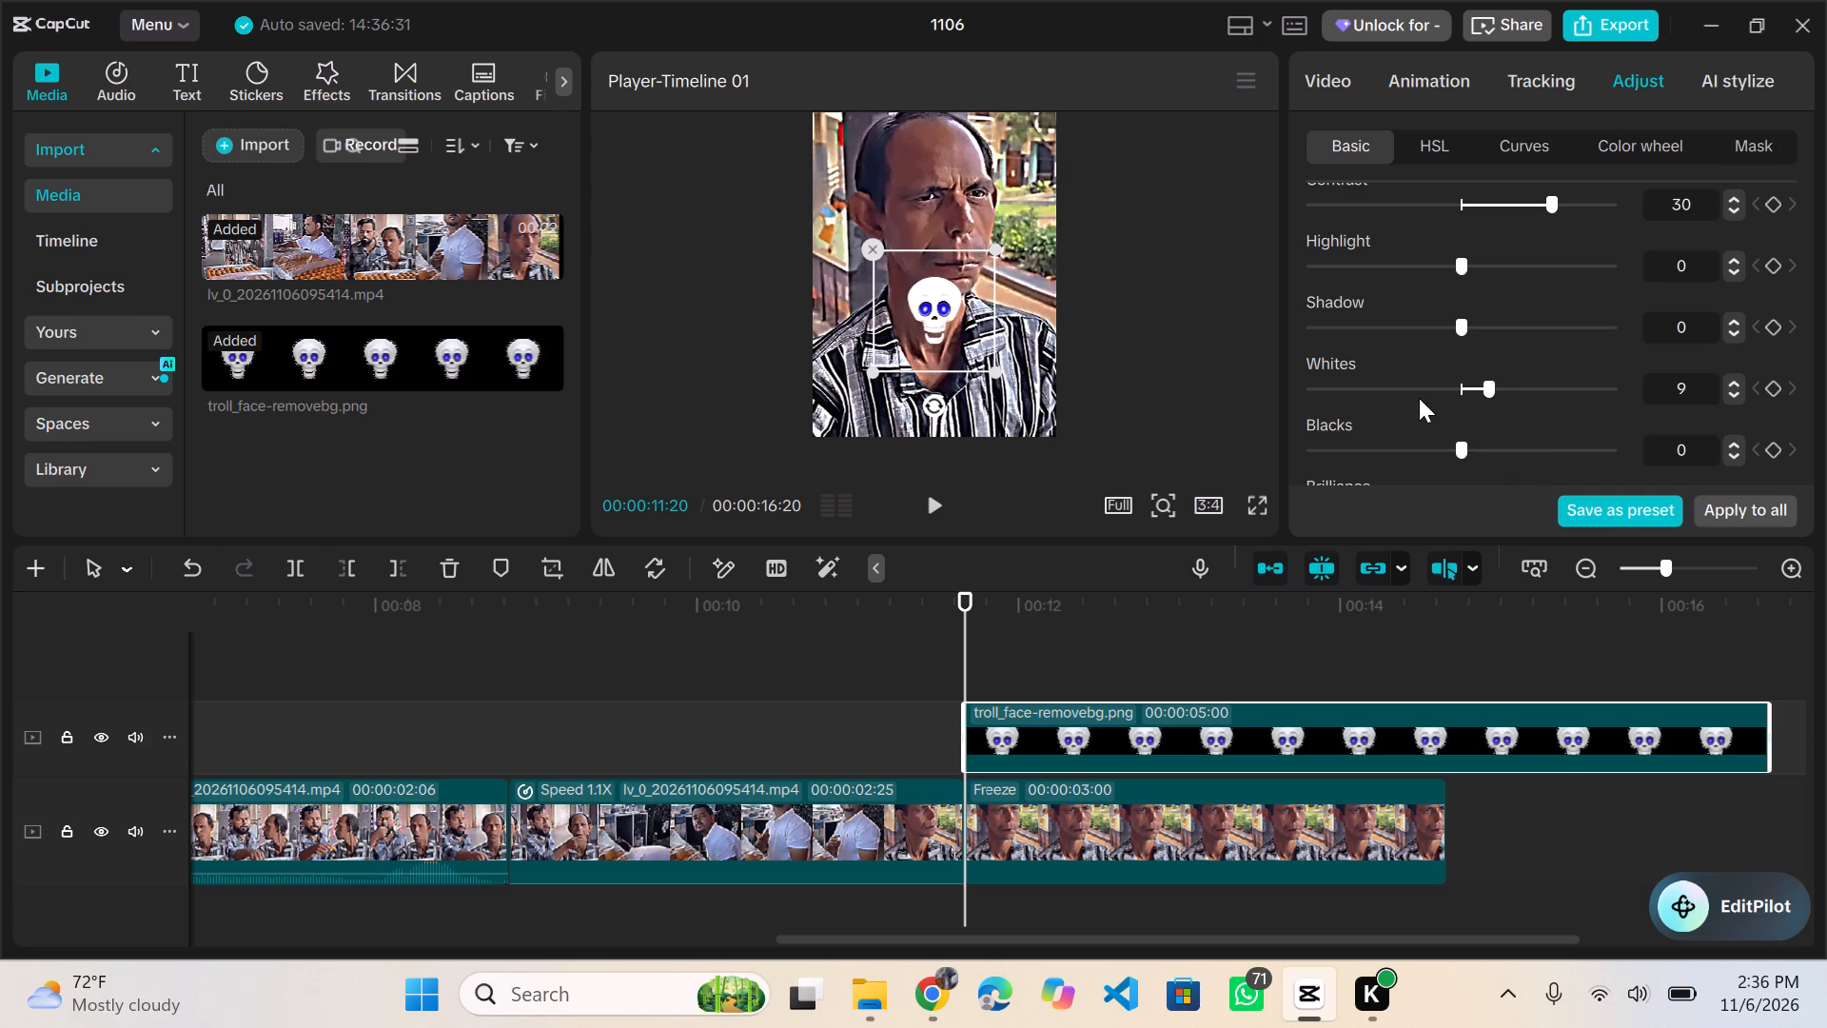
{"action": "scroll", "coordinate": [1520, 455], "scroll_direction": "down", "scroll_amount": 1}
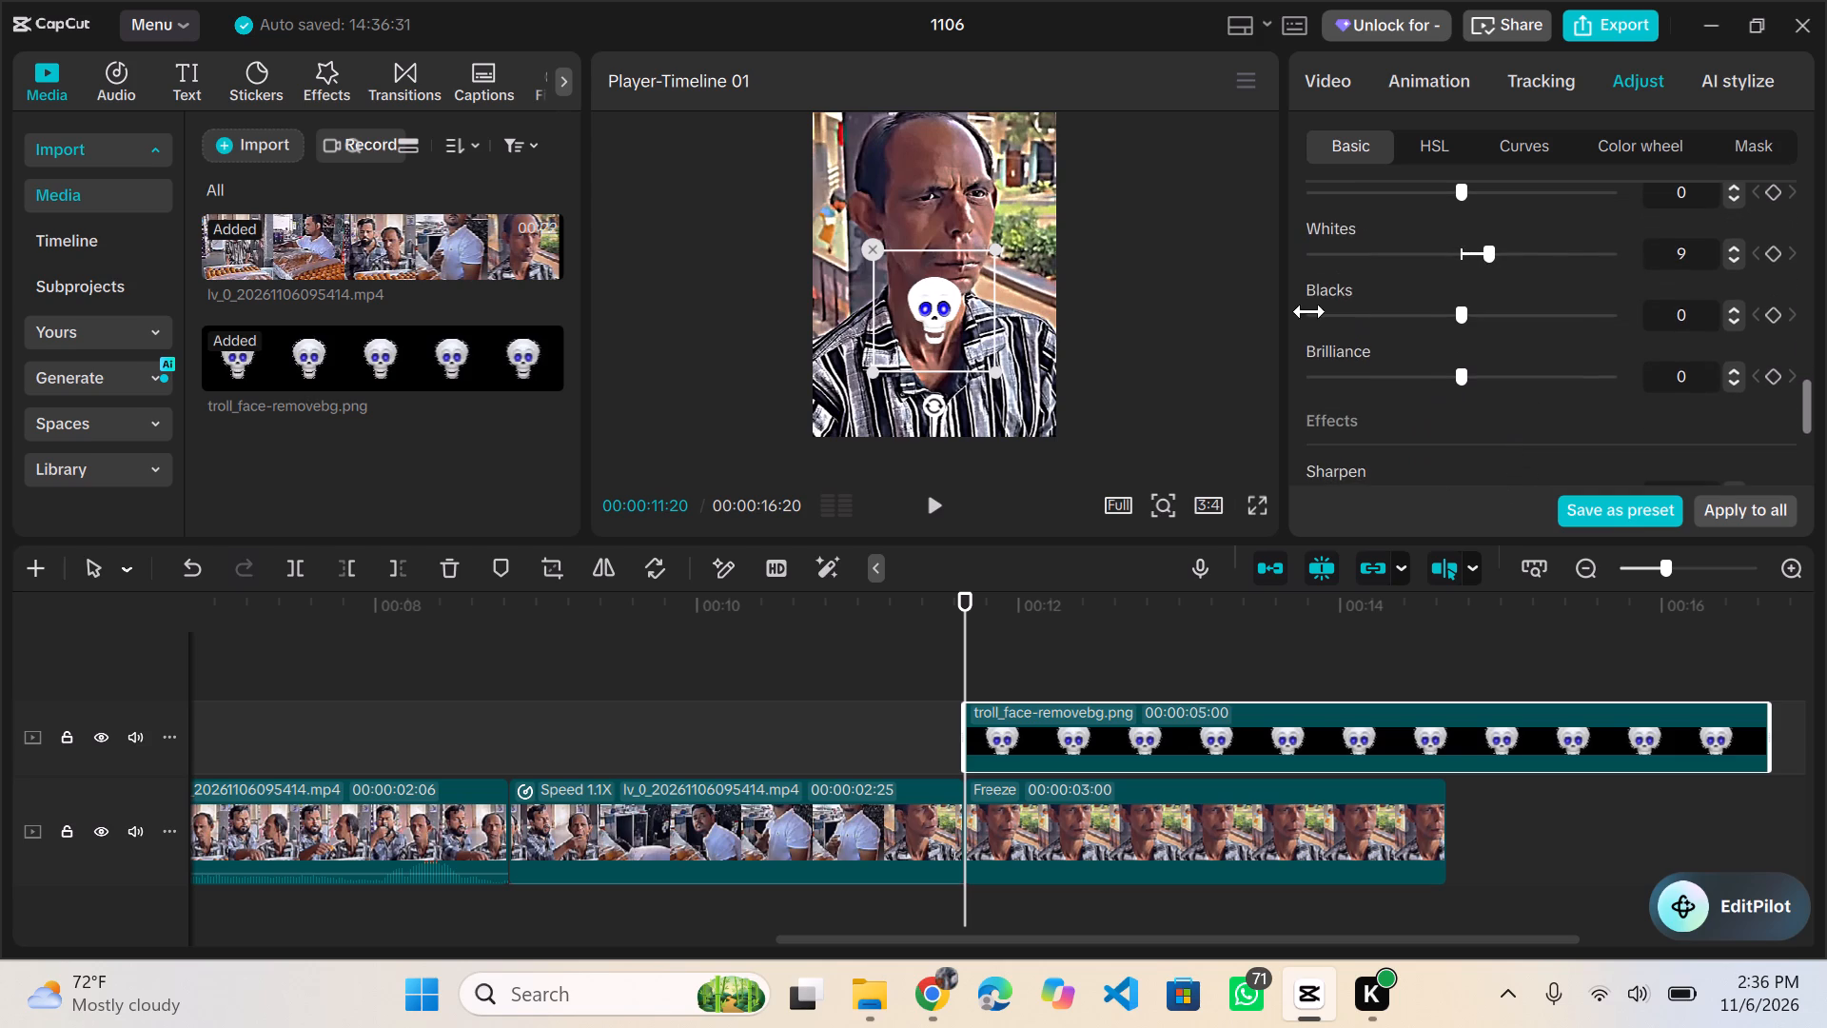
Fine-tune the skull overlay by enlarging it slightly and nudging it down the man's neck, checking the frame in full-screen preview.
{"action": "left_click", "coordinate": [1254, 499]}
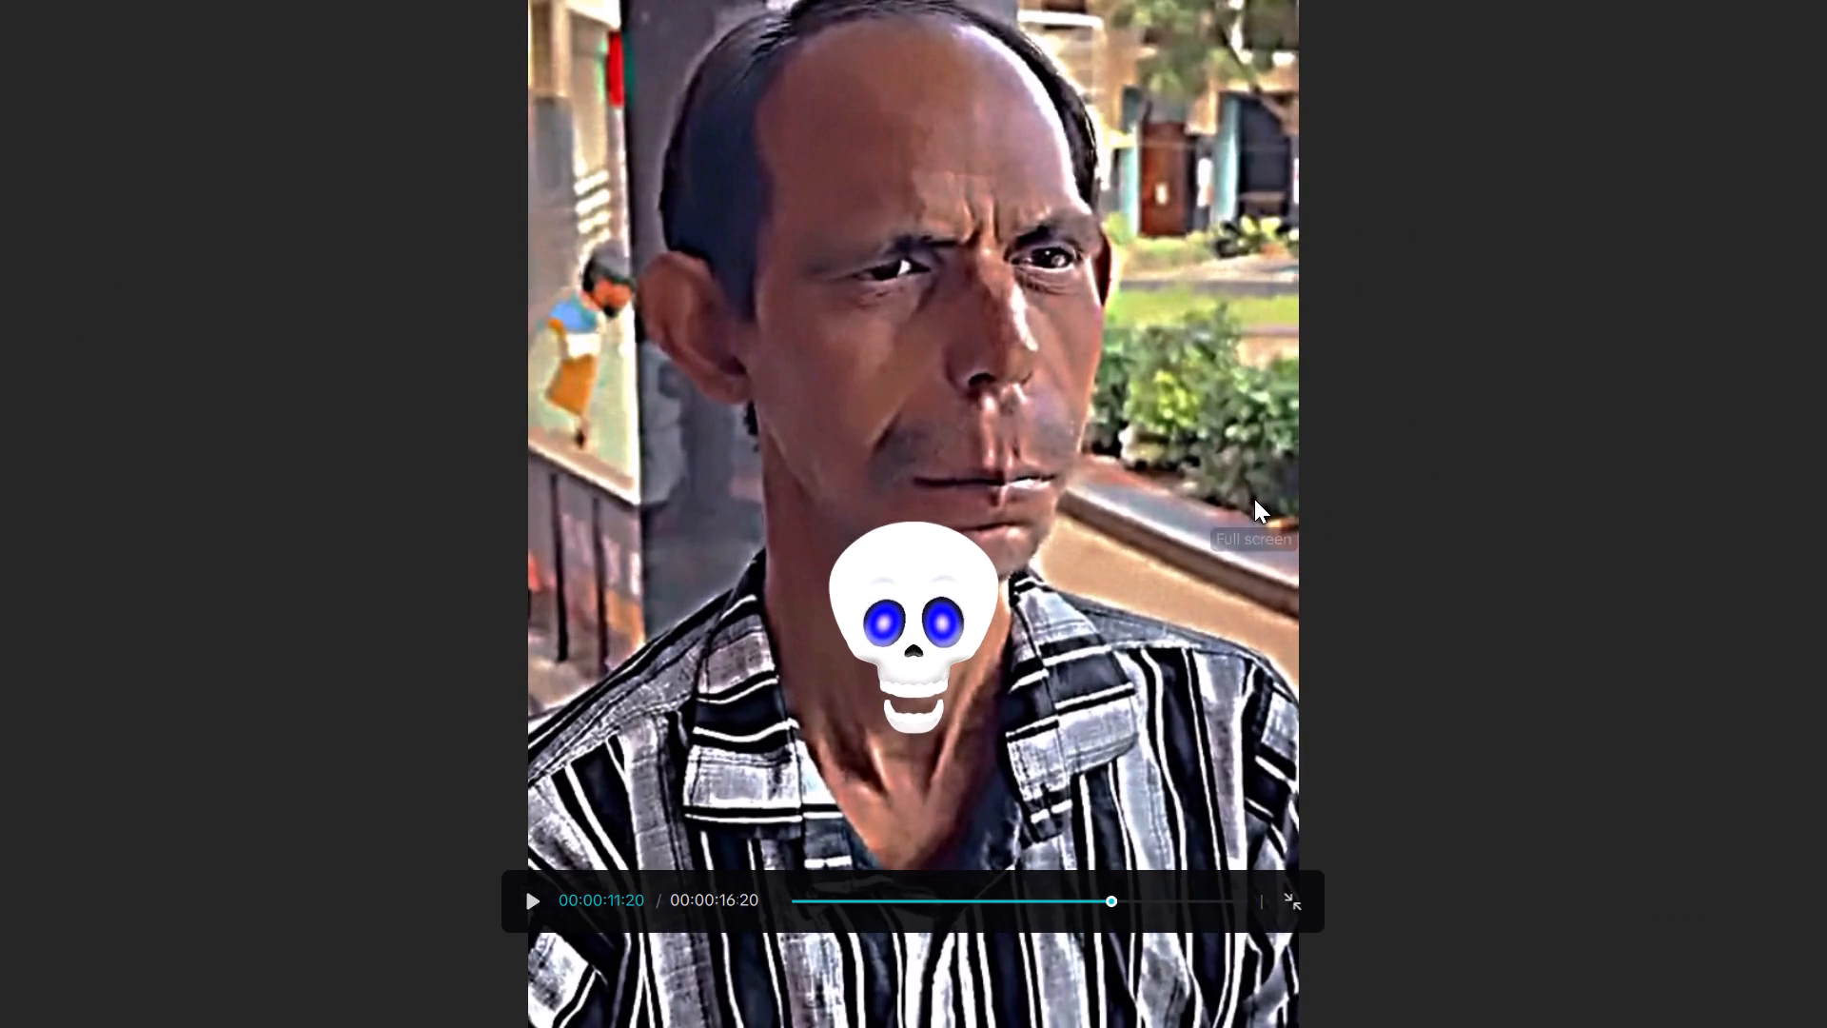
{"action": "key", "text": "Escape"}
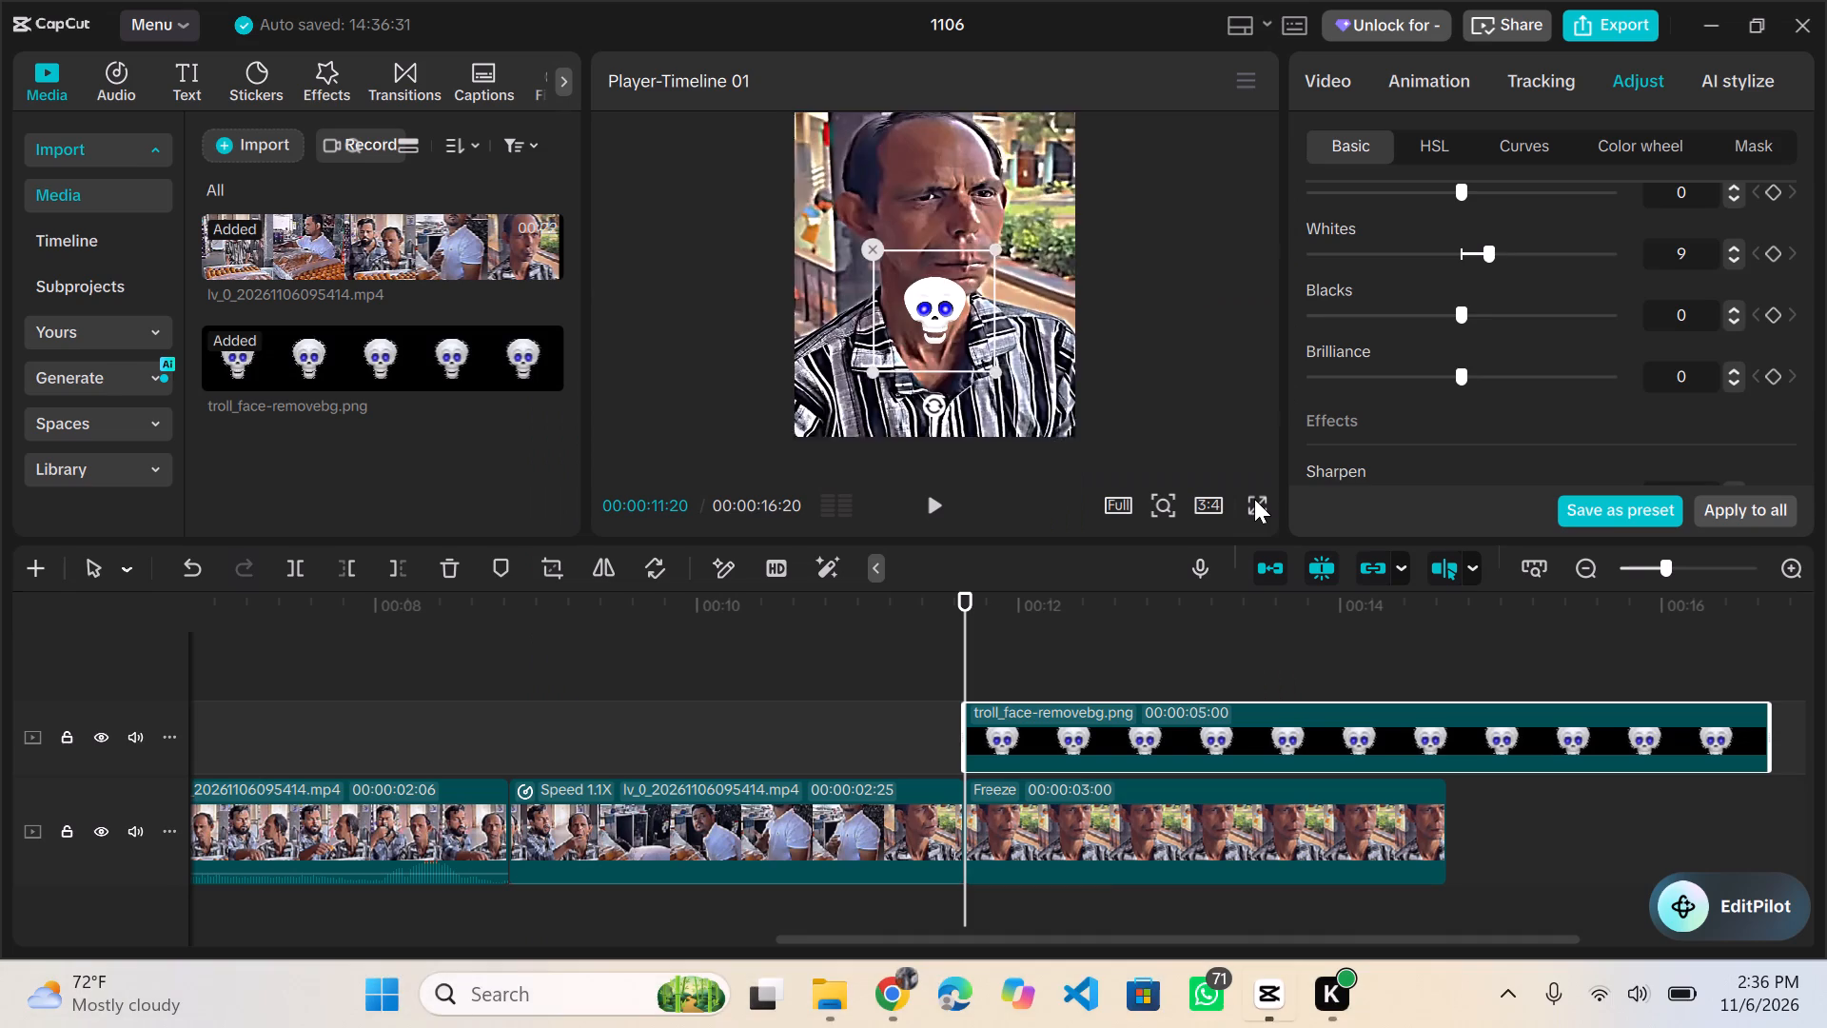
{"action": "left_click", "coordinate": [992, 372]}
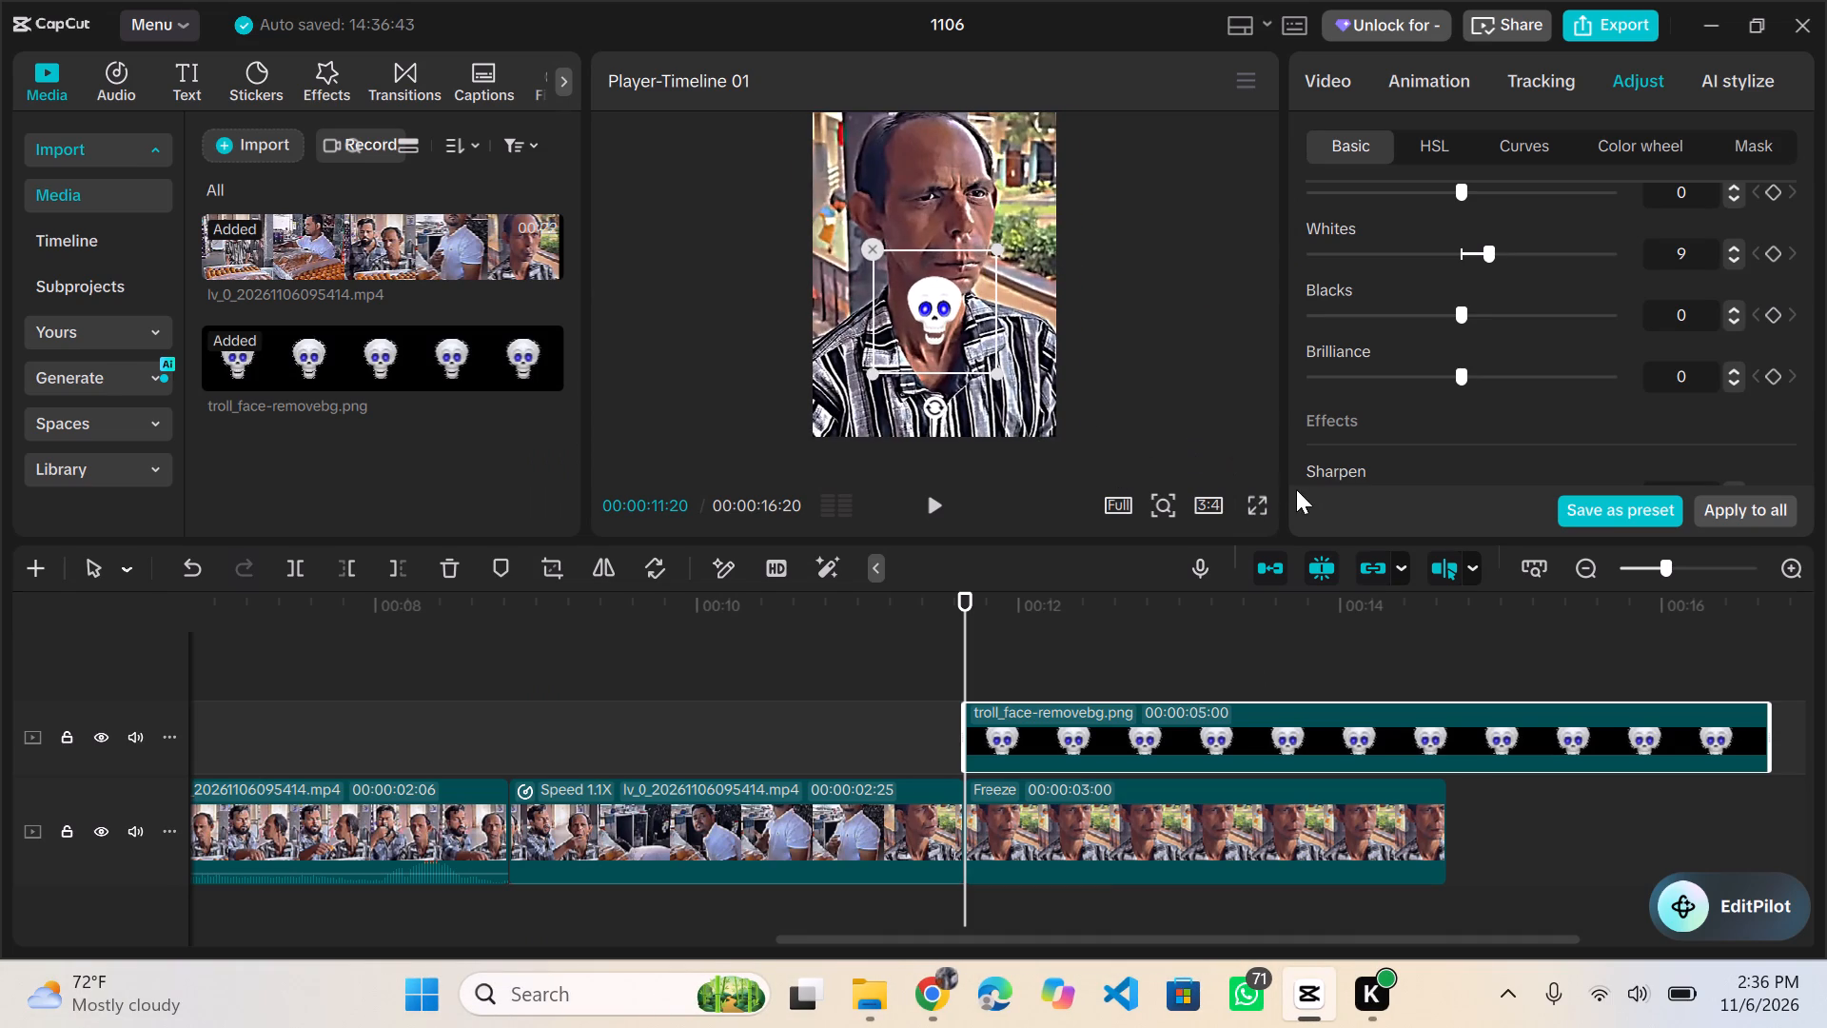
{"action": "left_click", "coordinate": [1259, 505]}
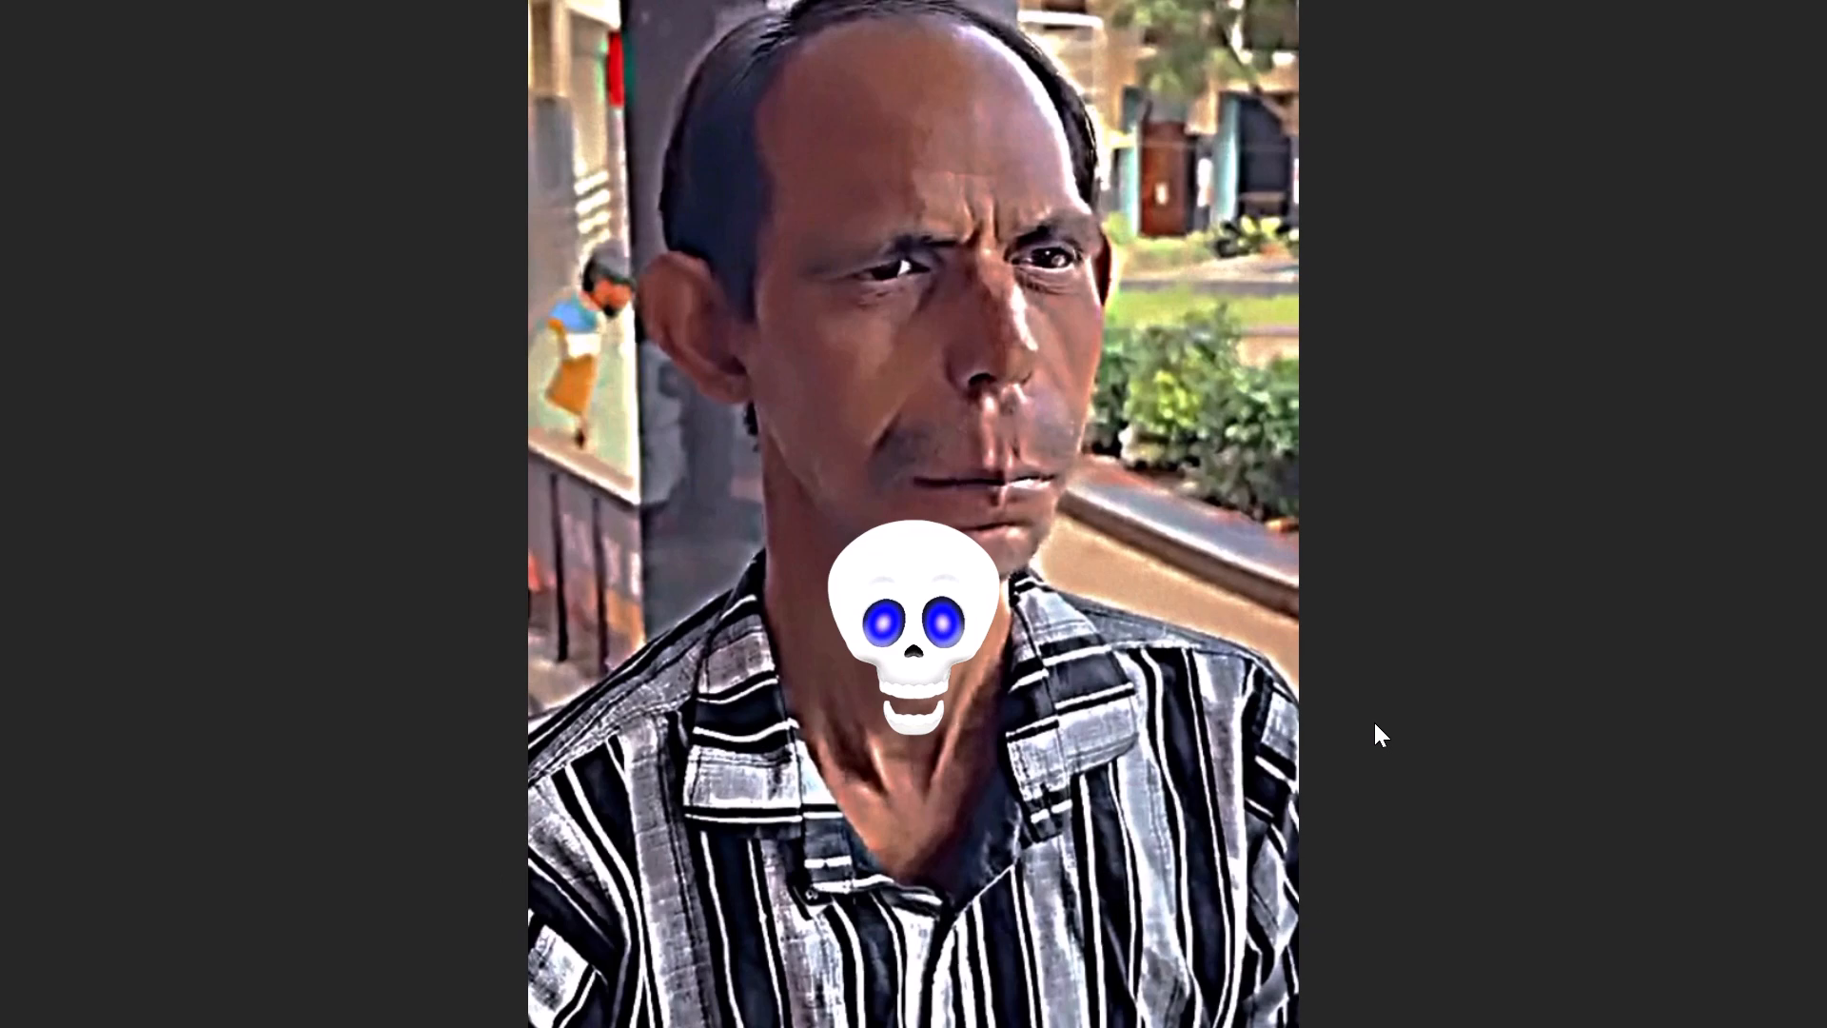
{"action": "key", "text": "Escape"}
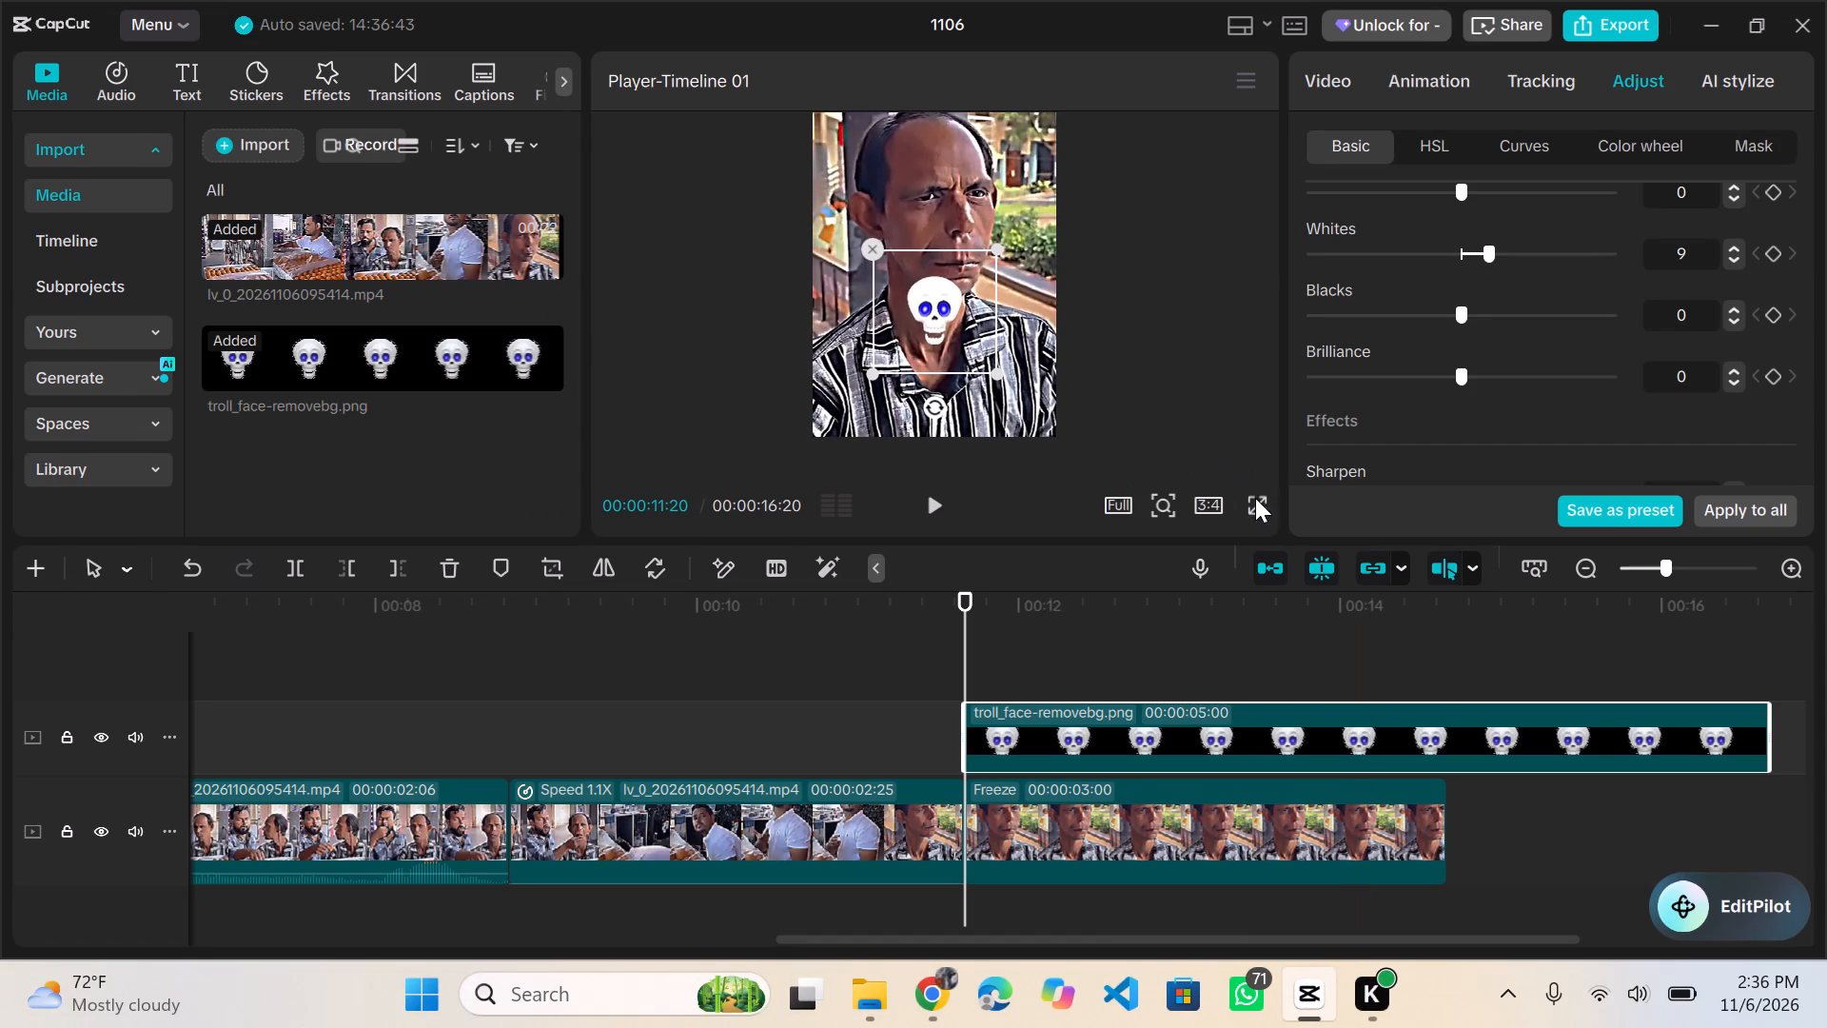
{"action": "left_click", "coordinate": [1255, 498]}
{"action": "key", "text": "Escape"}
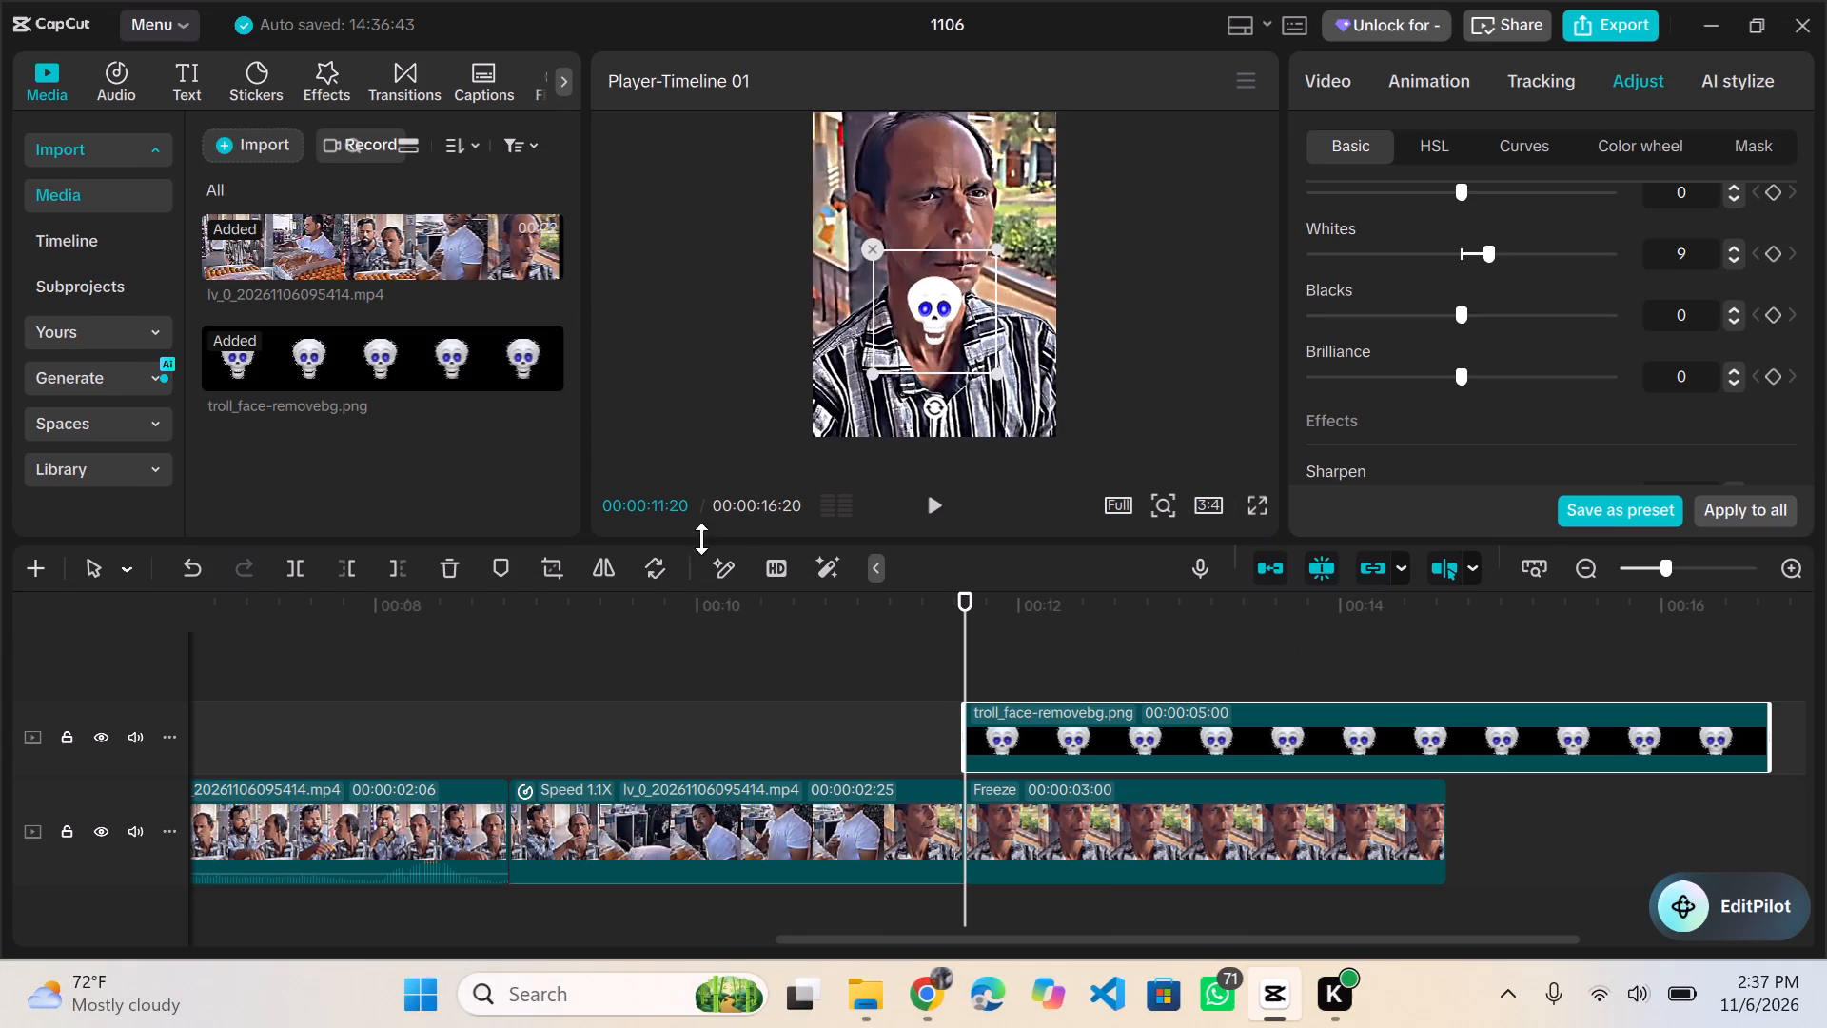
{"action": "left_click", "coordinate": [930, 358]}
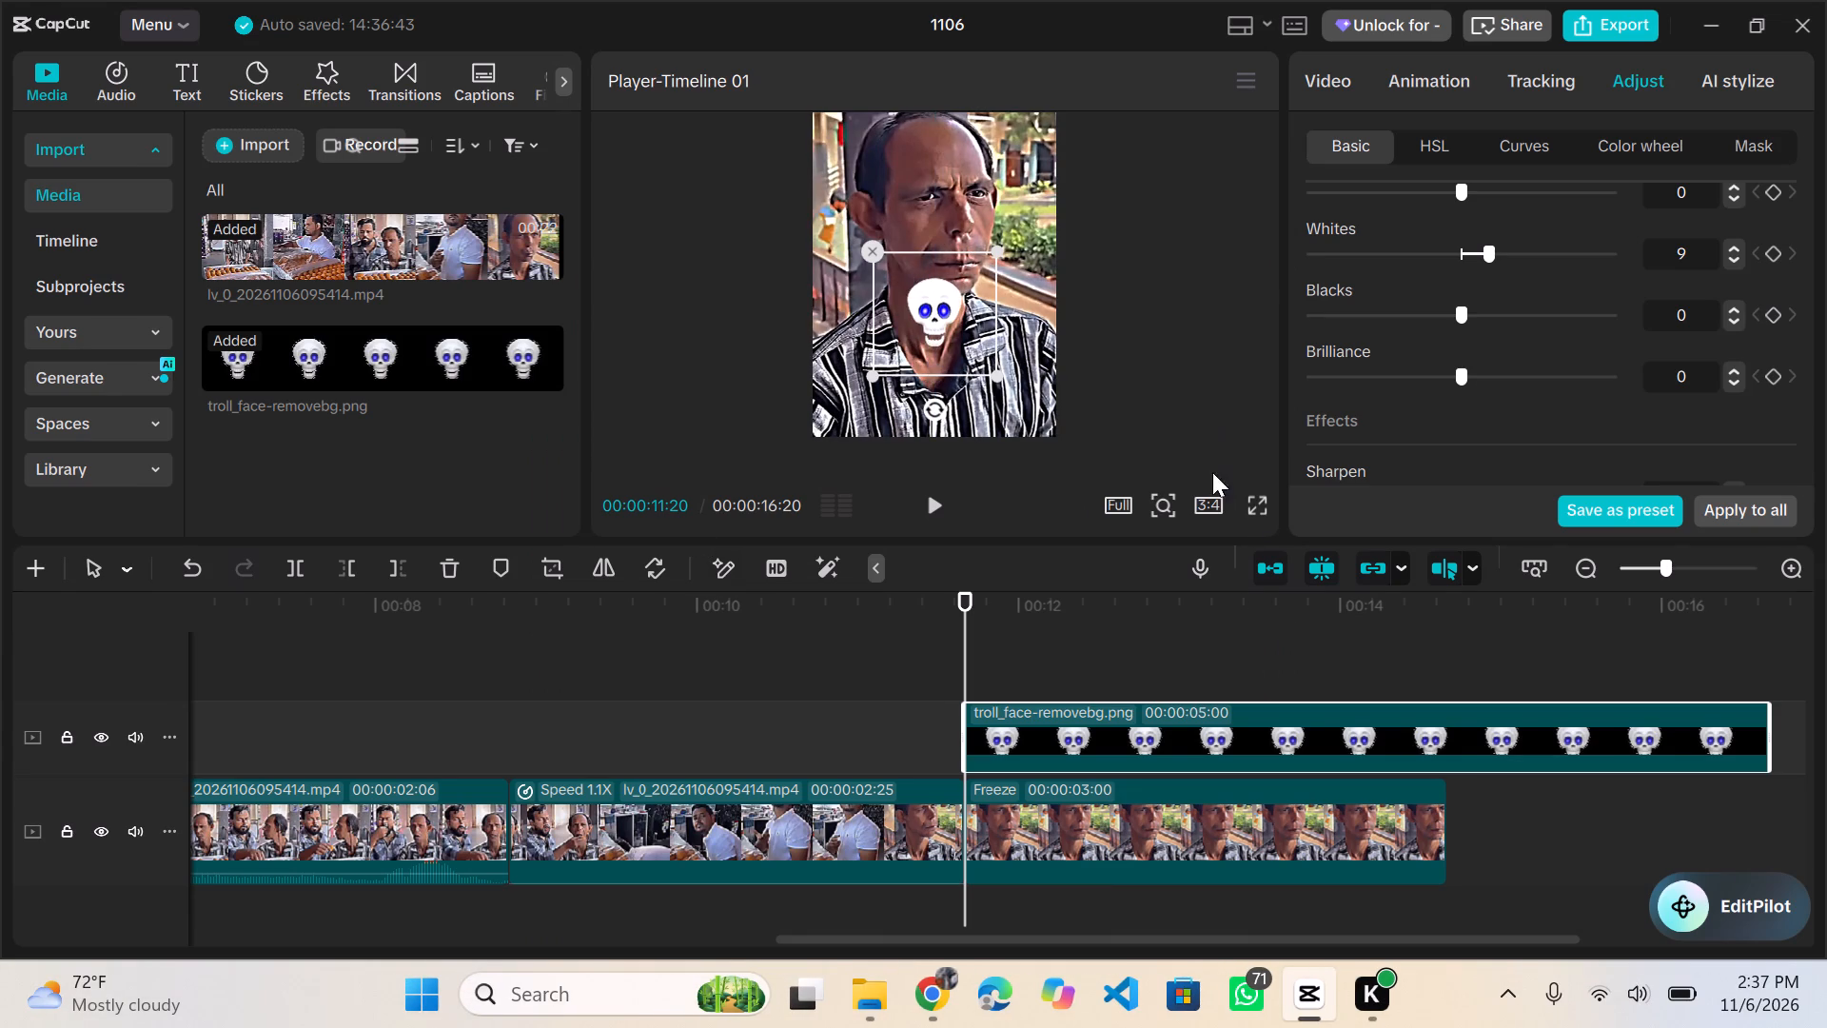
{"action": "left_click", "coordinate": [1257, 497]}
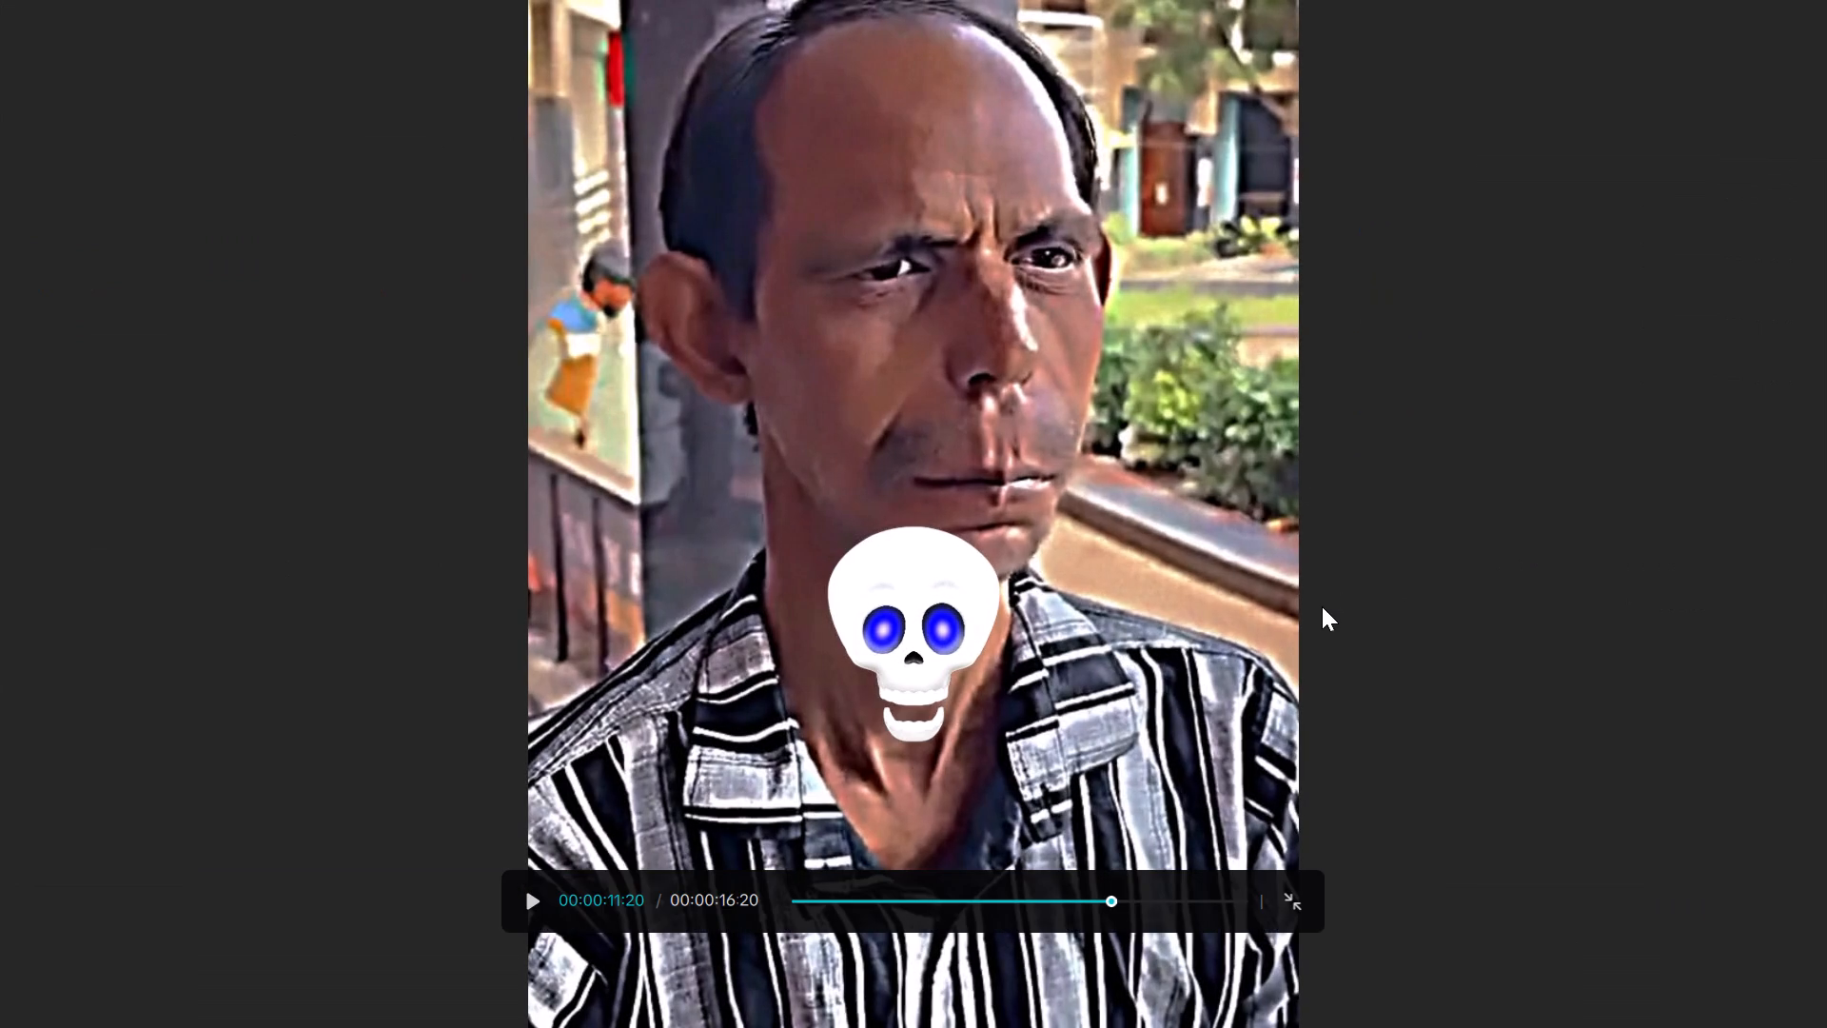
{"action": "key", "text": "Escape"}
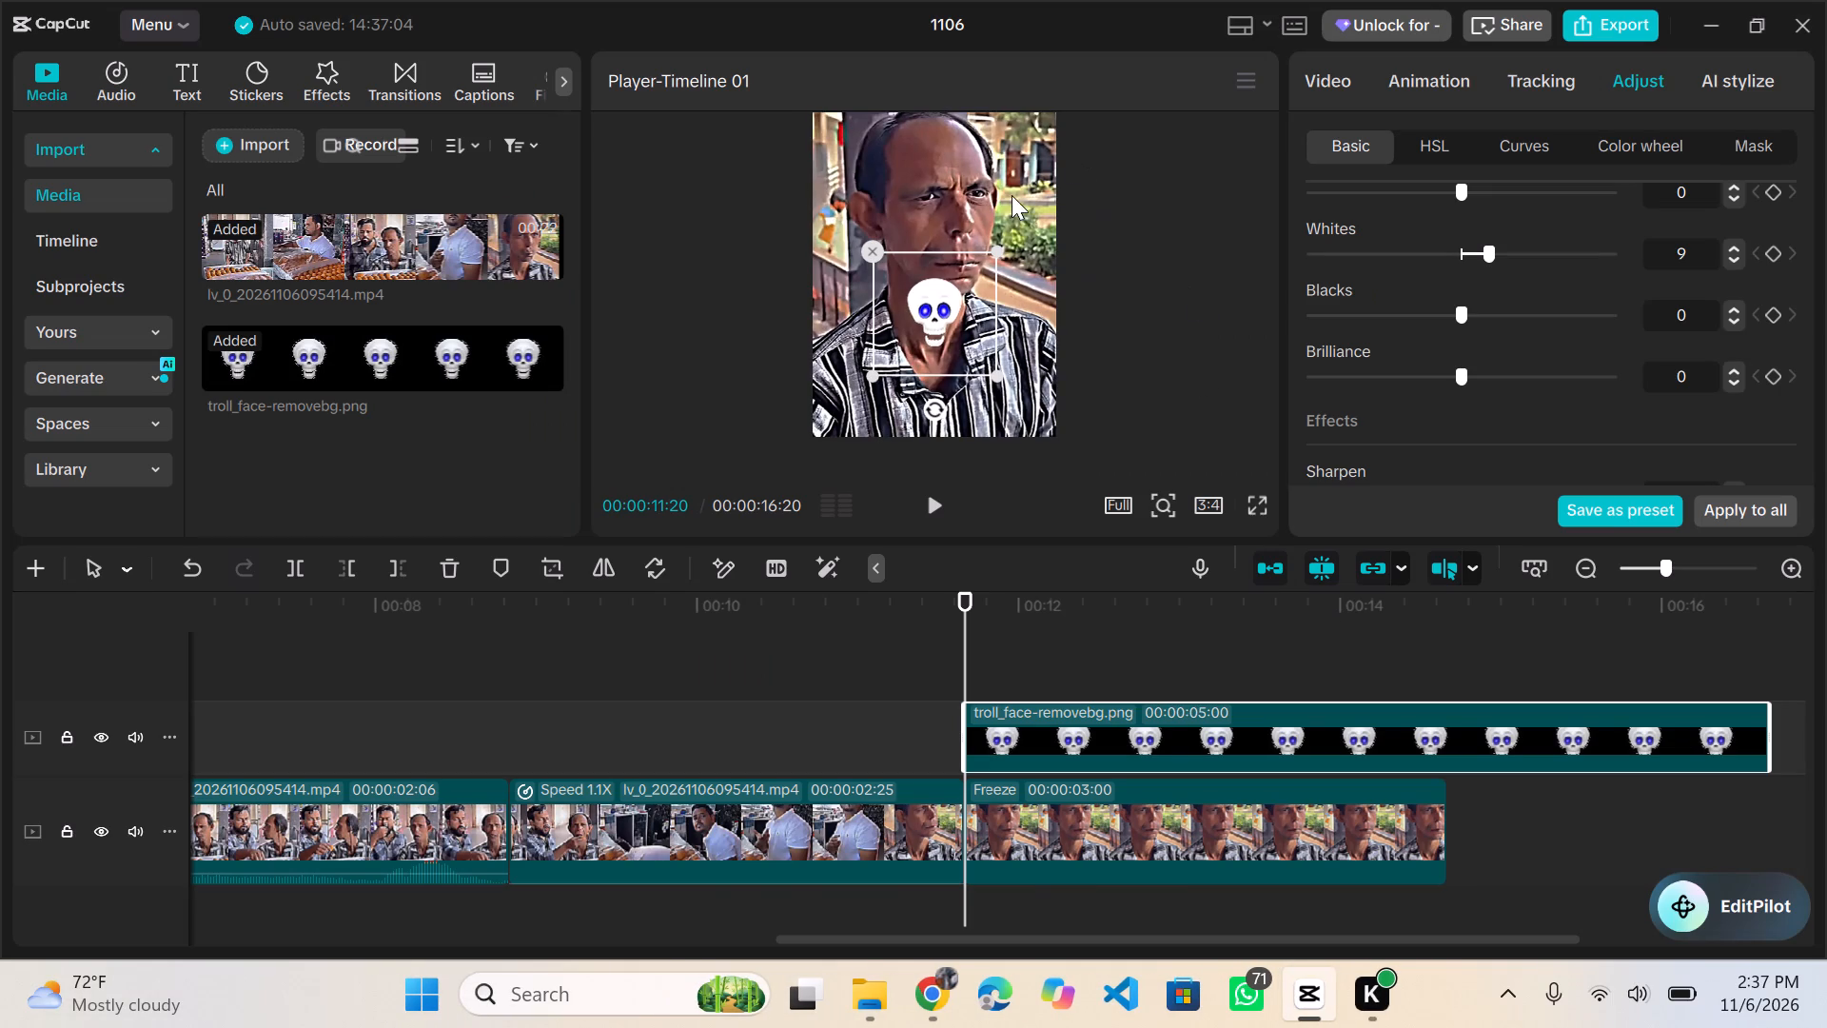
Capture a screenshot of the full-screen preview, cropped to the video frame with the man and skull, and leave the preview.
{"action": "left_click", "coordinate": [1257, 504]}
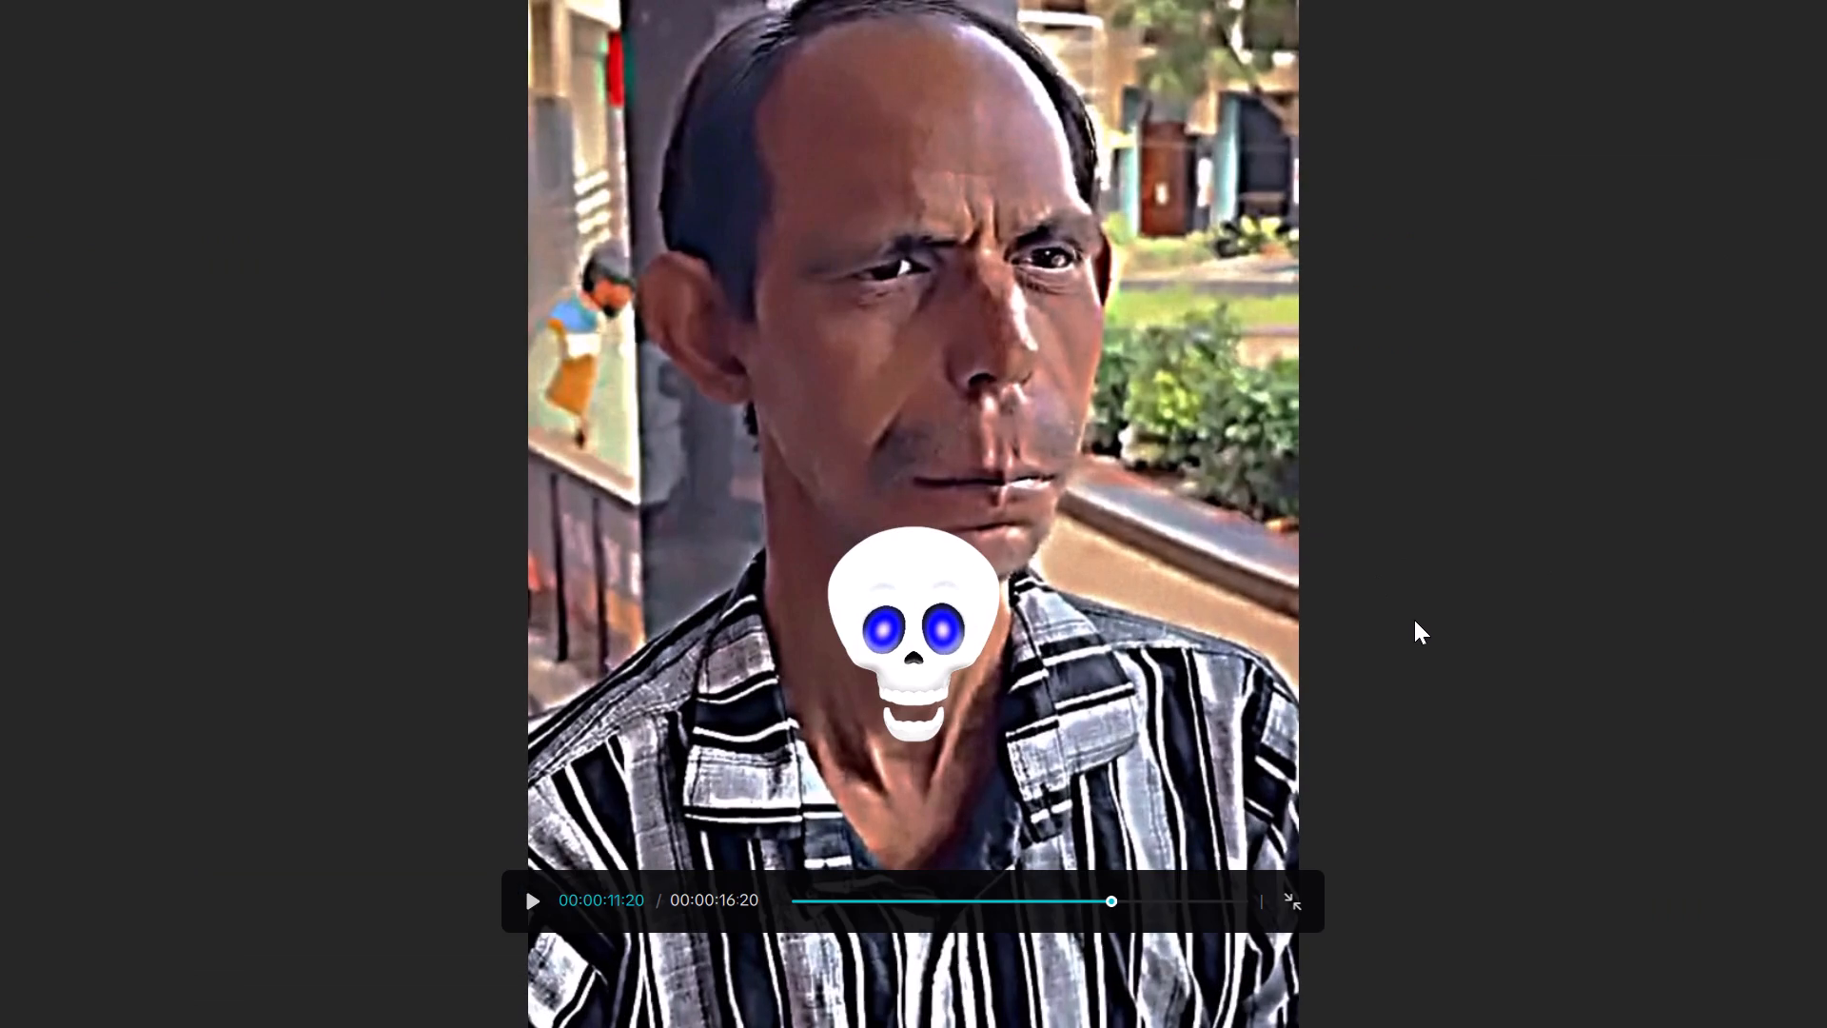
{"action": "key", "text": "shift+super+s"}
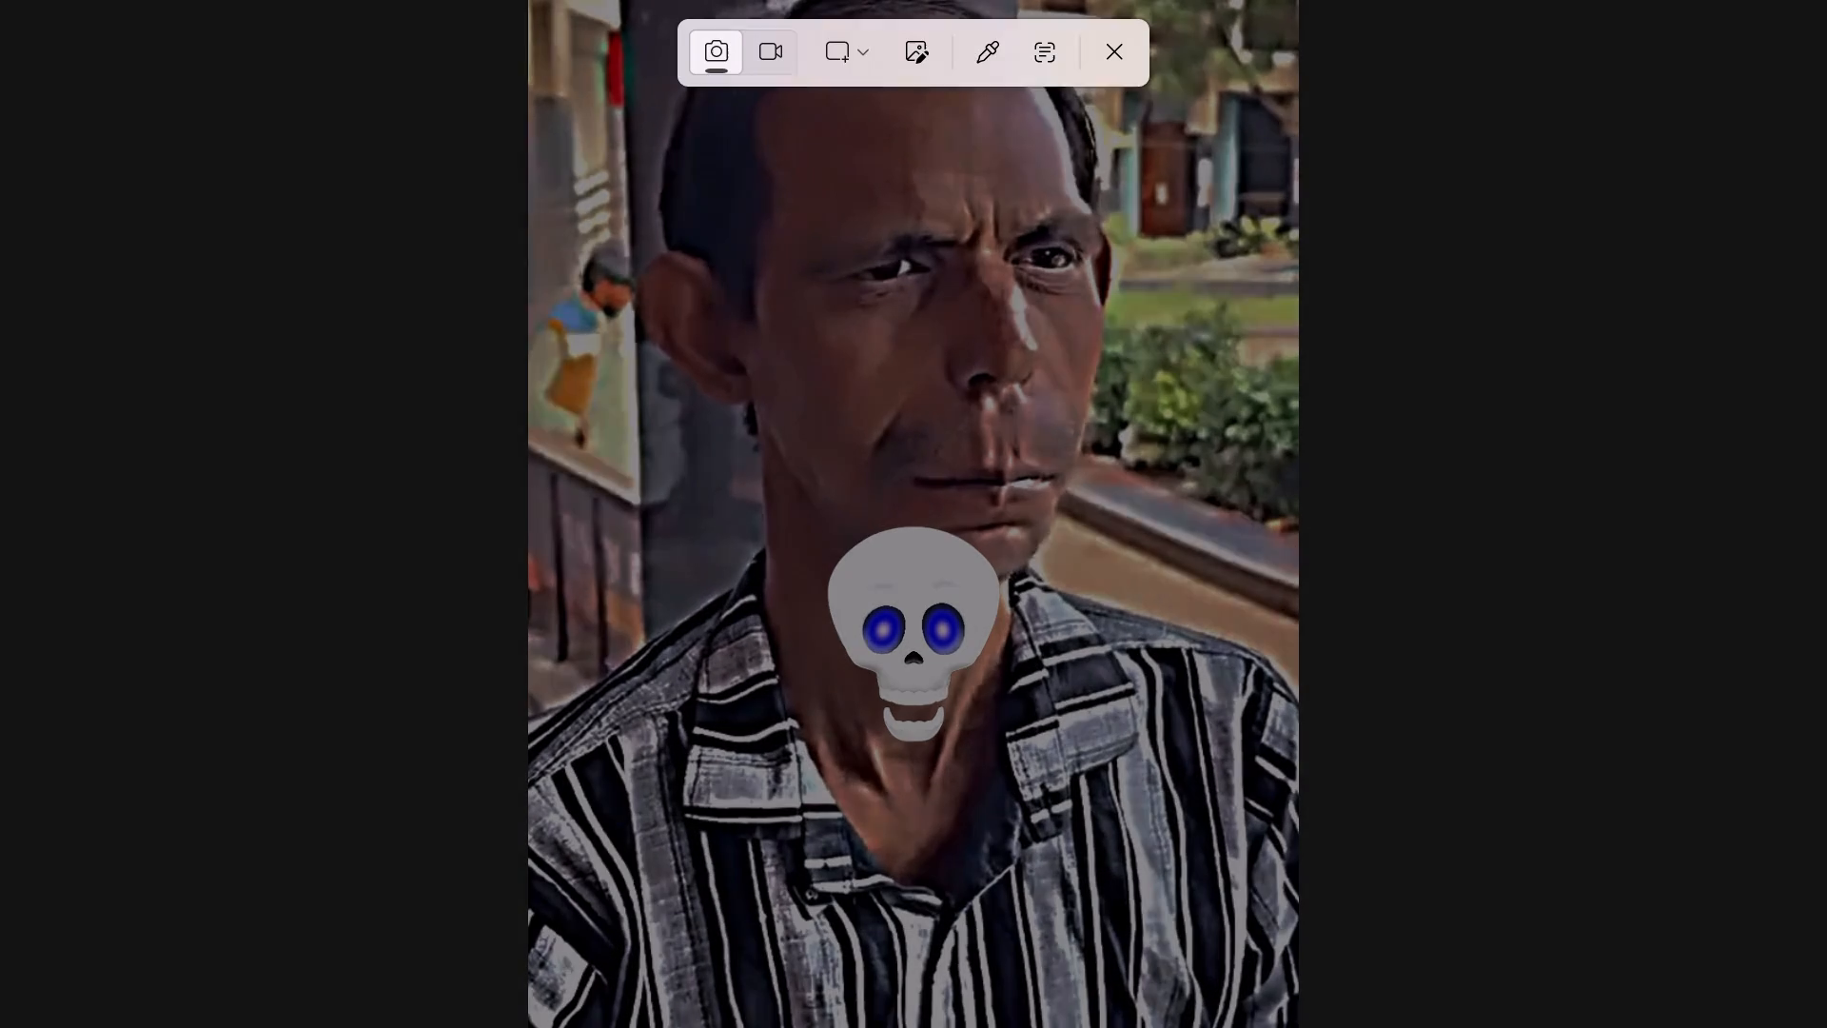
{"action": "left_click_drag", "start_coordinate": [527, 0], "coordinate": [740, 249]}
{"action": "scroll", "coordinate": [682, 177], "scroll_direction": "up", "scroll_amount": 1}
{"action": "left_click_drag", "start_coordinate": [740, 249], "coordinate": [1309, 1027]}
{"action": "scroll", "coordinate": [789, 323], "scroll_direction": "right", "scroll_amount": 1}
{"action": "scroll", "coordinate": [1072, 586], "scroll_direction": "up", "scroll_amount": 1}
{"action": "scroll", "coordinate": [1325, 871], "scroll_direction": "up", "scroll_amount": 1}
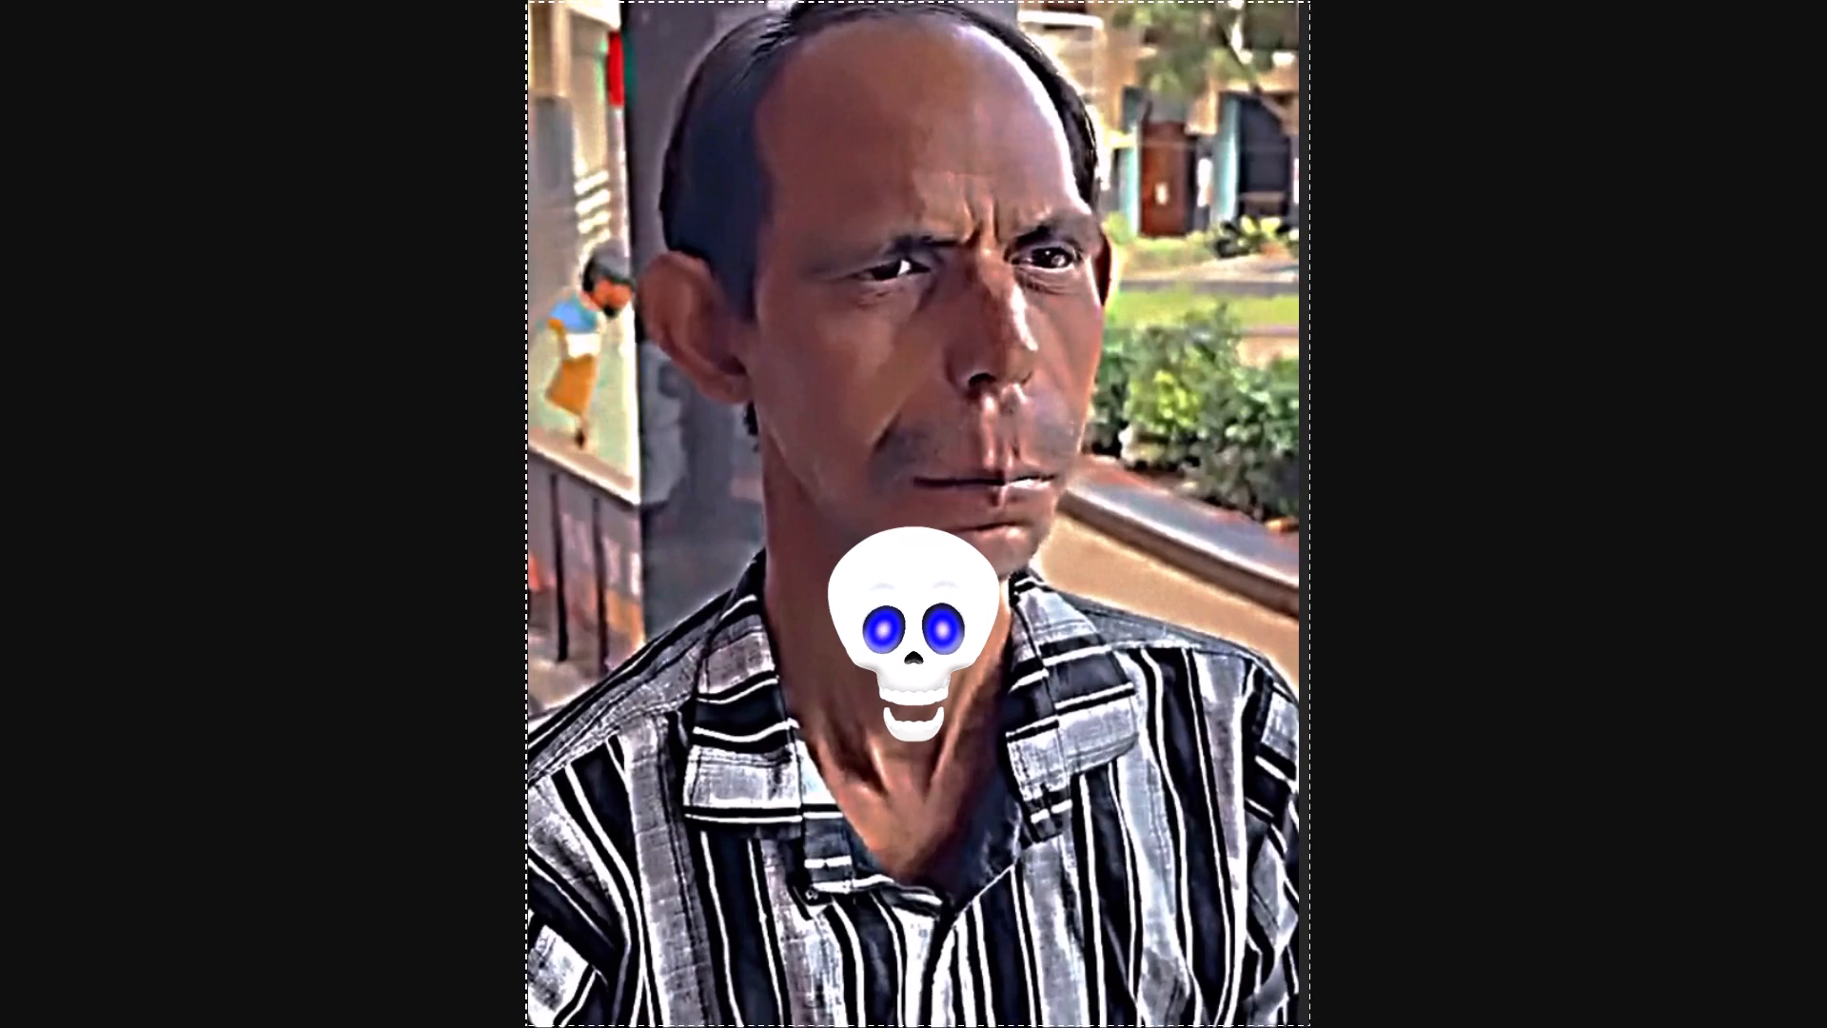
{"action": "left_click_drag", "start_coordinate": [1309, 1027], "coordinate": [1299, 1024]}
{"action": "key", "text": "Escape"}
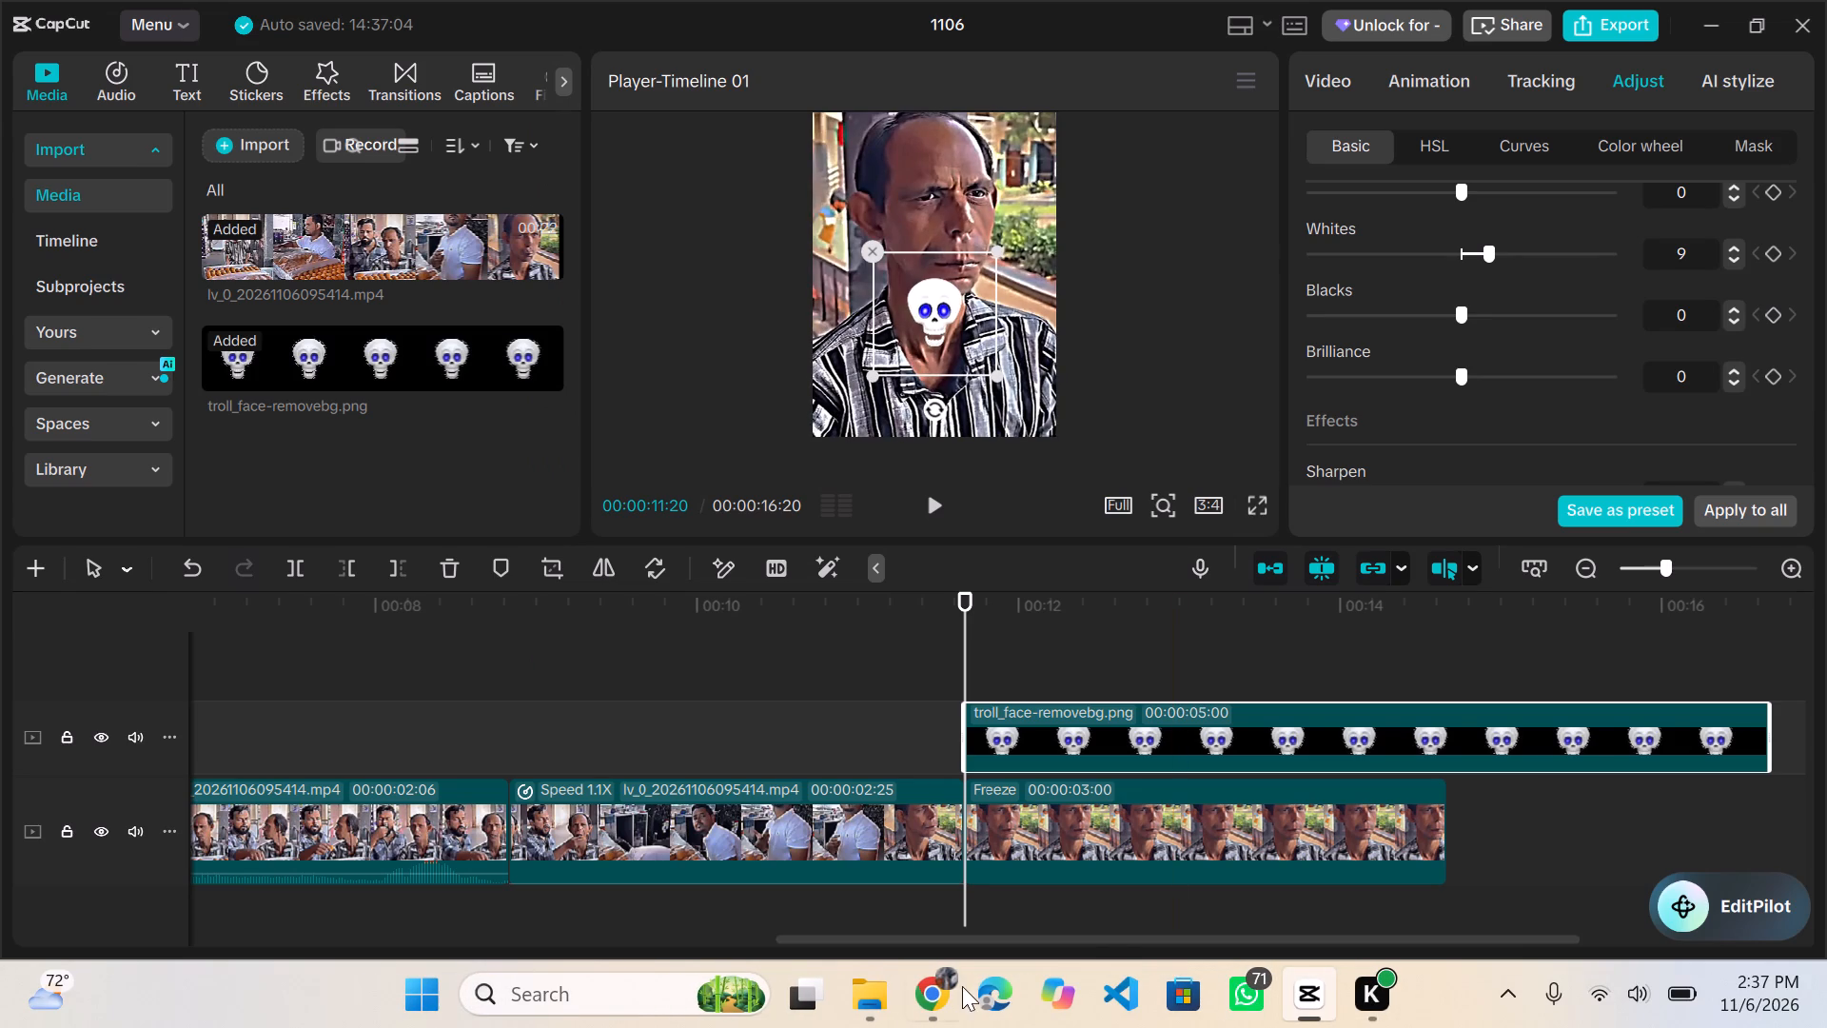
{"action": "left_click", "coordinate": [868, 995]}
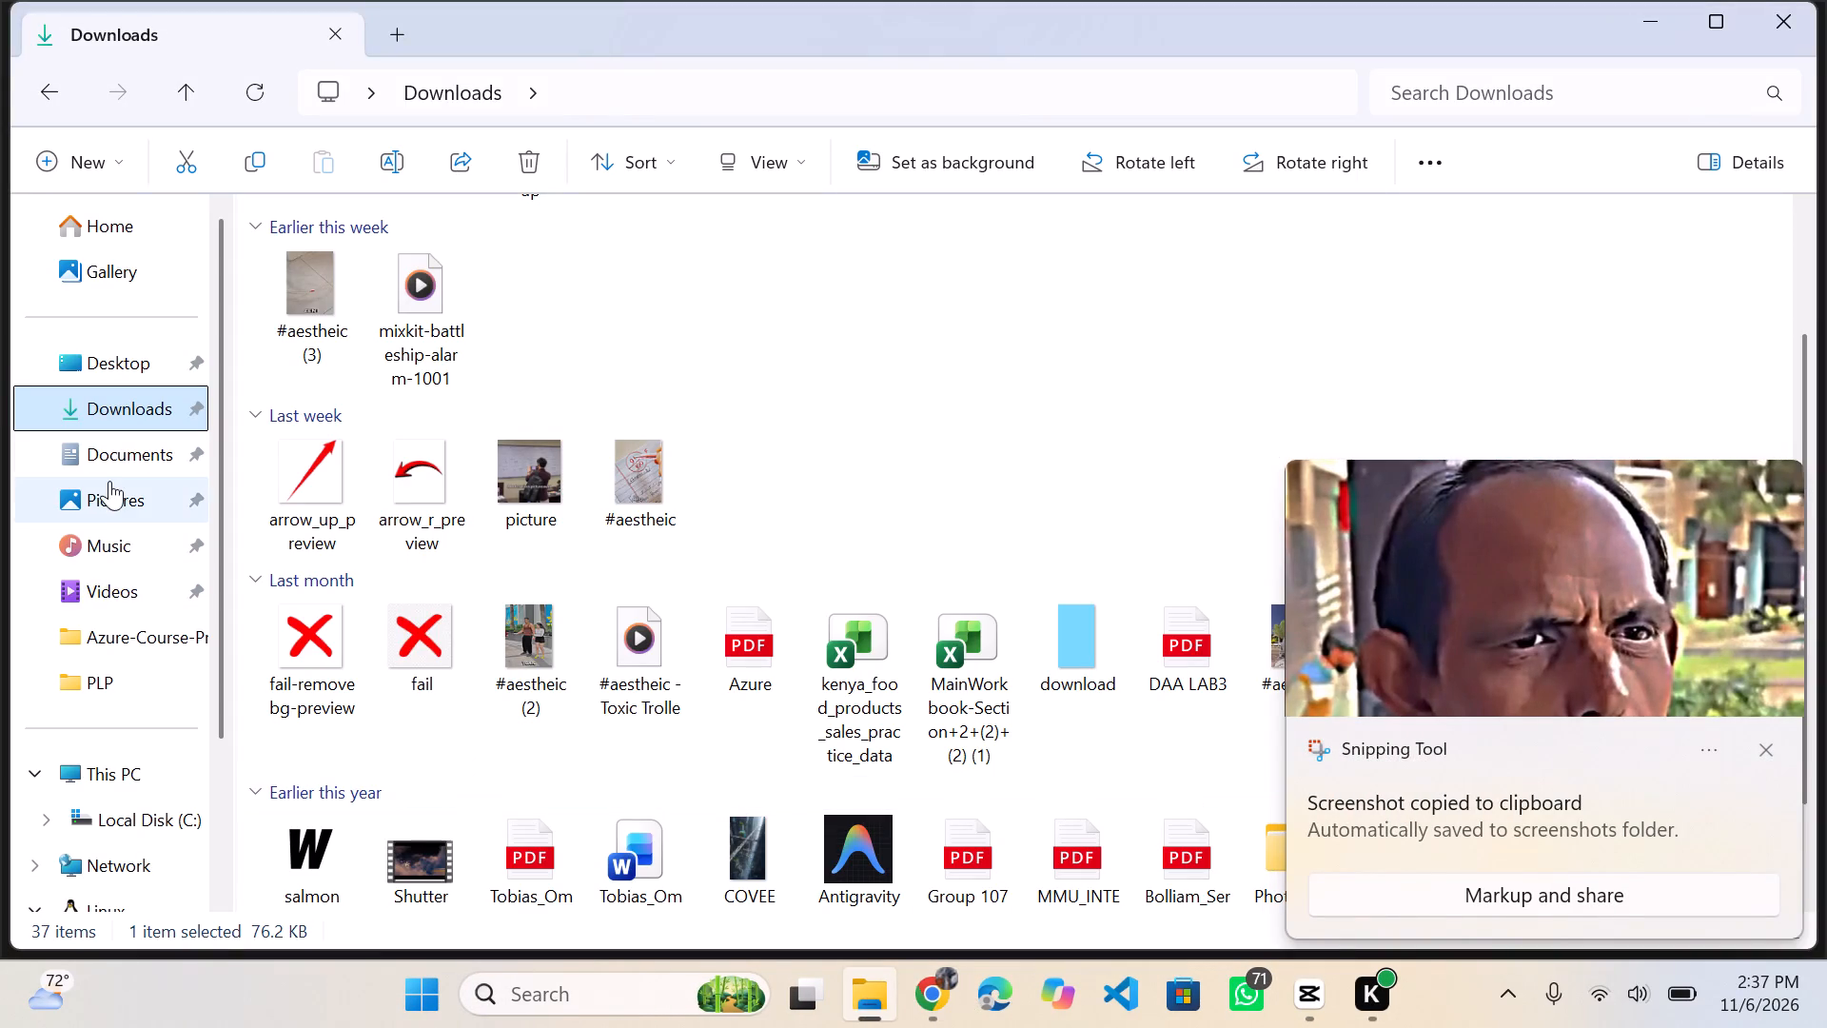
{"action": "left_click", "coordinate": [109, 491]}
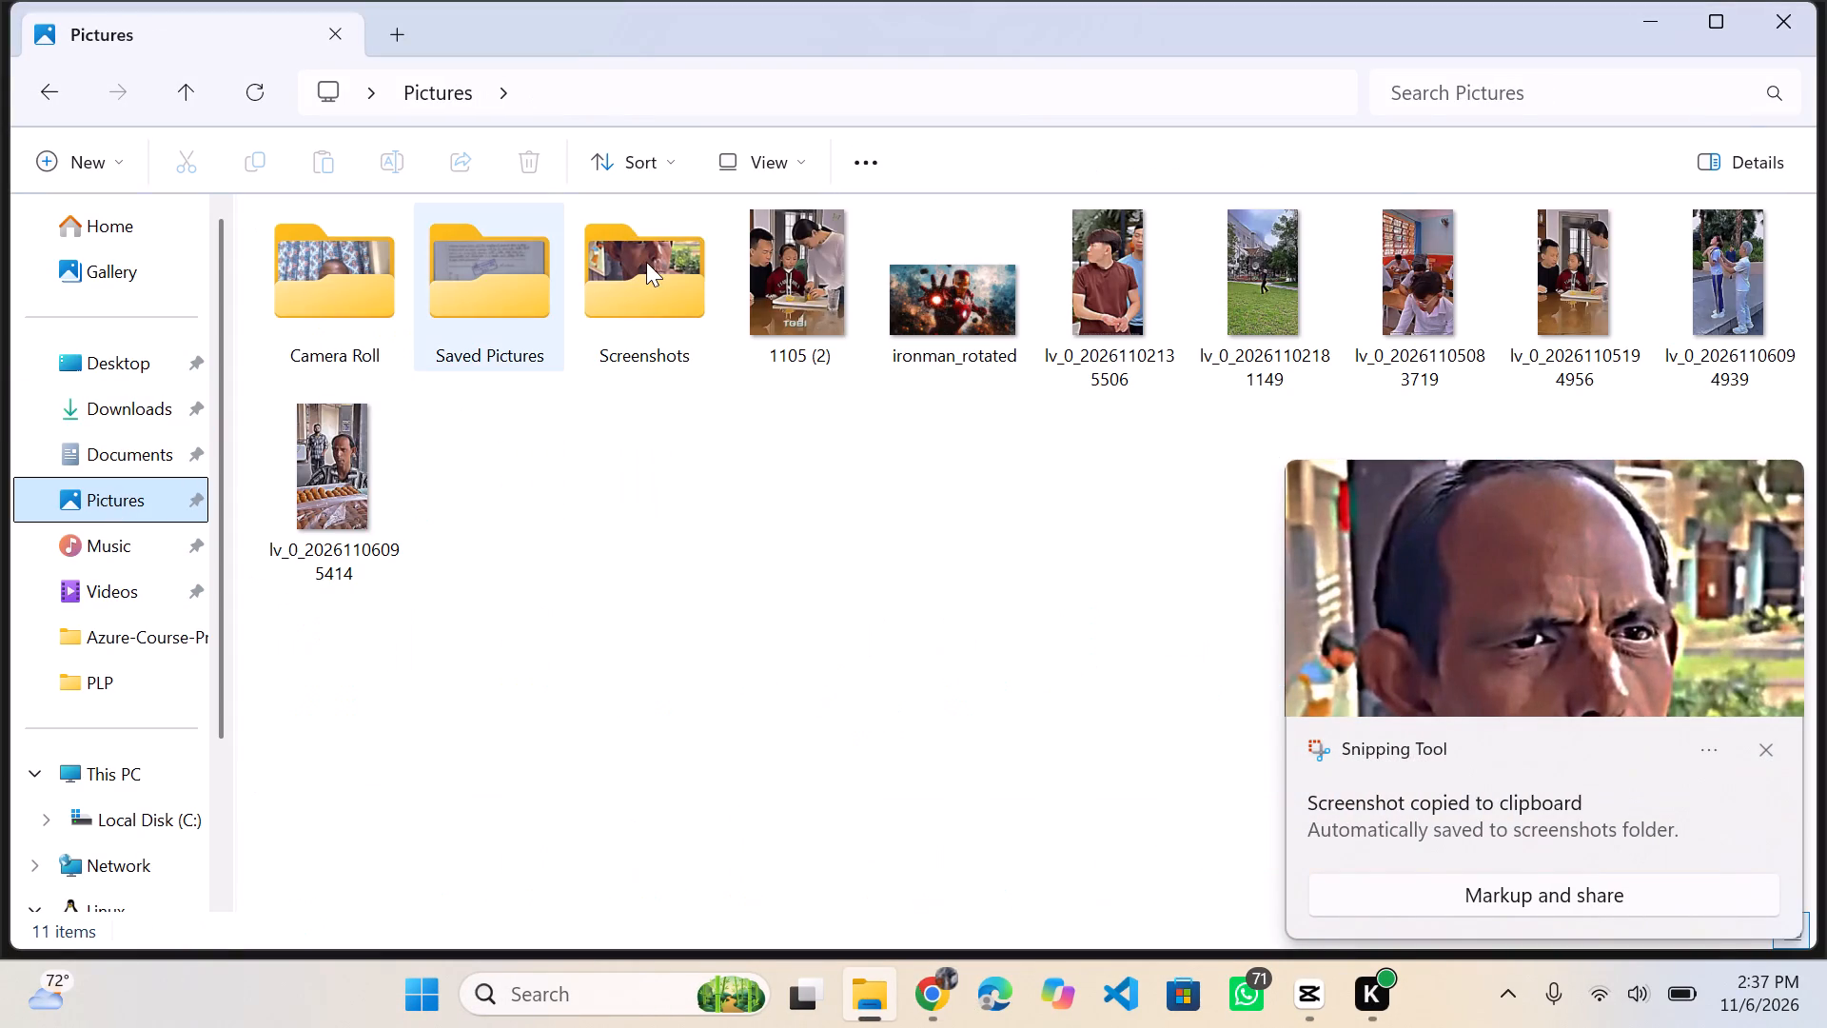
{"action": "double_click", "coordinate": [644, 265]}
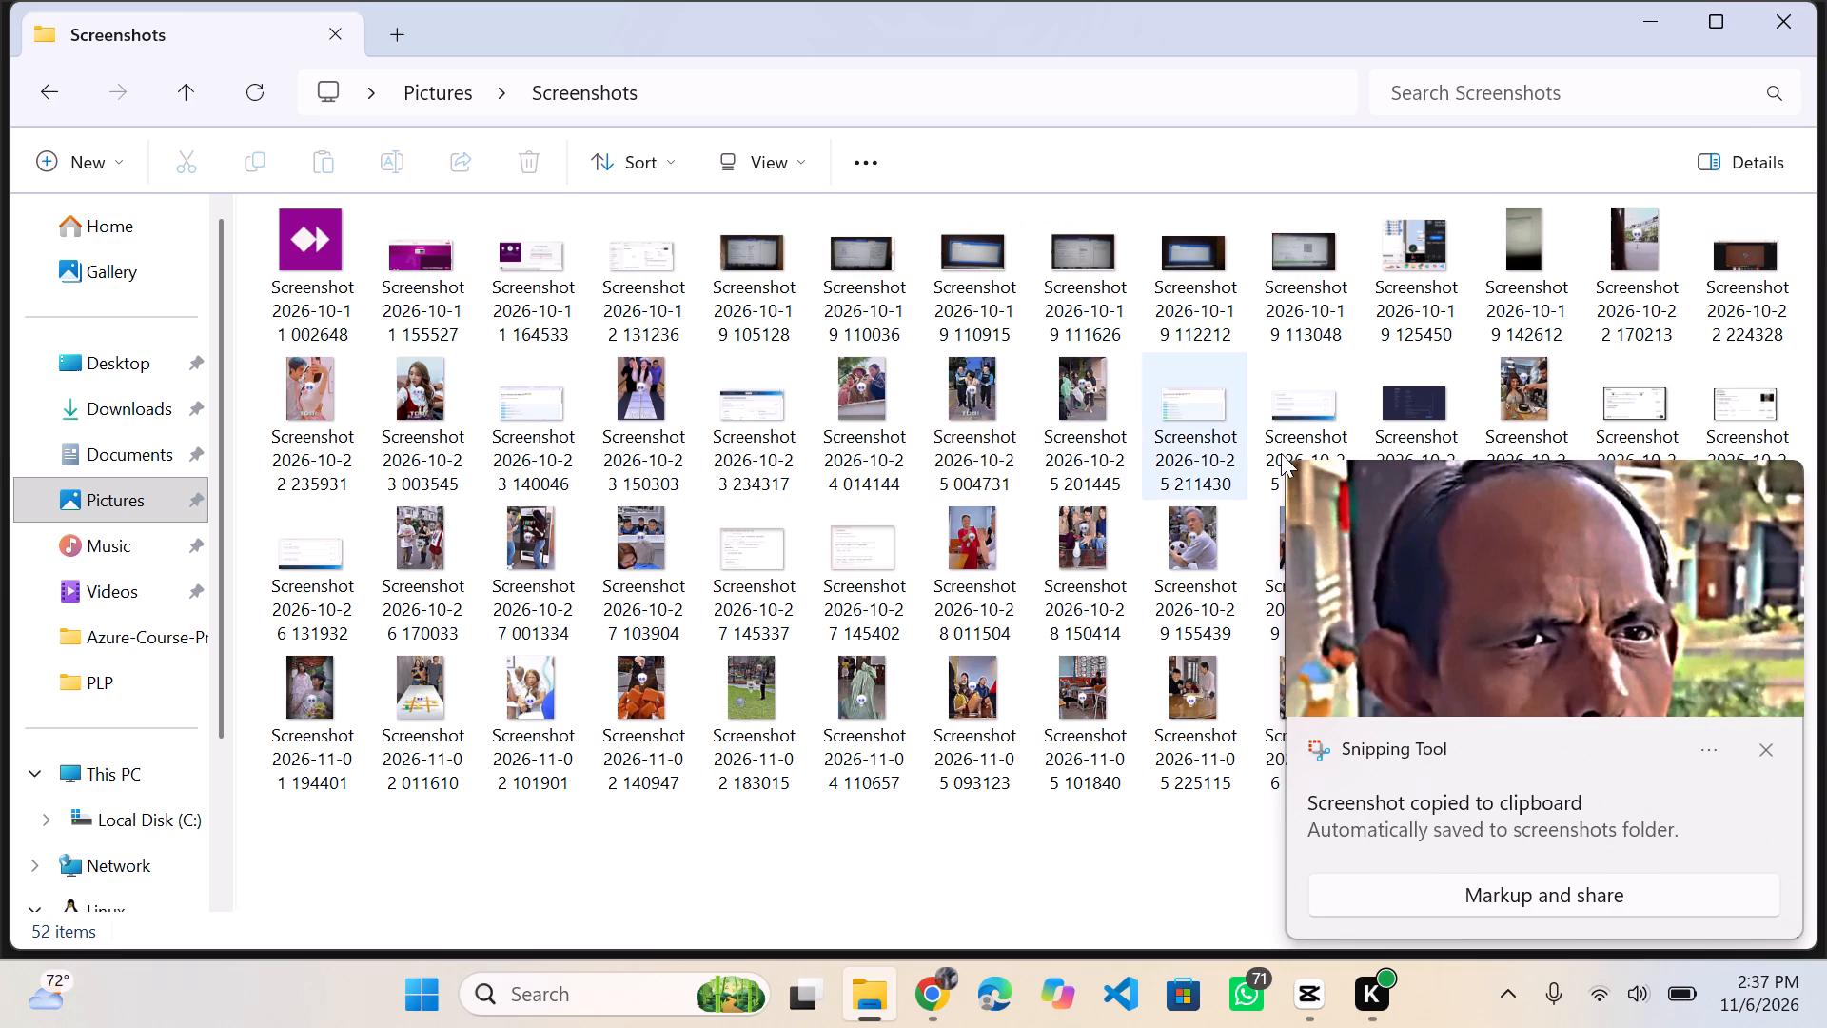
{"action": "left_click", "coordinate": [1772, 746]}
{"action": "left_click_drag", "start_coordinate": [1311, 709], "coordinate": [1429, 769]}
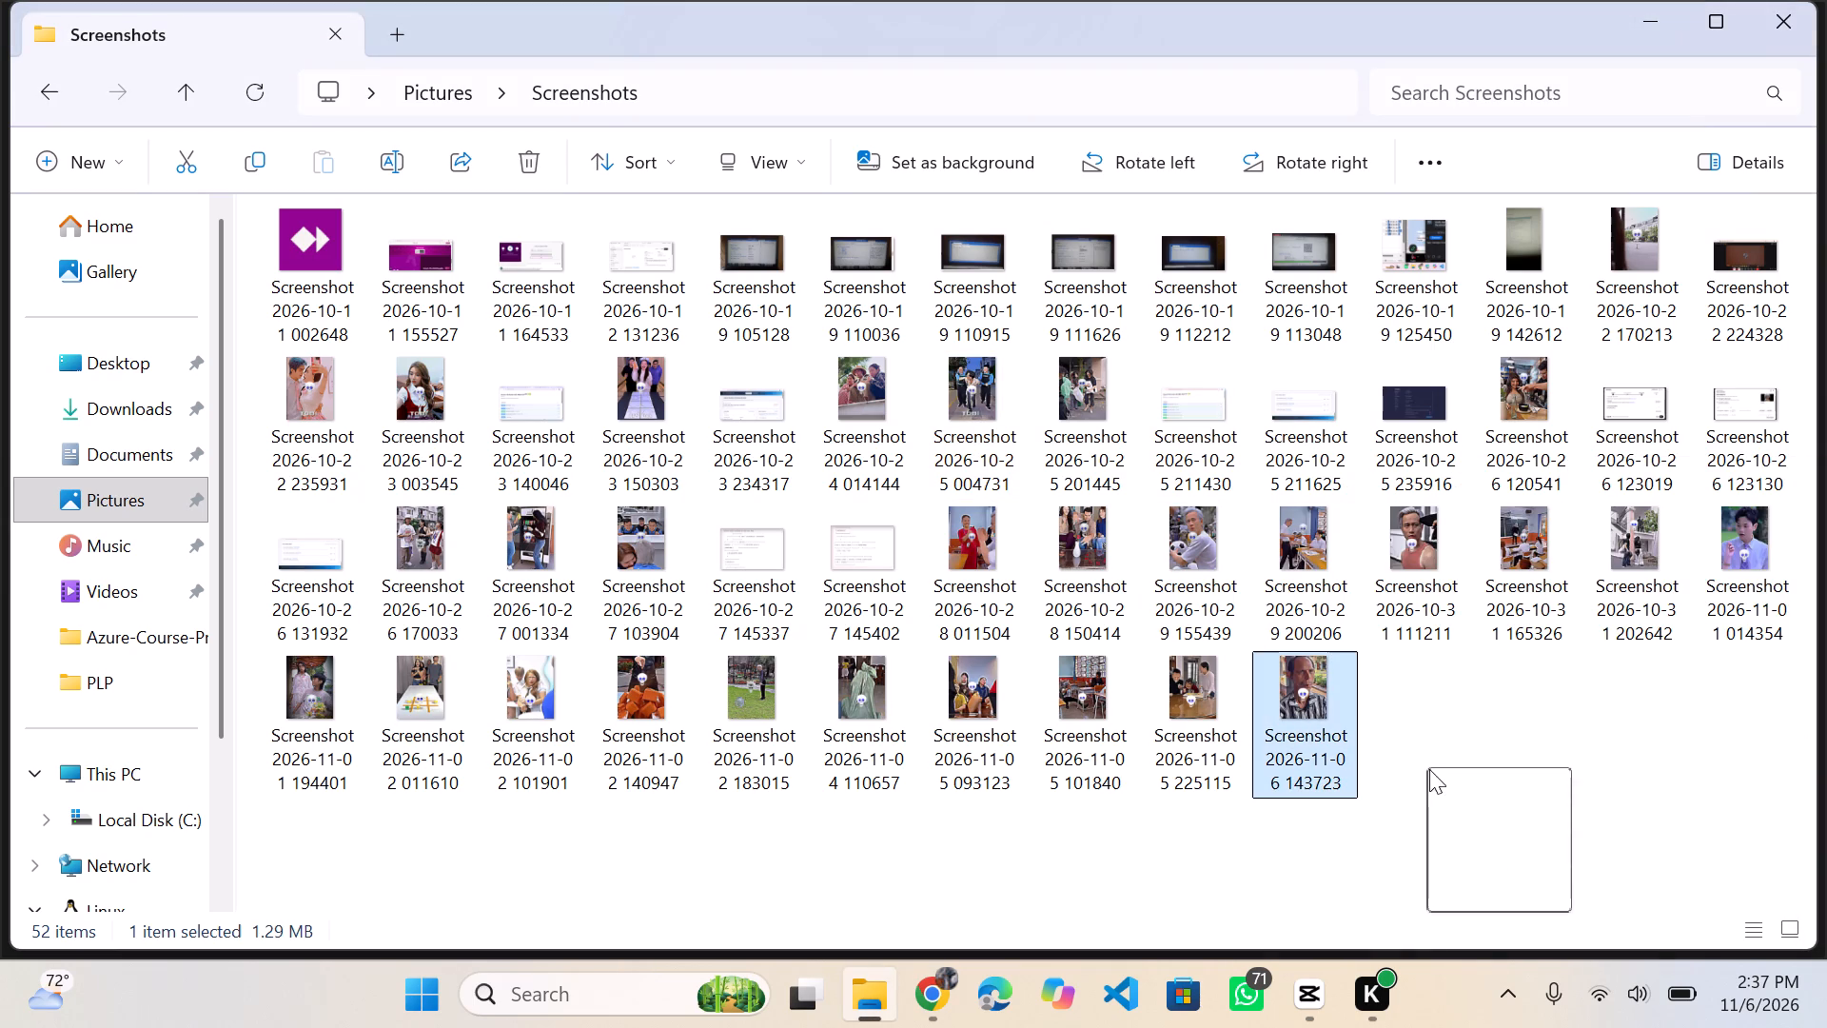
{"action": "left_click_drag", "start_coordinate": [1429, 769], "coordinate": [1195, 835]}
{"action": "scroll", "coordinate": [1455, 783], "scroll_direction": "left", "scroll_amount": 1}
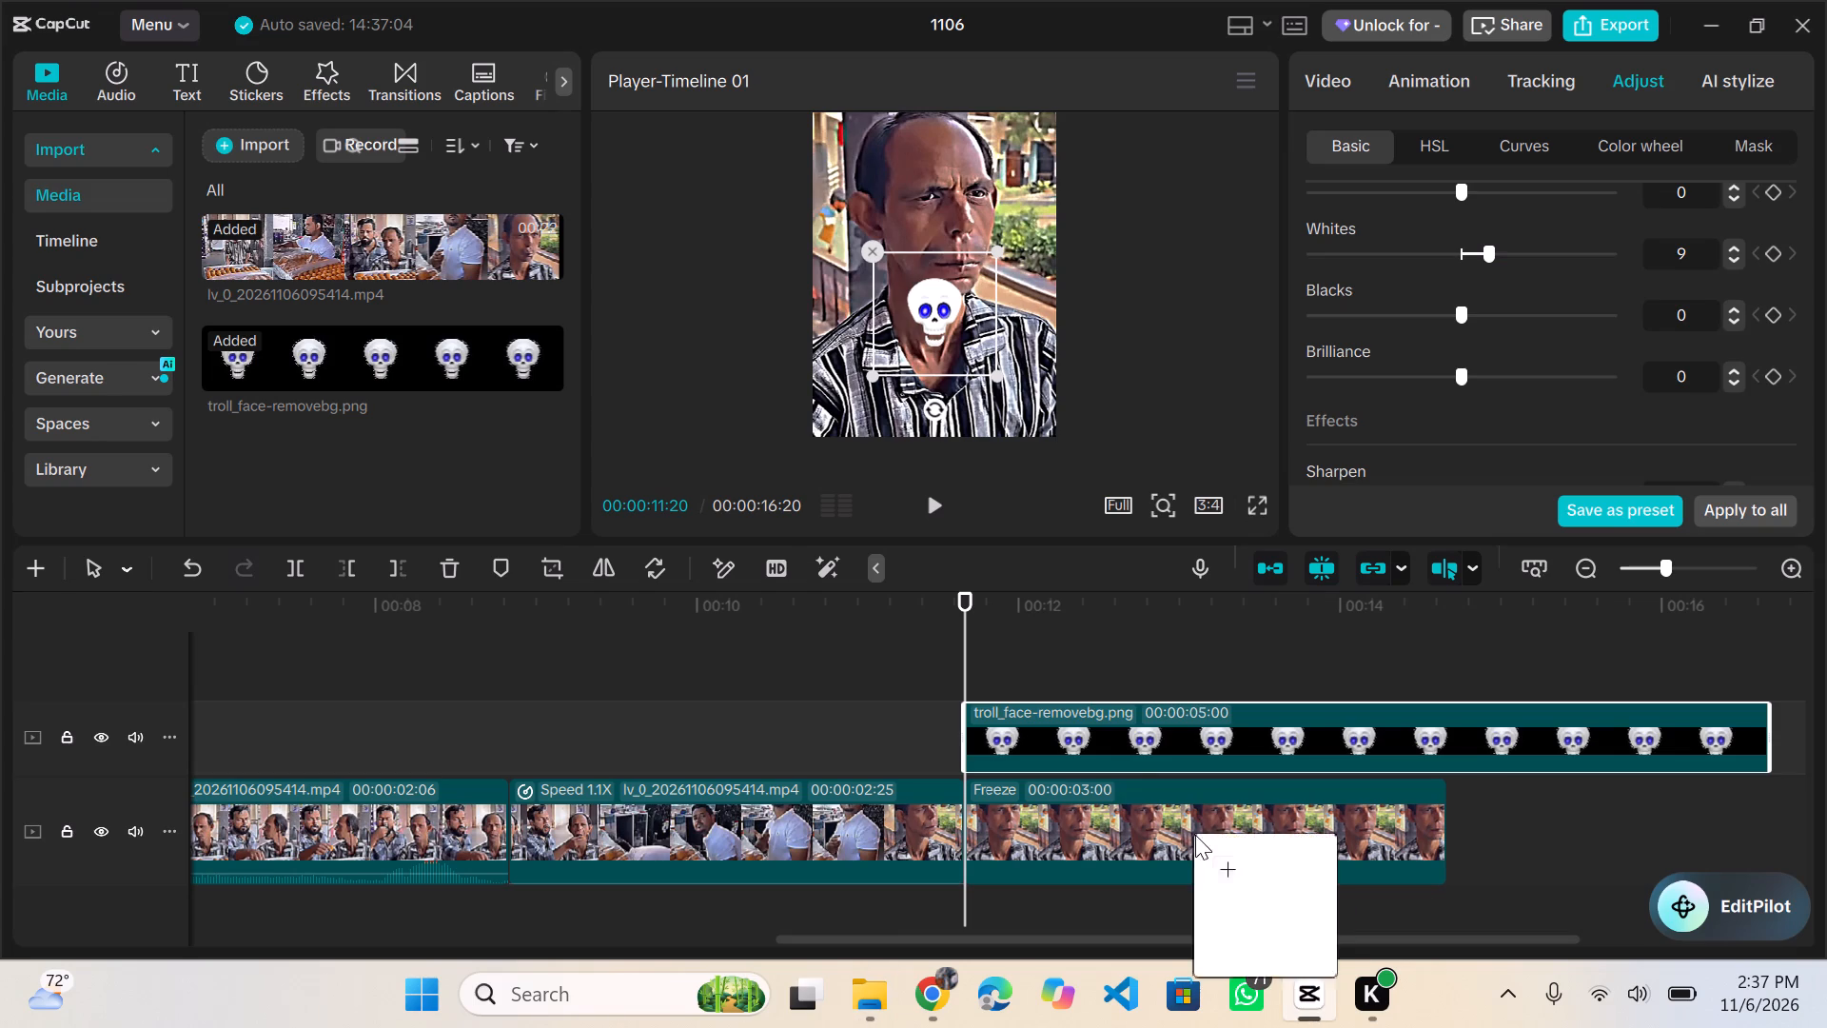
{"action": "scroll", "coordinate": [1195, 835], "scroll_direction": "left", "scroll_amount": 1}
{"action": "left_click_drag", "start_coordinate": [1195, 835], "coordinate": [975, 659]}
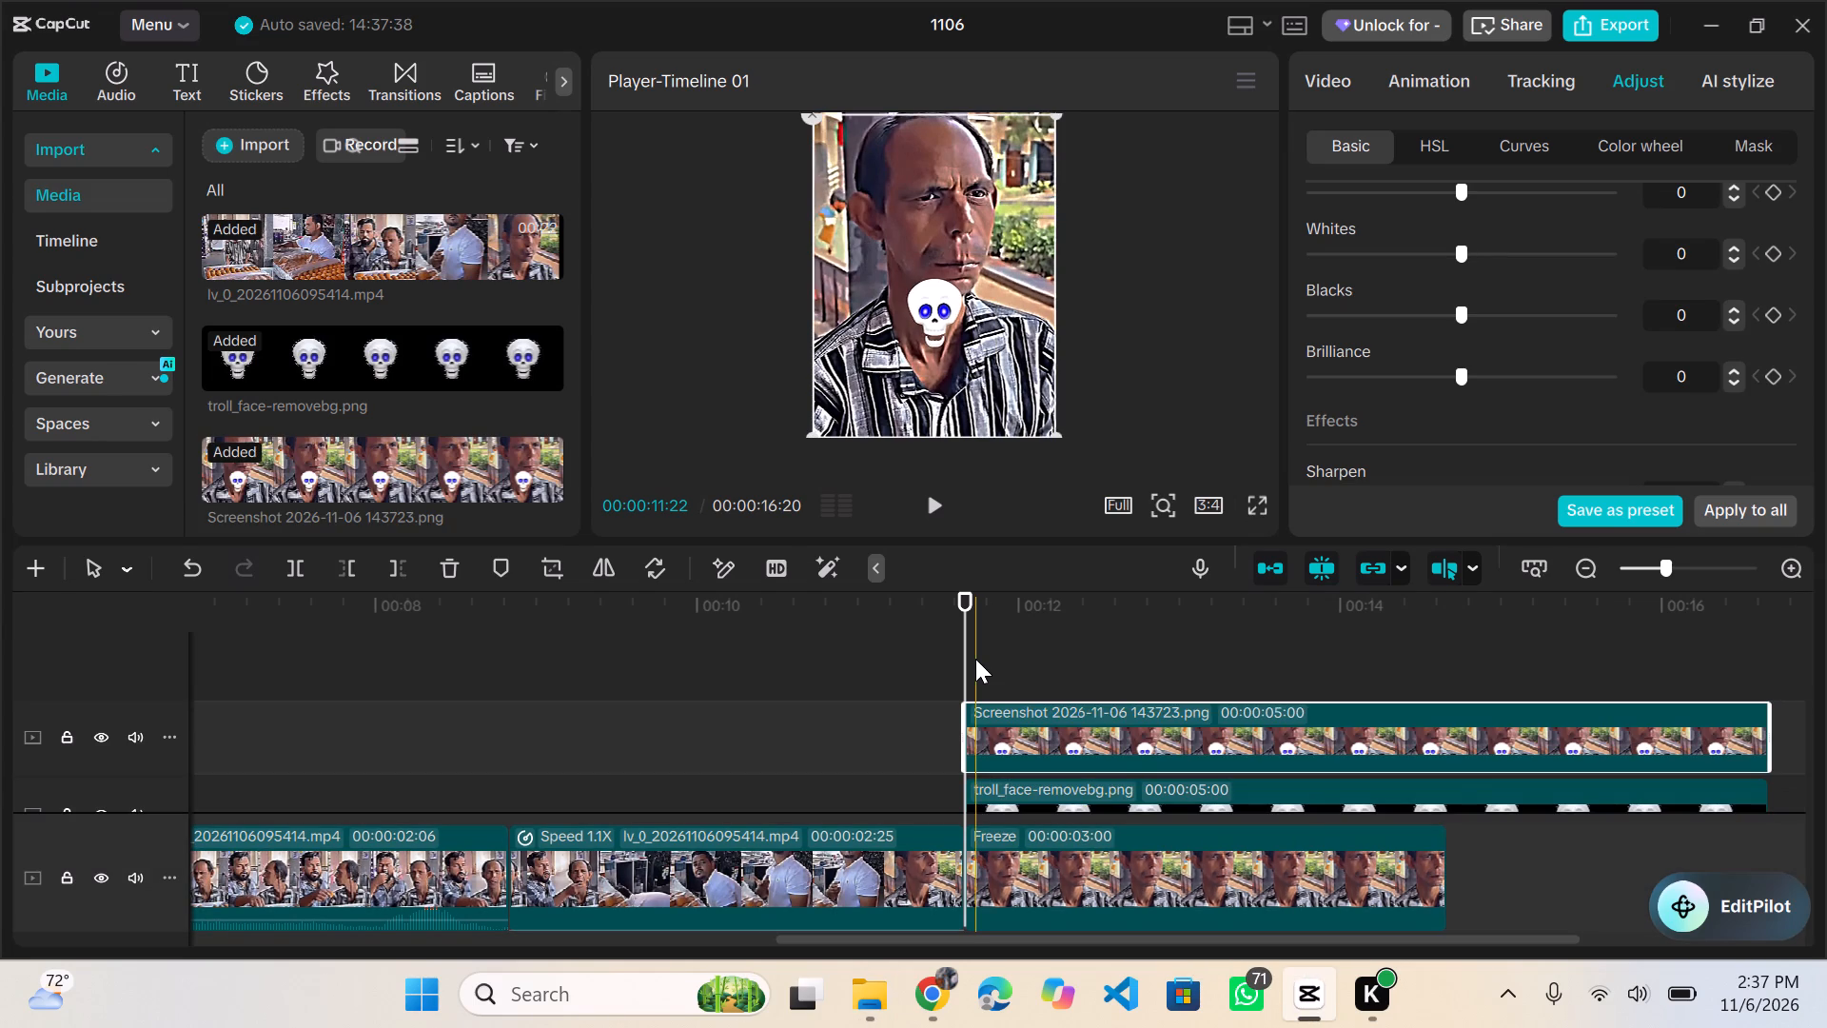
Move the troll_face-removebg.png skull overlay to the track above the screenshot clip.
{"action": "left_click_drag", "start_coordinate": [1032, 796], "coordinate": [1030, 726]}
Trim the screenshot clip's end to a 00:00:03:00 duration and the skull overlay's end to 00:00:02:28, near the end of the freeze clip.
{"action": "scroll", "coordinate": [1205, 703], "scroll_direction": "left", "scroll_amount": 1}
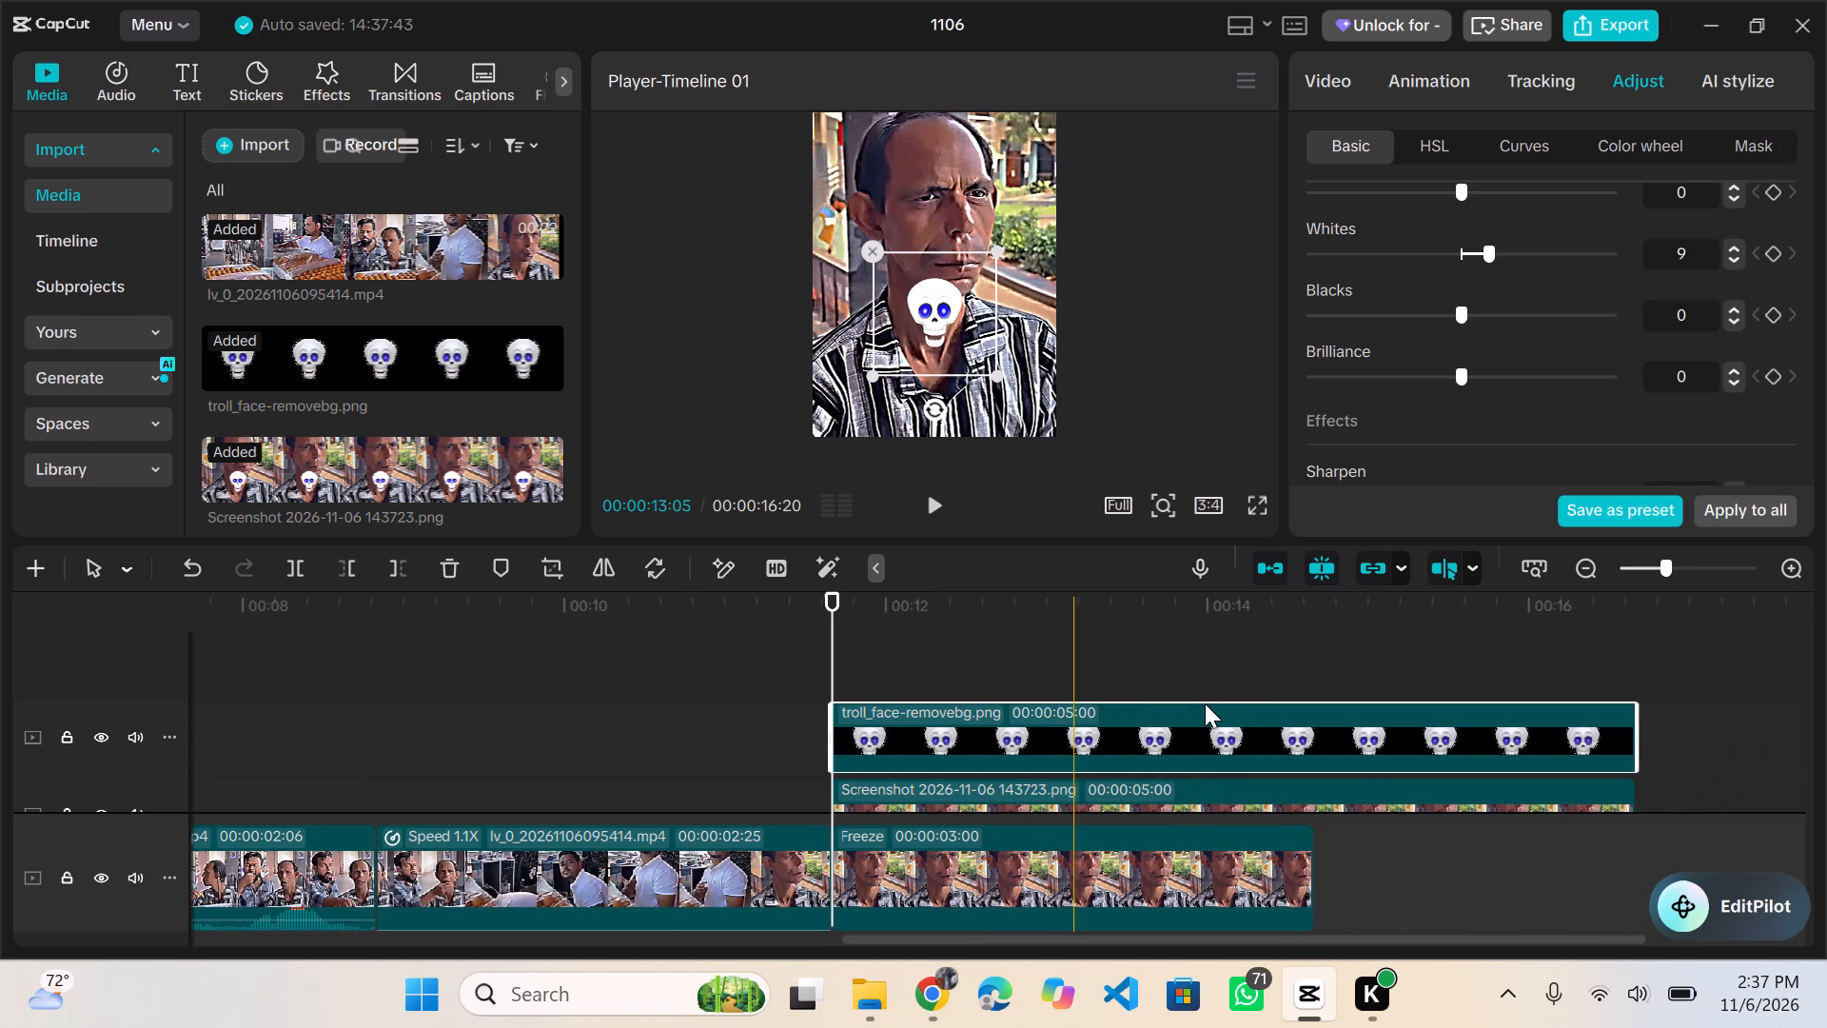
{"action": "scroll", "coordinate": [1205, 703], "scroll_direction": "down", "scroll_amount": 1}
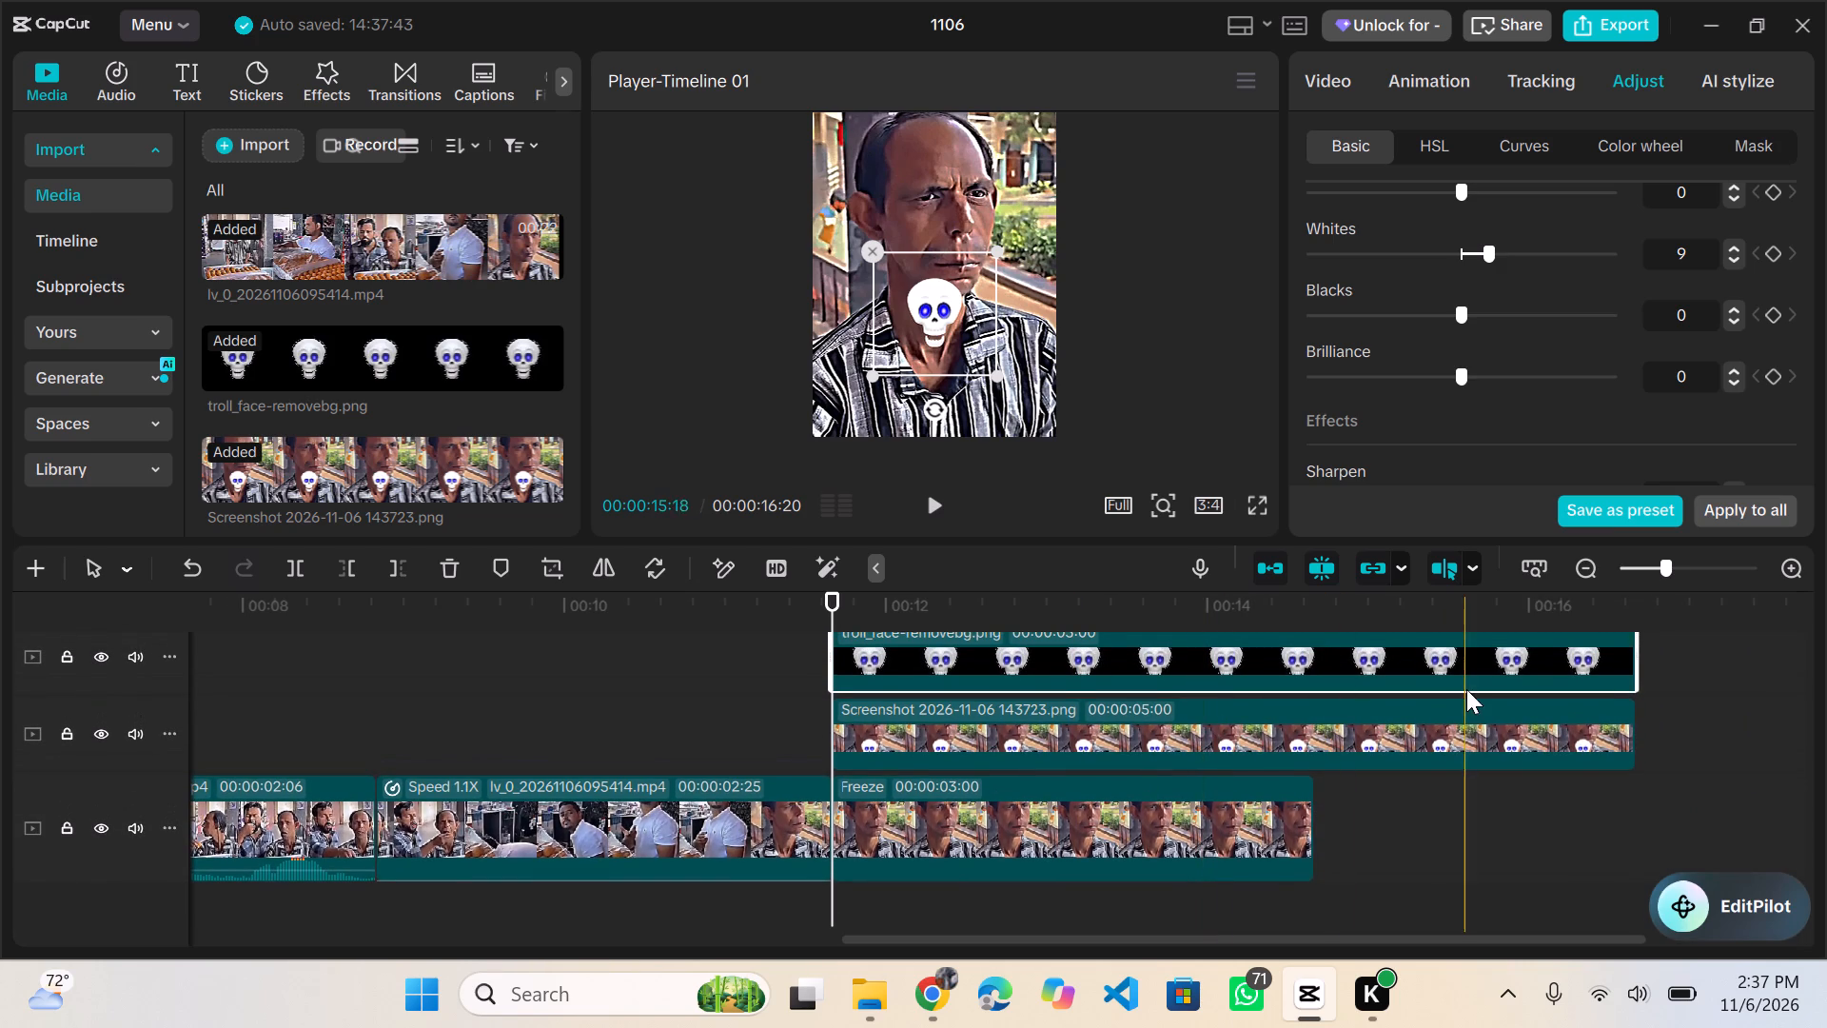
{"action": "left_click_drag", "start_coordinate": [1636, 741], "coordinate": [1293, 757]}
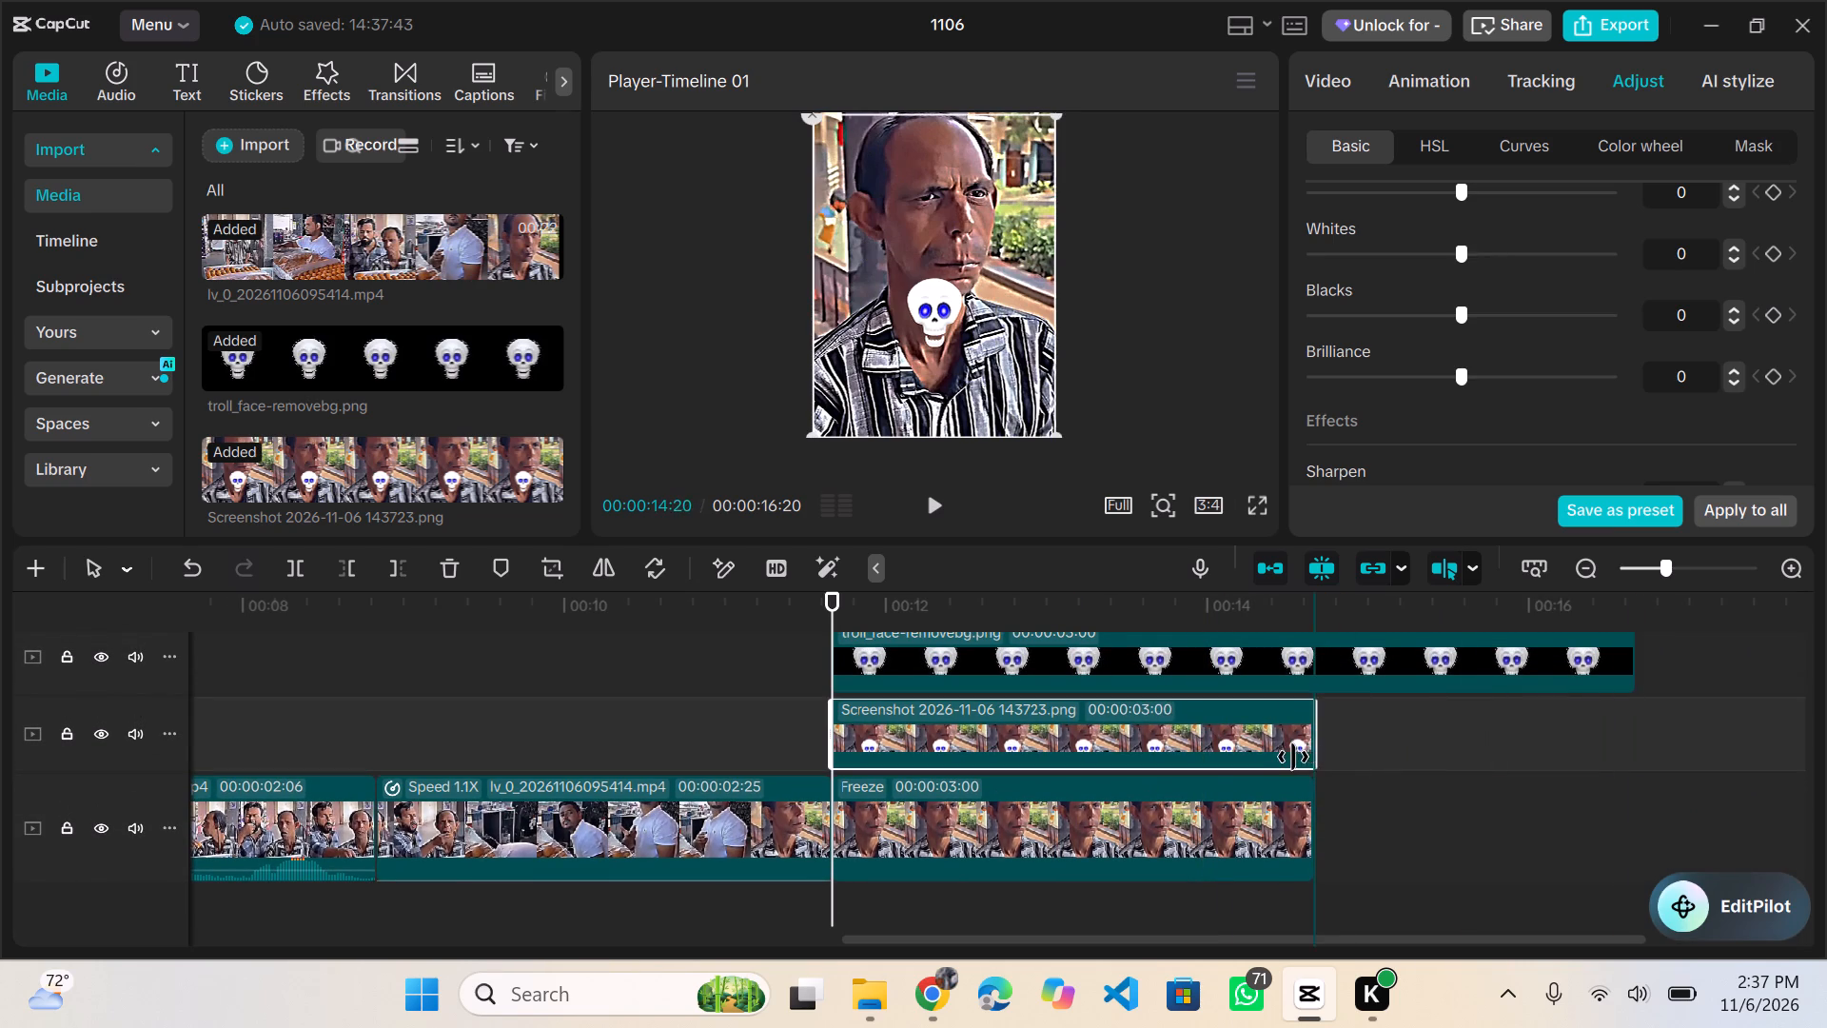
{"action": "left_click_drag", "start_coordinate": [1293, 757], "coordinate": [1315, 755]}
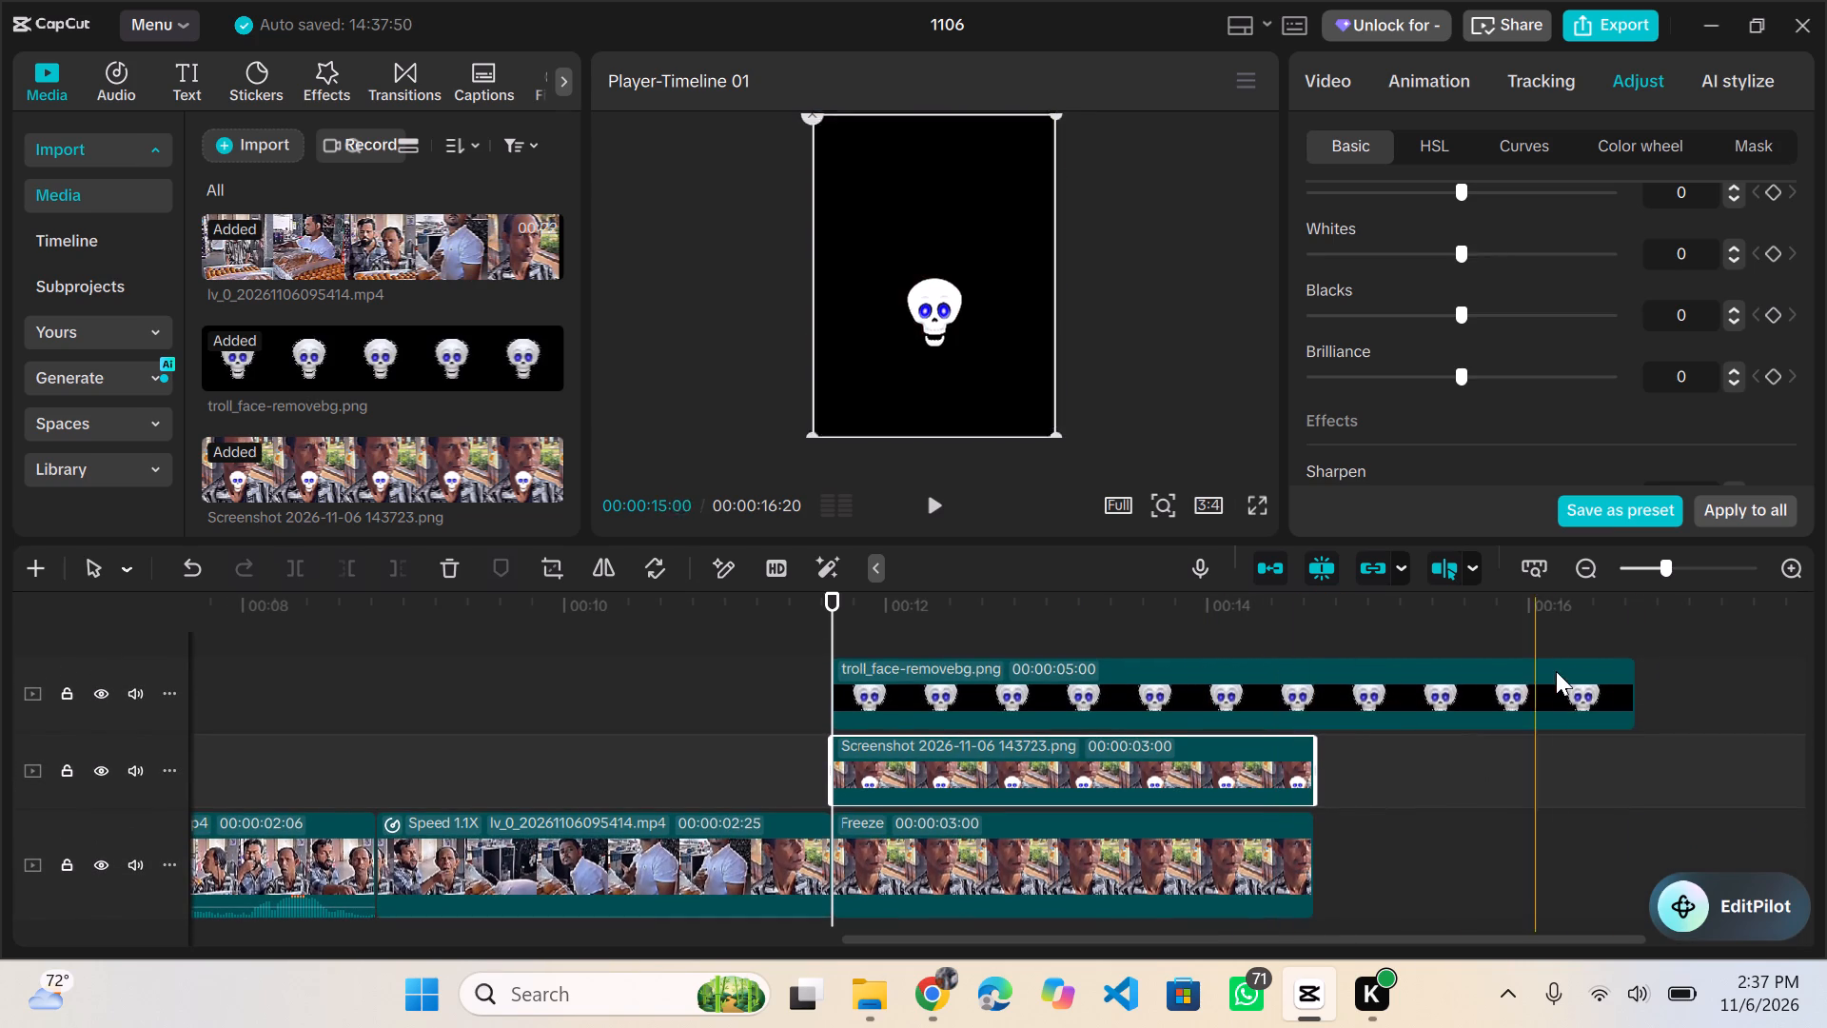
{"action": "left_click_drag", "start_coordinate": [1635, 693], "coordinate": [1454, 698]}
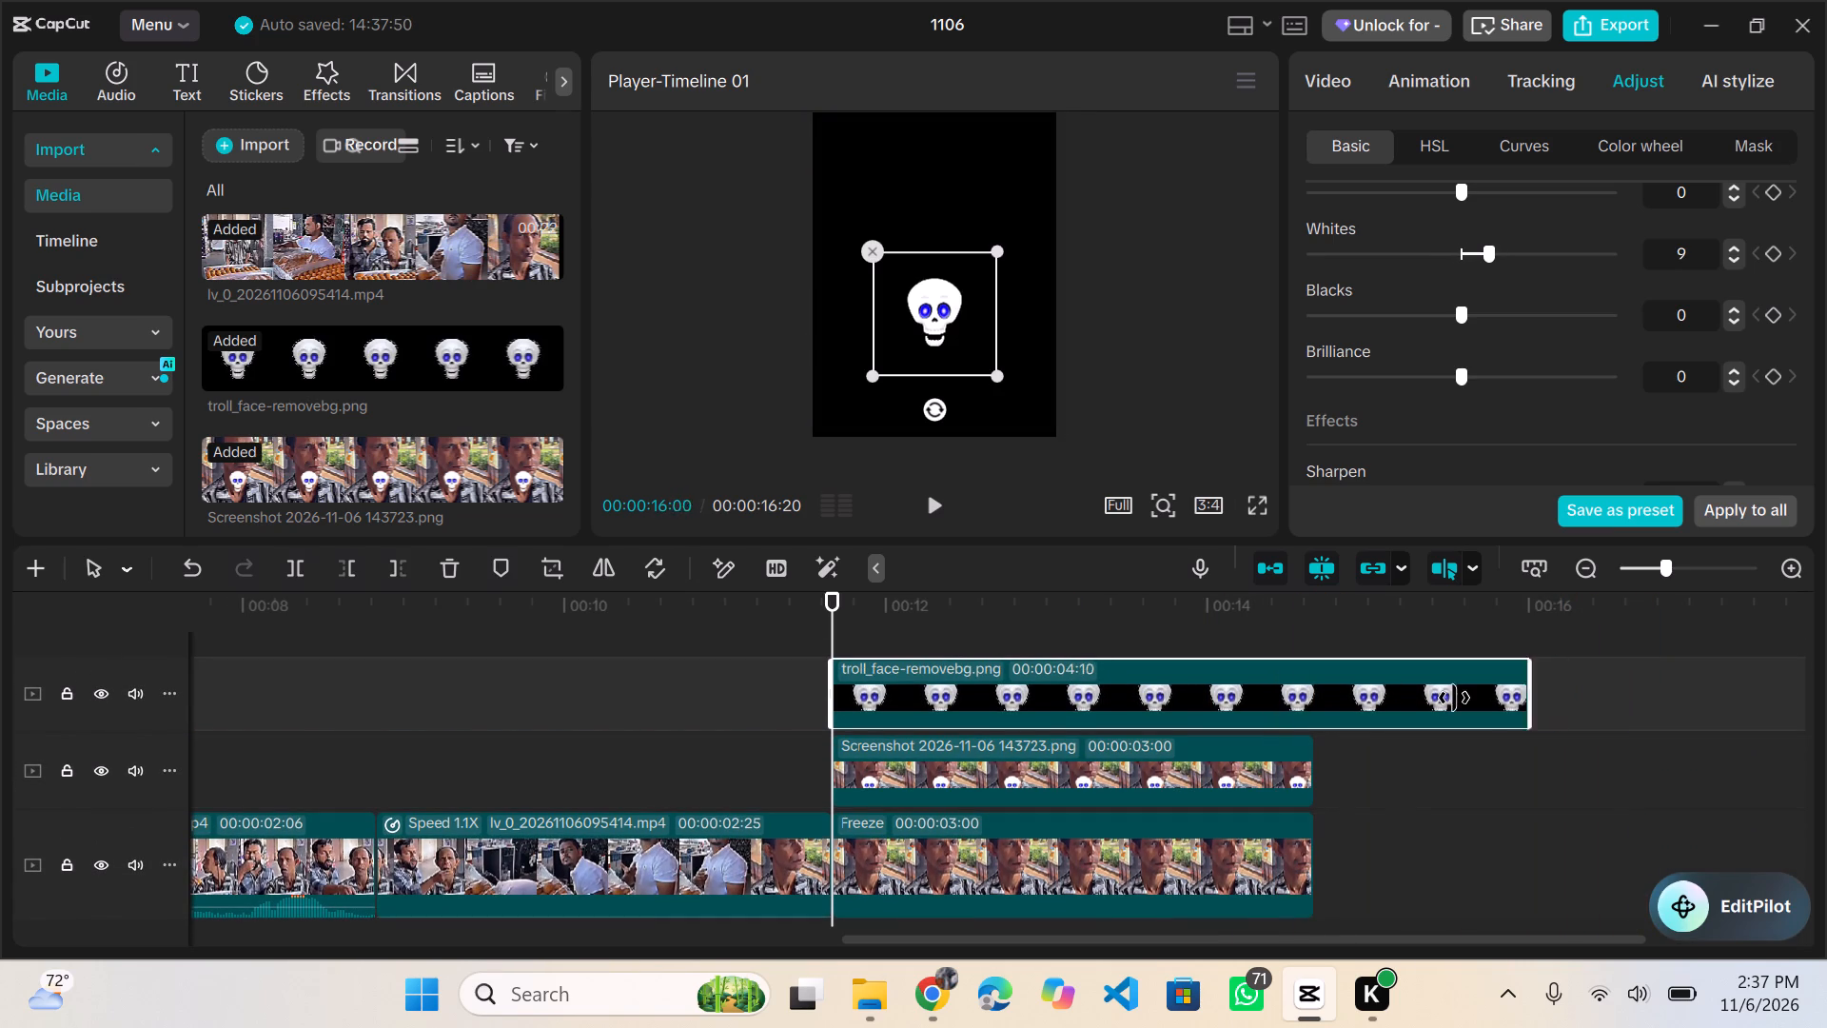
{"action": "left_click_drag", "start_coordinate": [1454, 698], "coordinate": [1303, 702]}
Play the video from the beginning, replay it in full-screen preview to review the pacing and the skull ending, and leave the preview.
{"action": "scroll", "coordinate": [1200, 704], "scroll_direction": "right", "scroll_amount": 1}
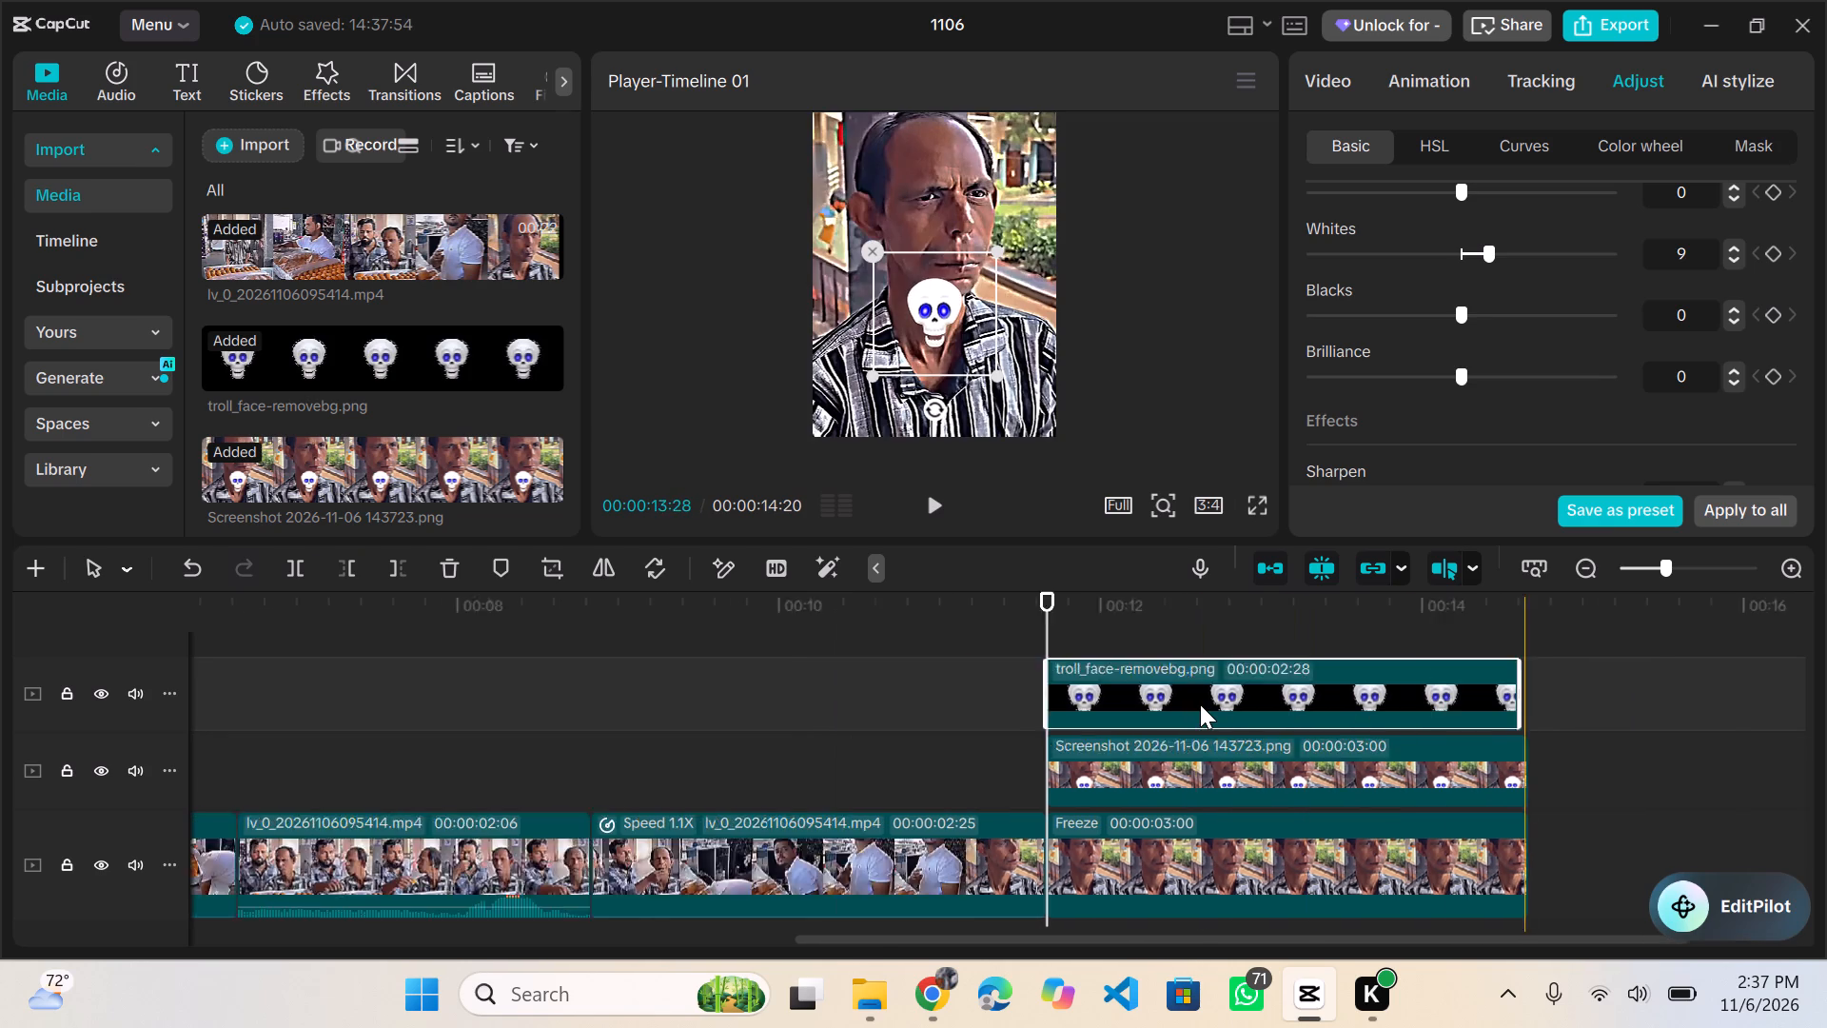
{"action": "scroll", "coordinate": [1200, 704], "scroll_direction": "right", "scroll_amount": 1}
{"action": "scroll", "coordinate": [988, 709], "scroll_direction": "right", "scroll_amount": 1}
{"action": "scroll", "coordinate": [655, 726], "scroll_direction": "right", "scroll_amount": 3}
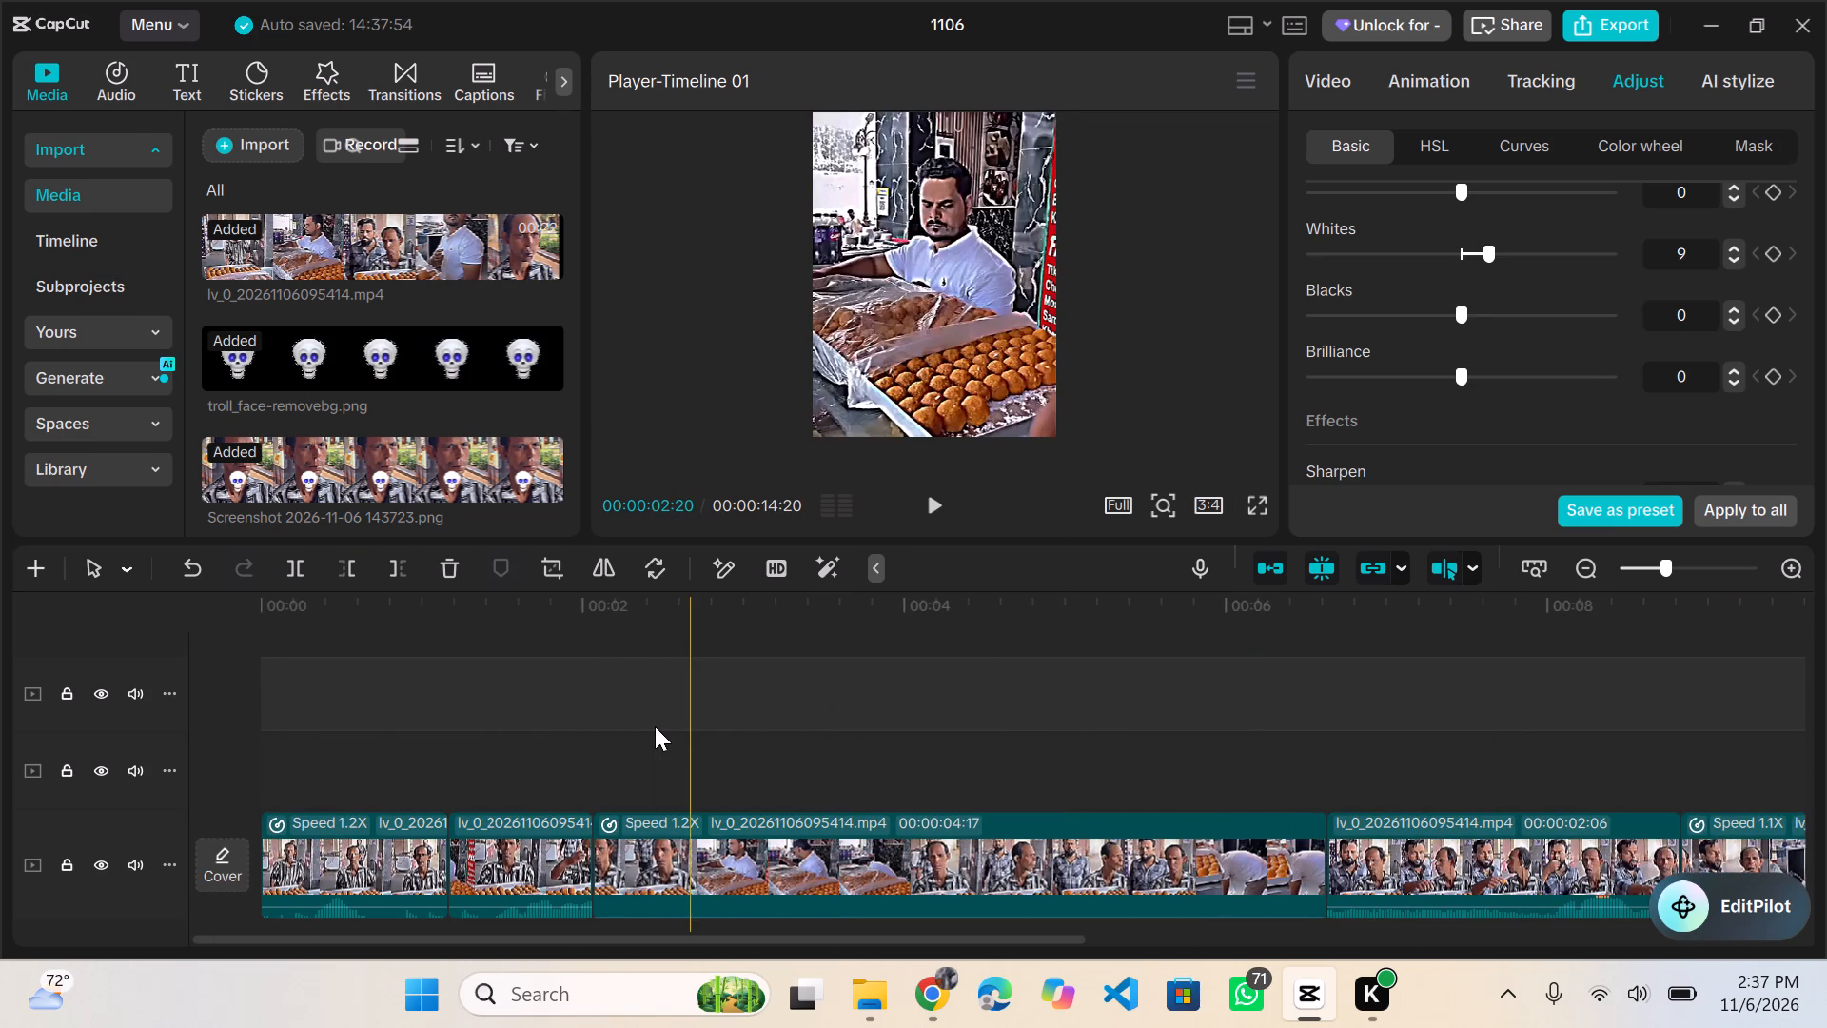
{"action": "left_click", "coordinate": [259, 601]}
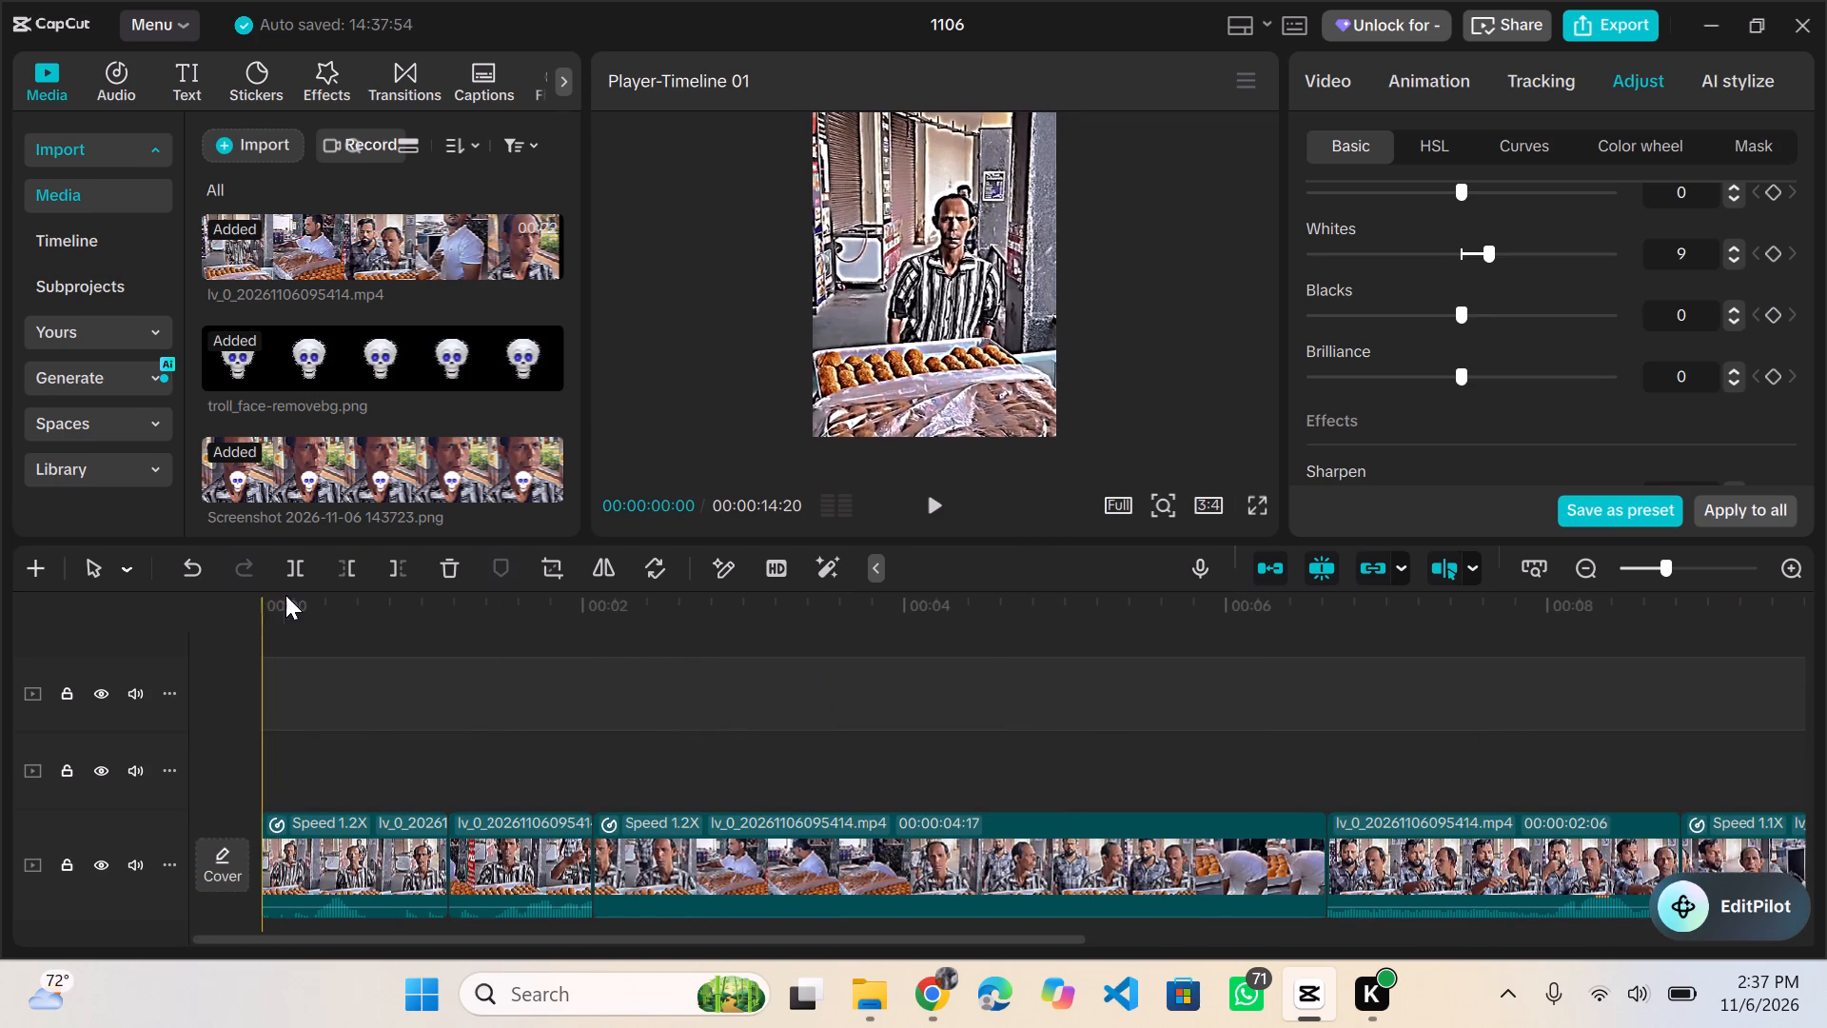
{"action": "left_click", "coordinate": [265, 596]}
{"action": "left_click", "coordinate": [936, 522]}
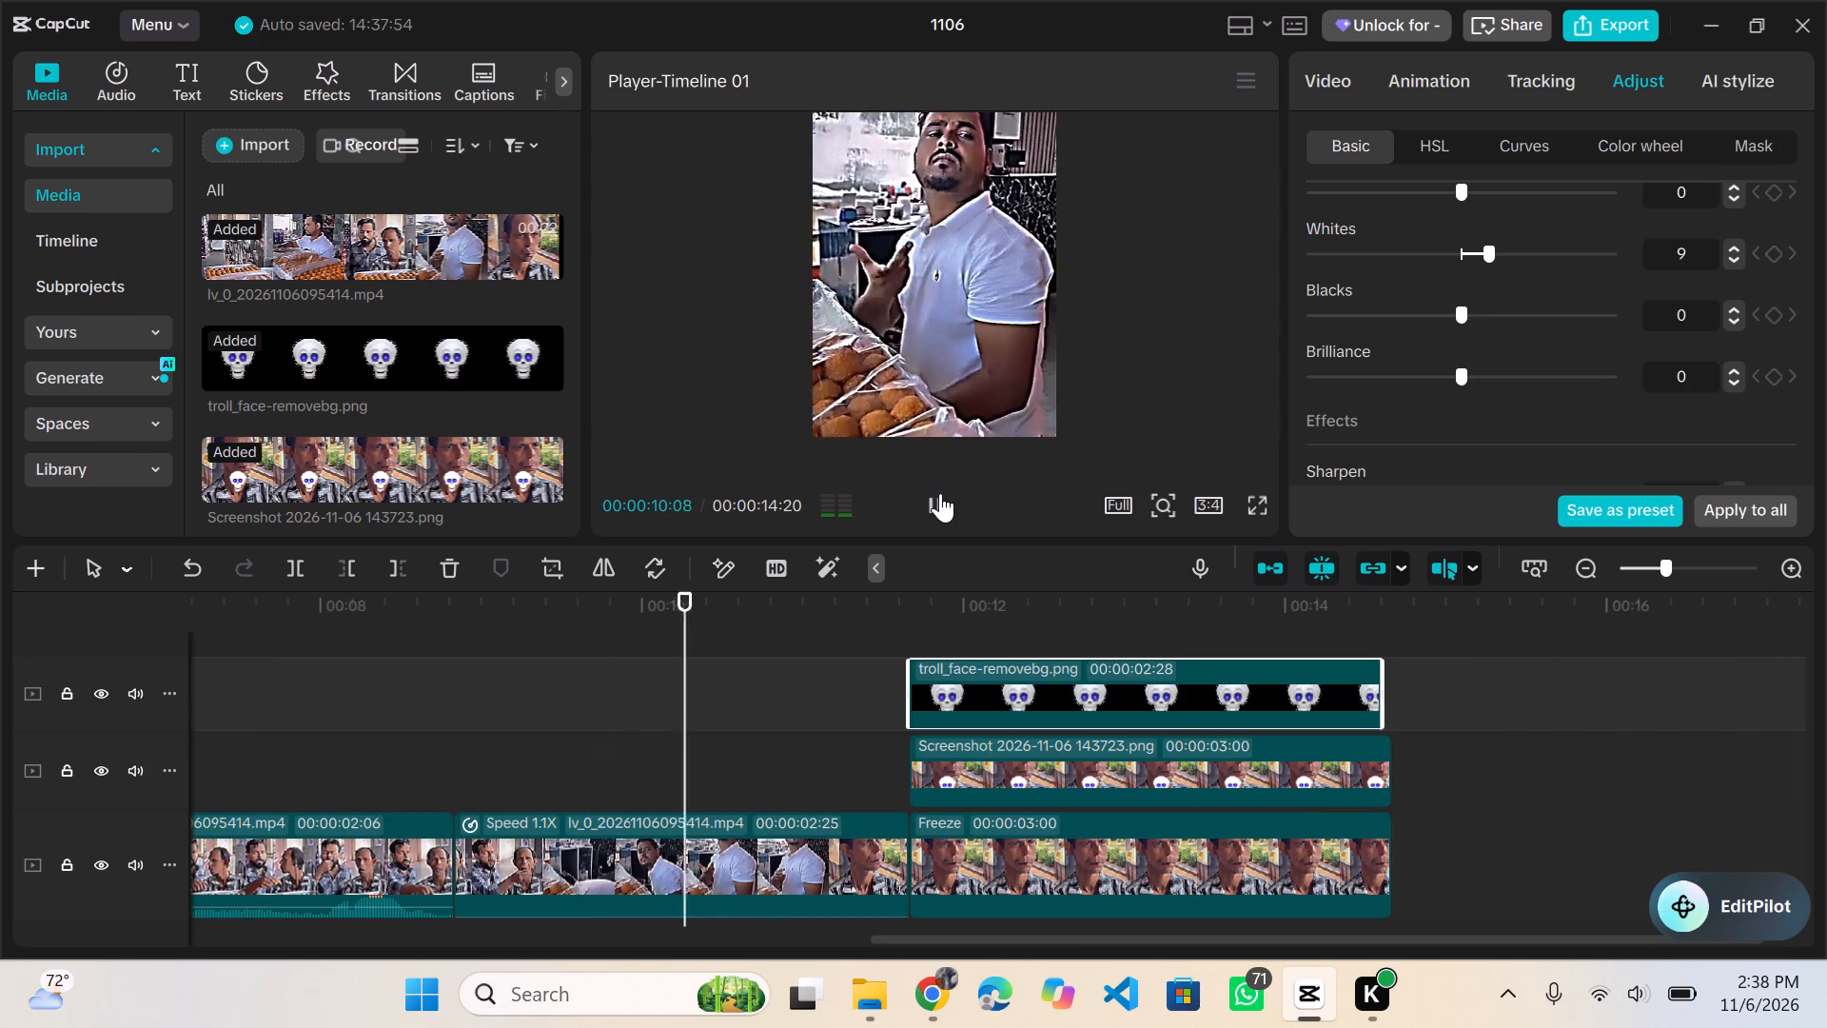
{"action": "left_click", "coordinate": [1257, 507]}
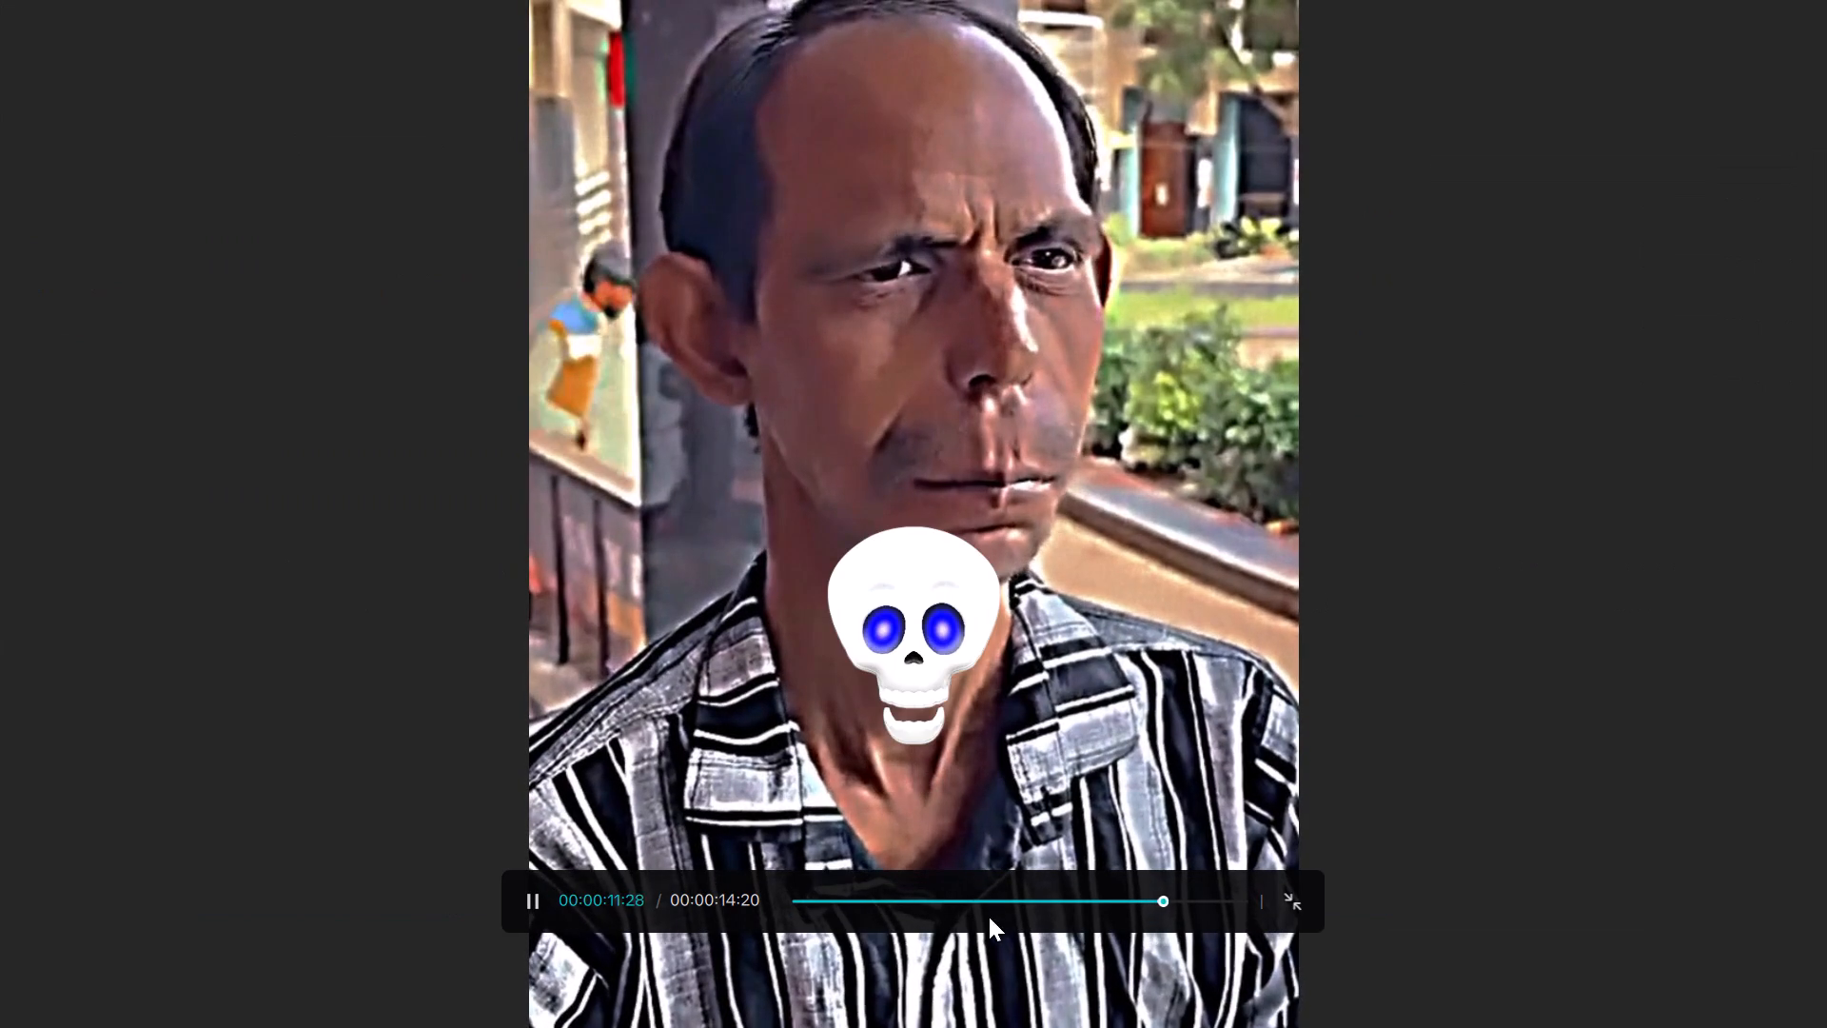
{"action": "left_click", "coordinate": [876, 906]}
{"action": "left_click", "coordinate": [834, 908]}
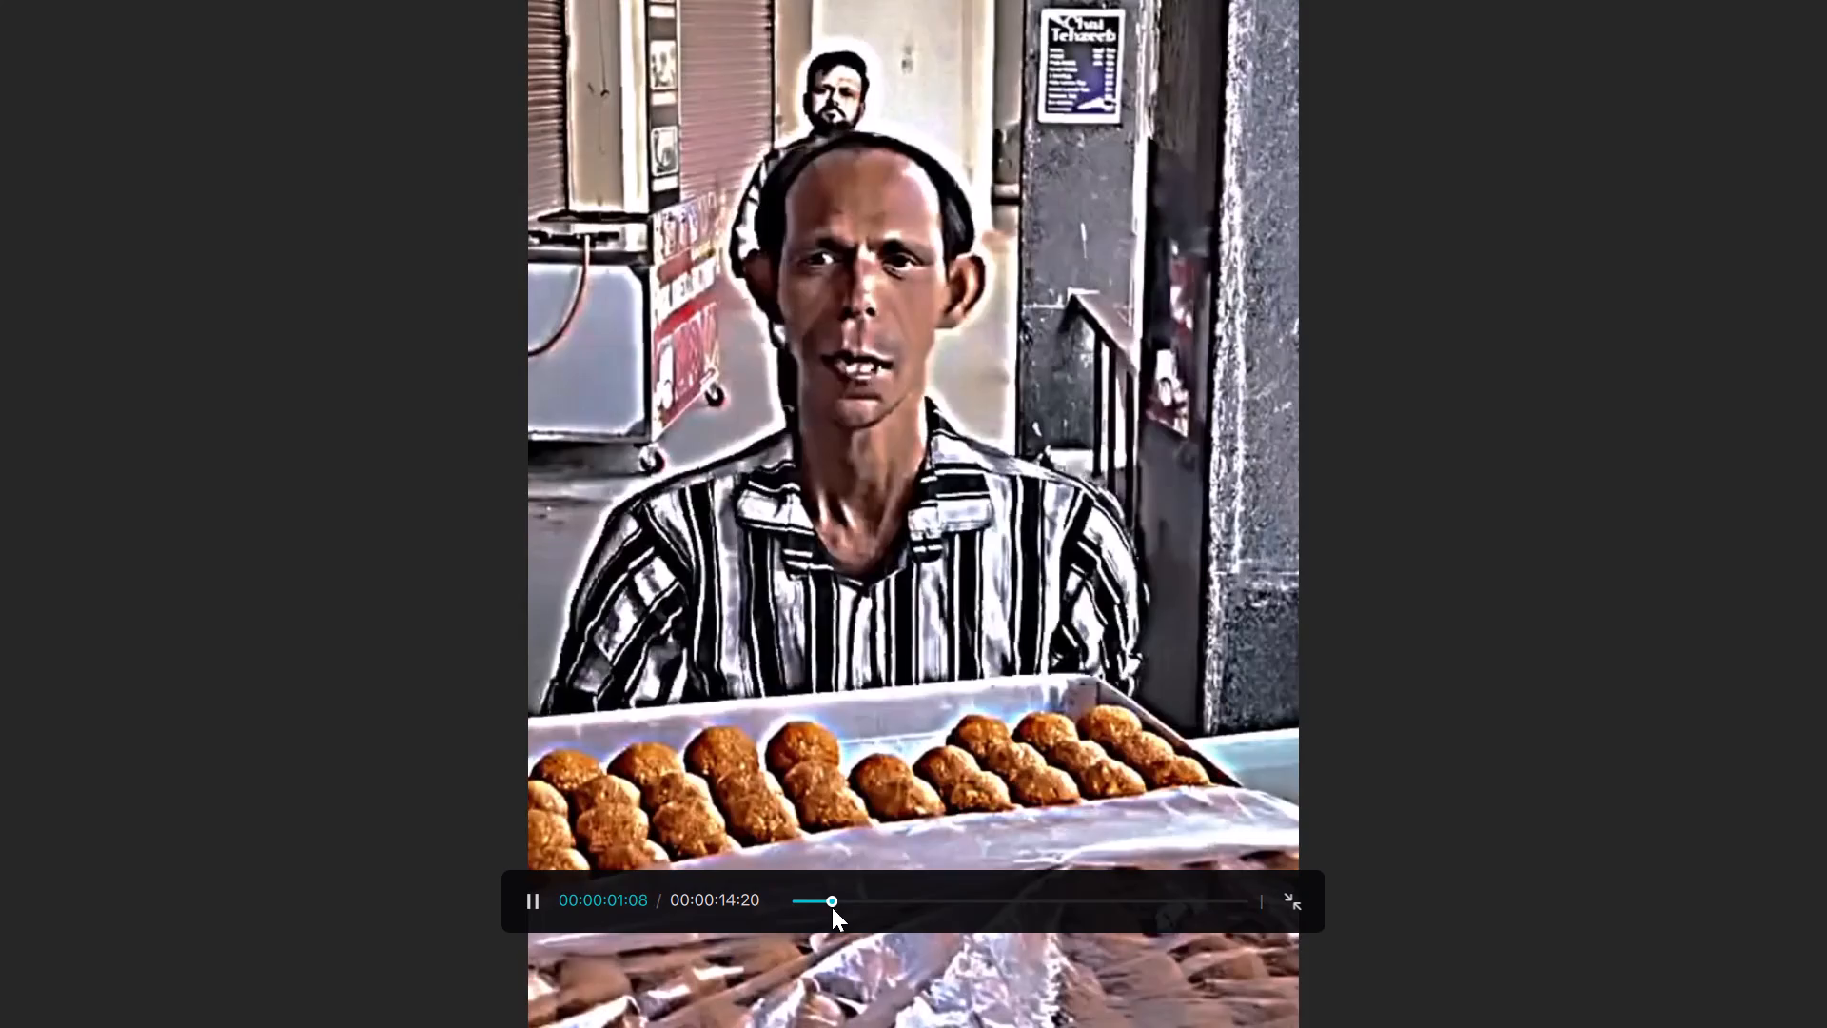
{"action": "left_click", "coordinate": [790, 899]}
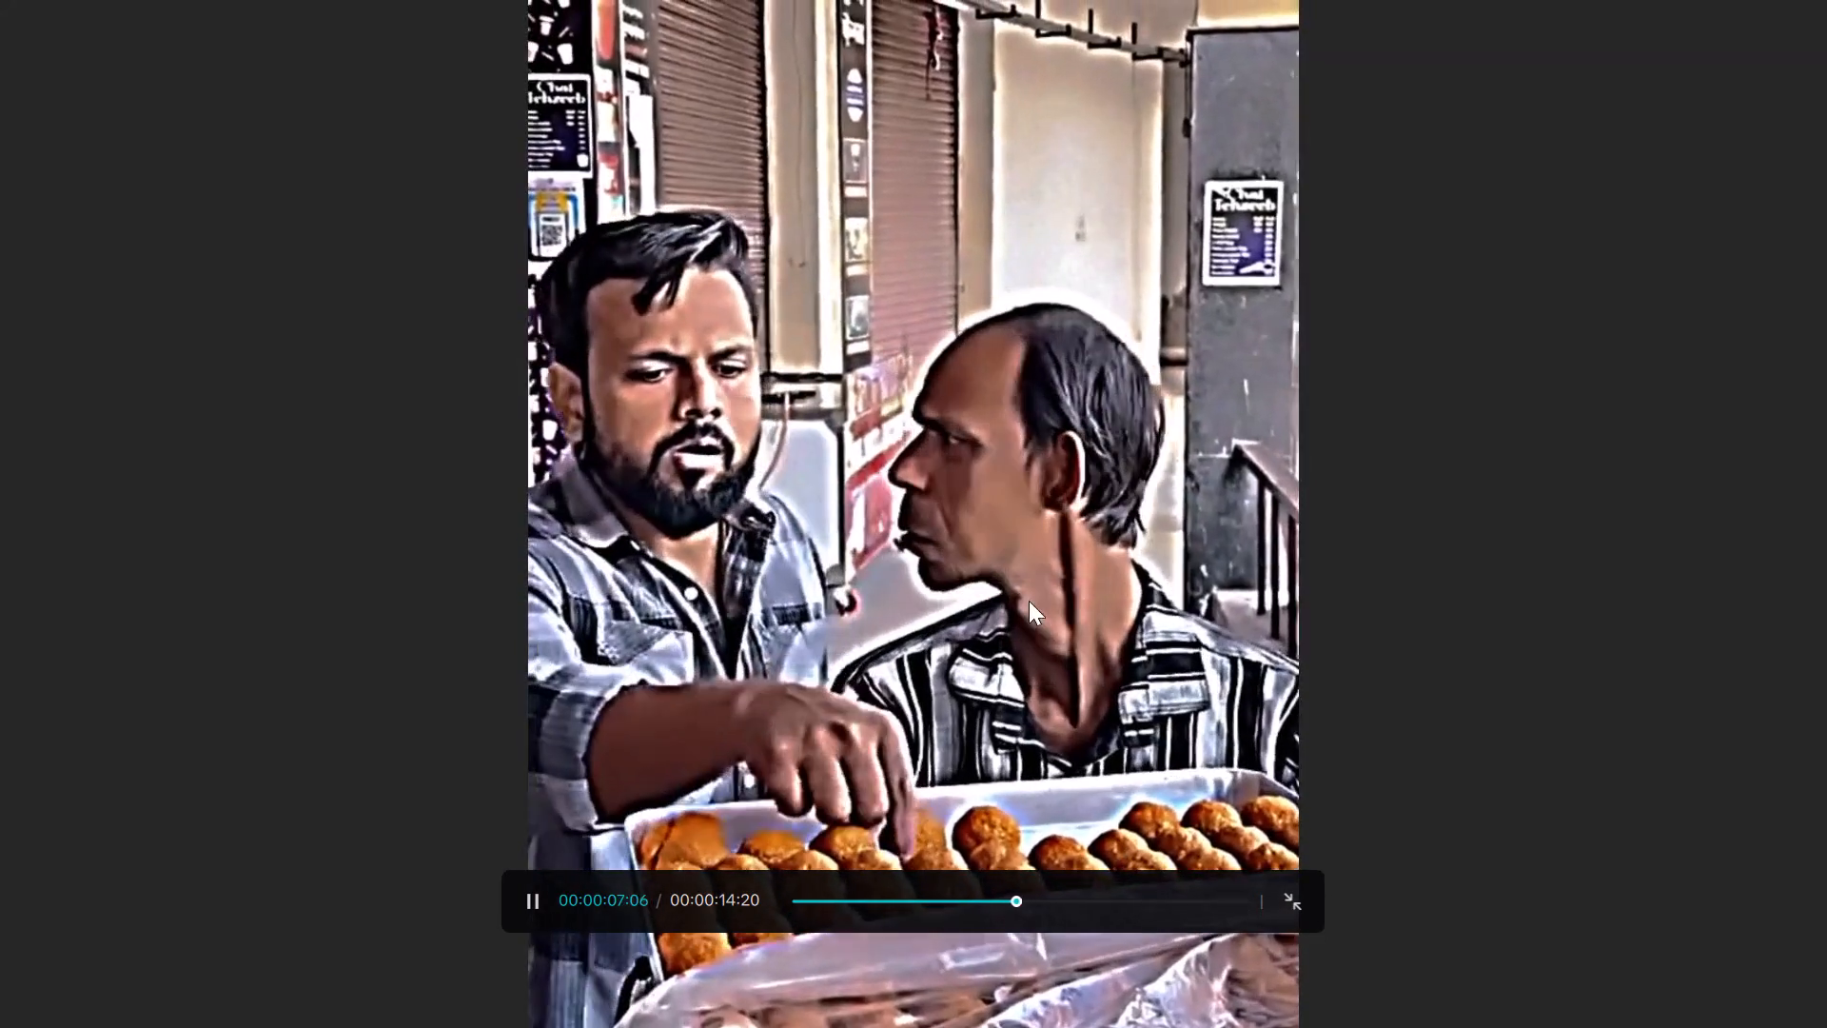
{"action": "left_click", "coordinate": [533, 895]}
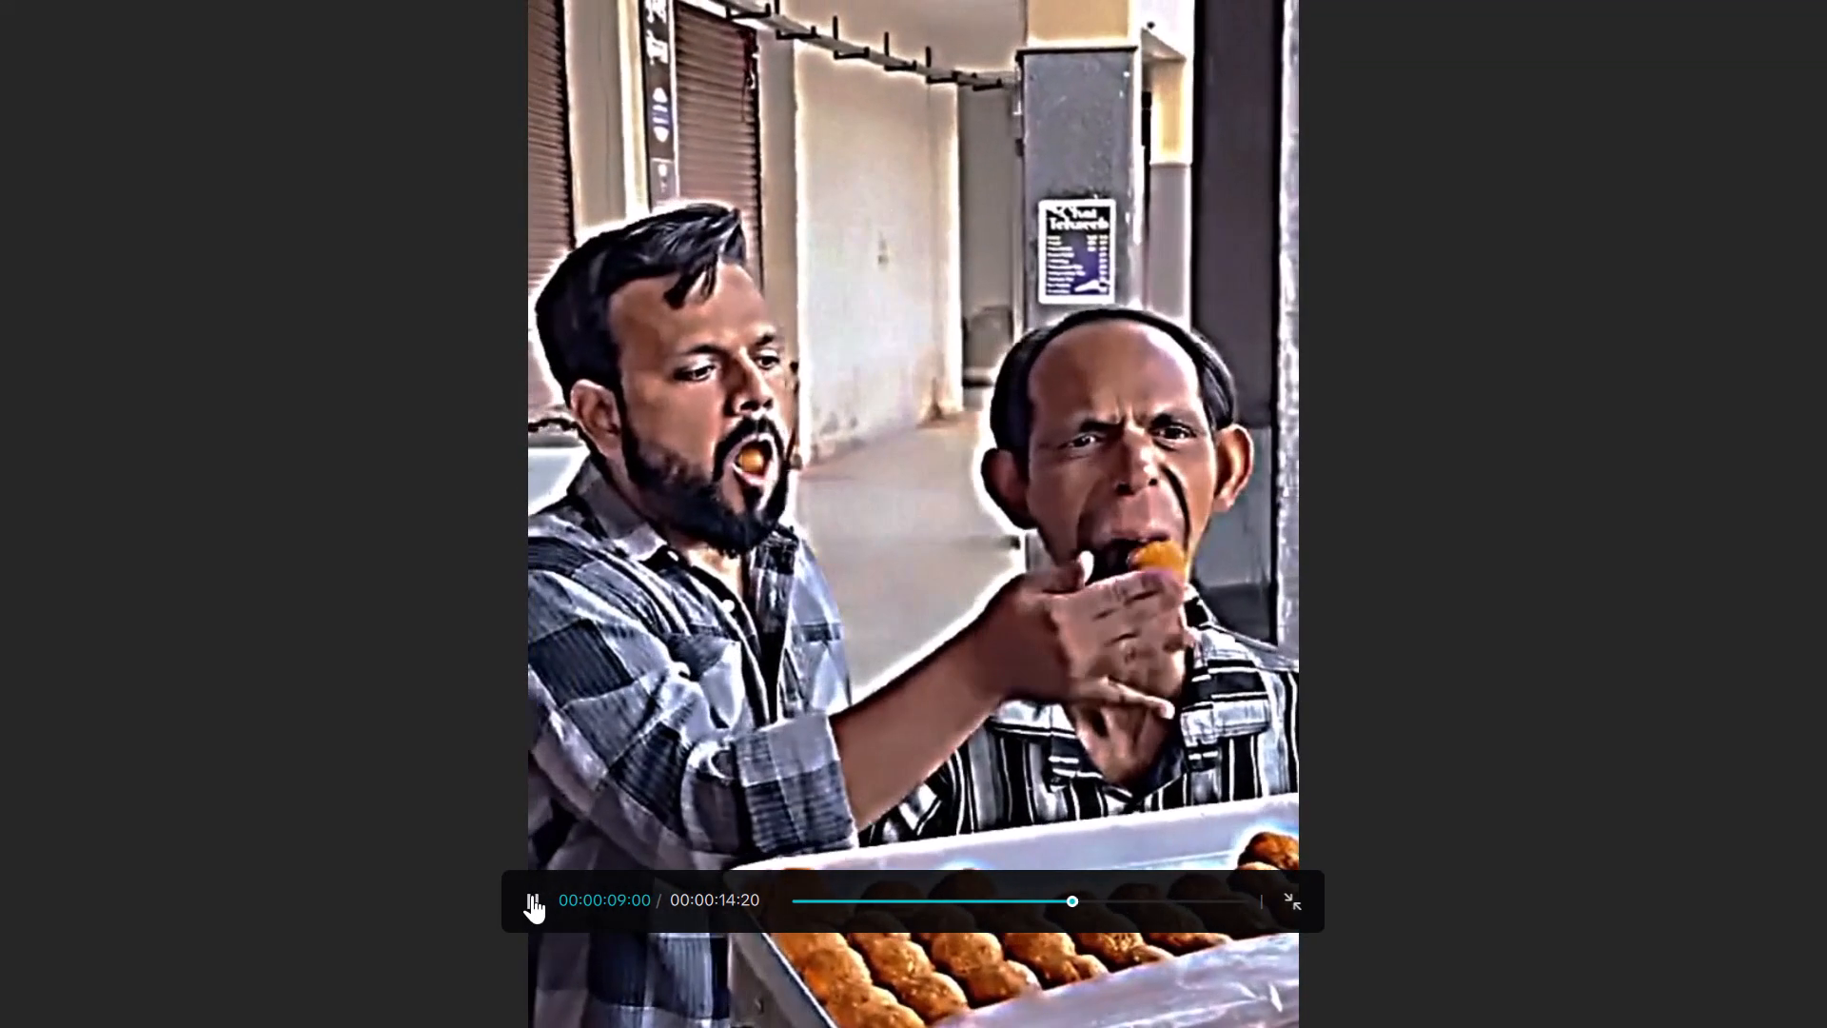
{"action": "key", "text": "Escape"}
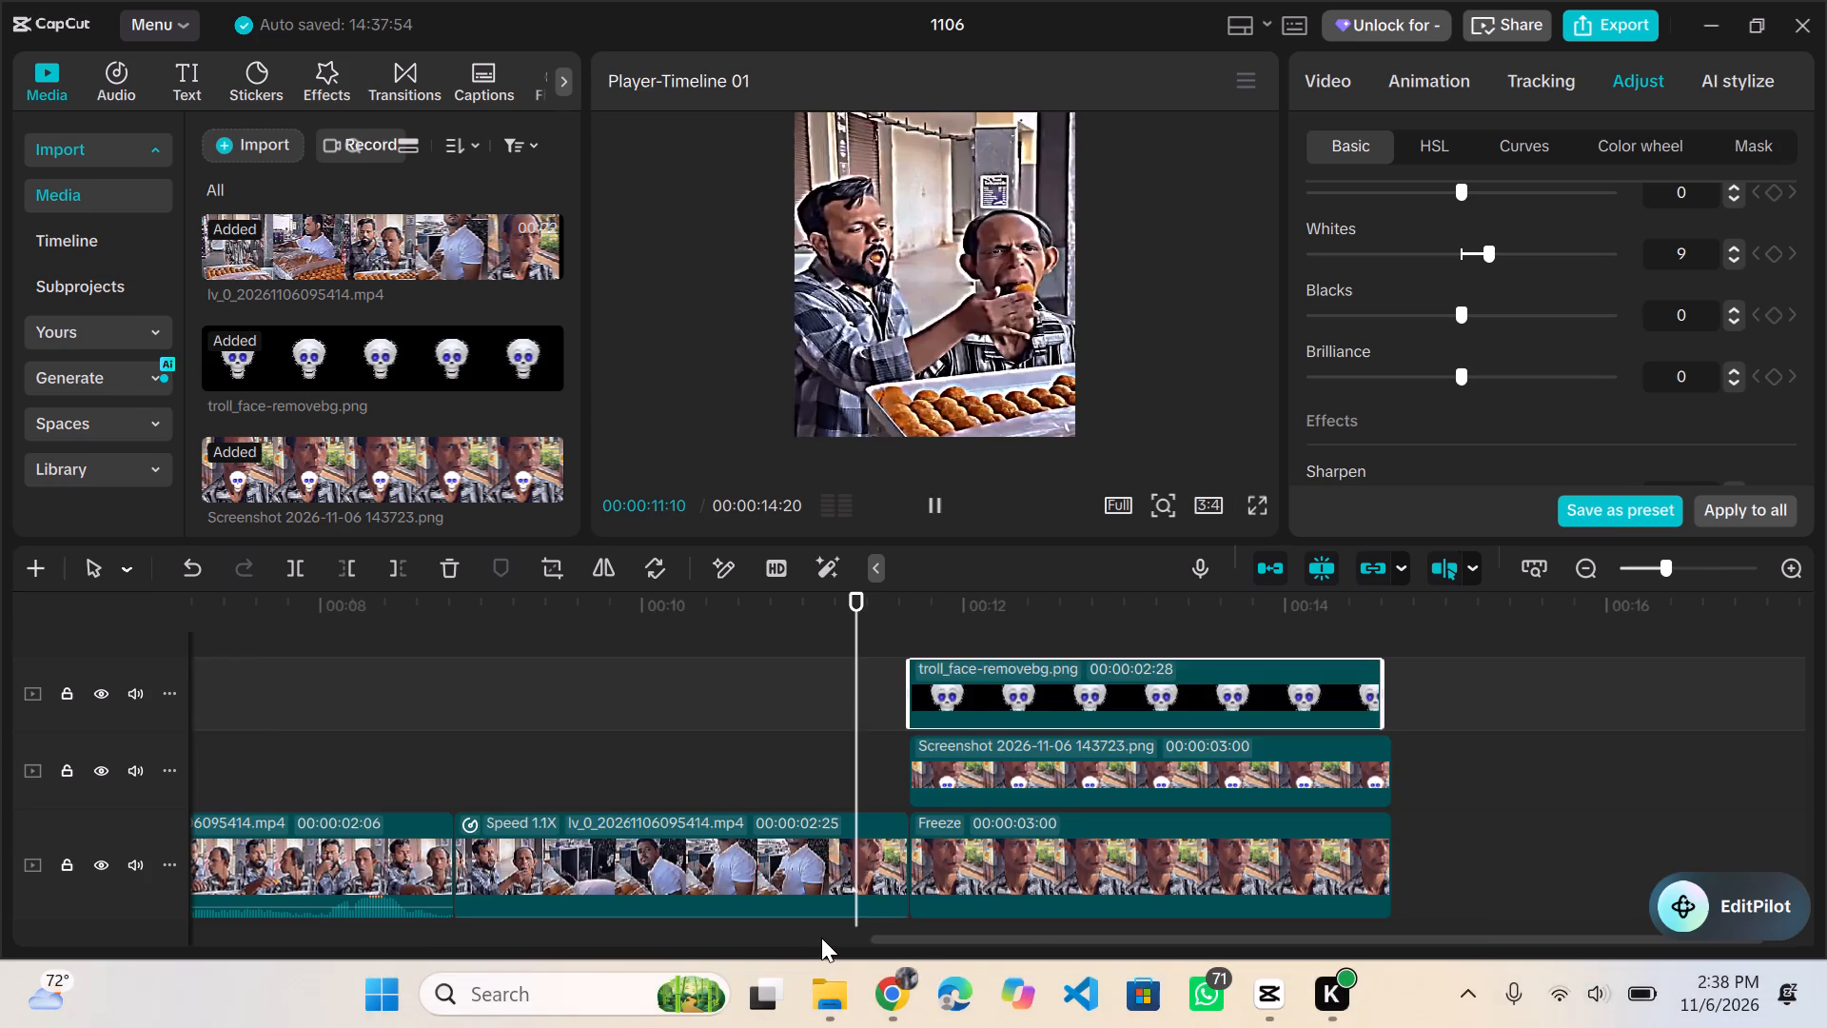
Set the speed of the long 1.2X clip, the third one on the main track, to 1.30x.
{"action": "scroll", "coordinate": [1296, 825], "scroll_direction": "left", "scroll_amount": 2}
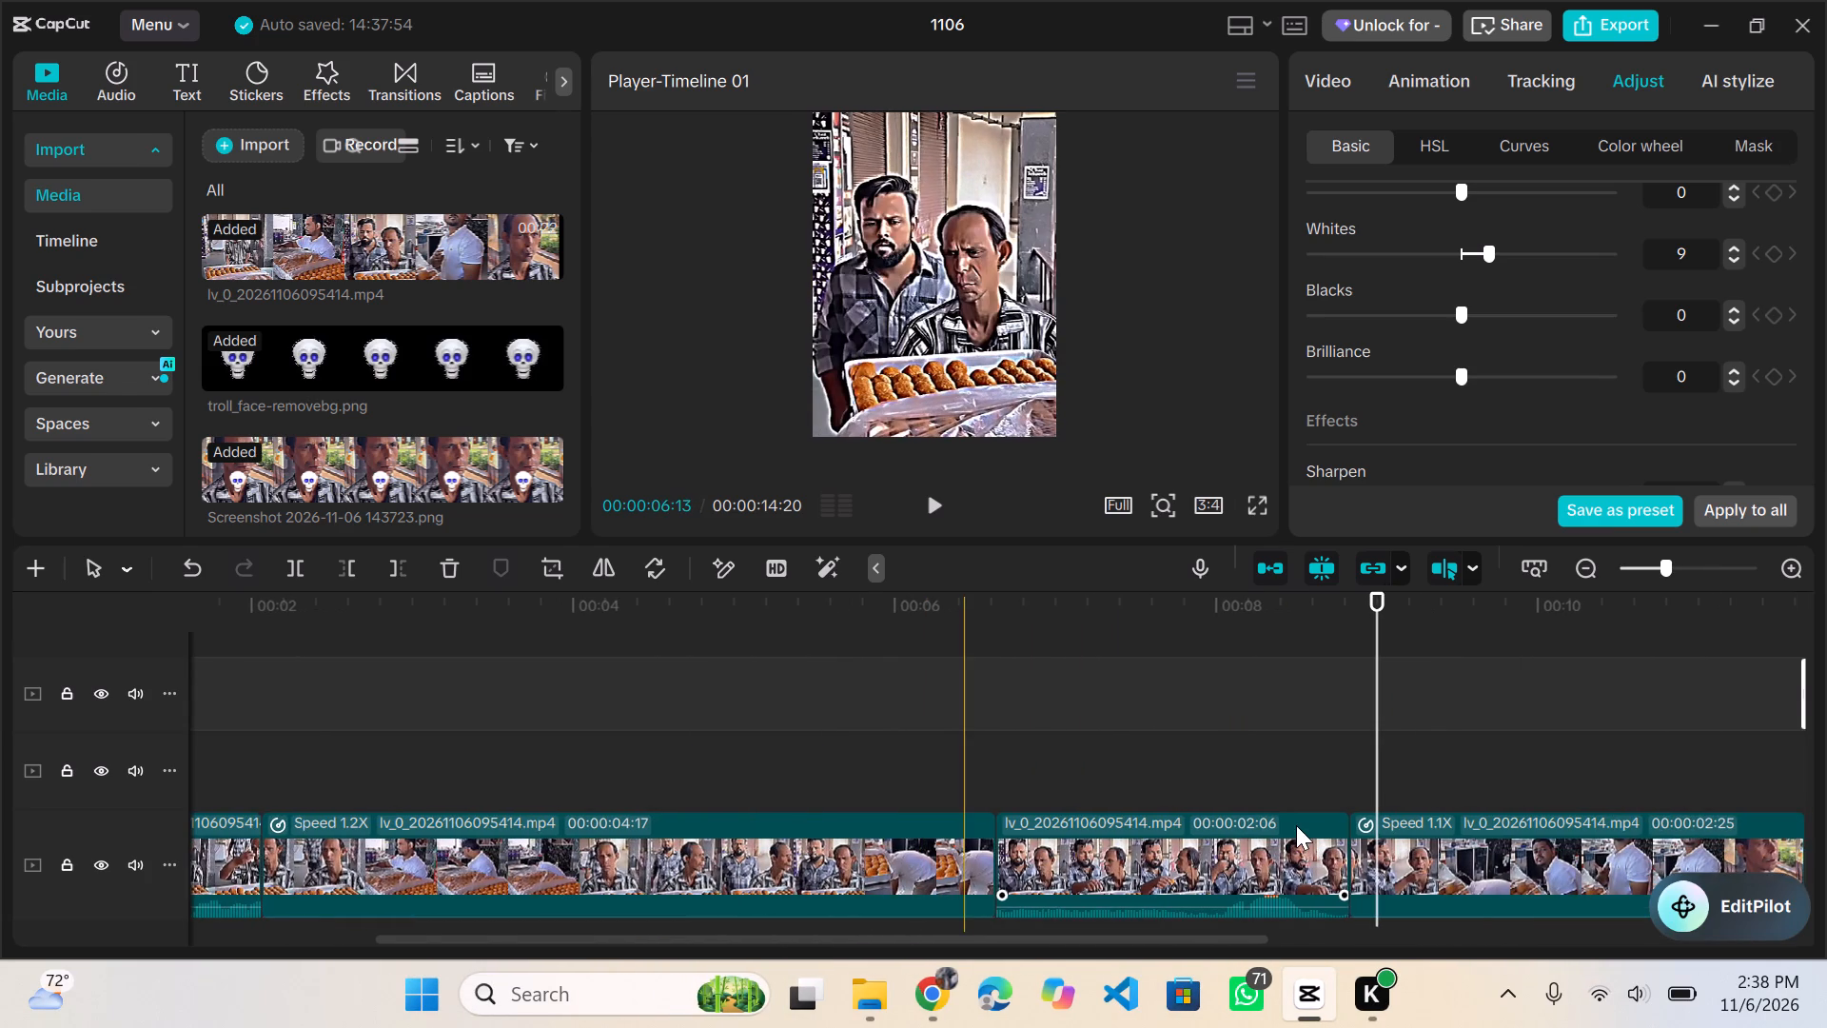
{"action": "left_click", "coordinate": [1077, 877]}
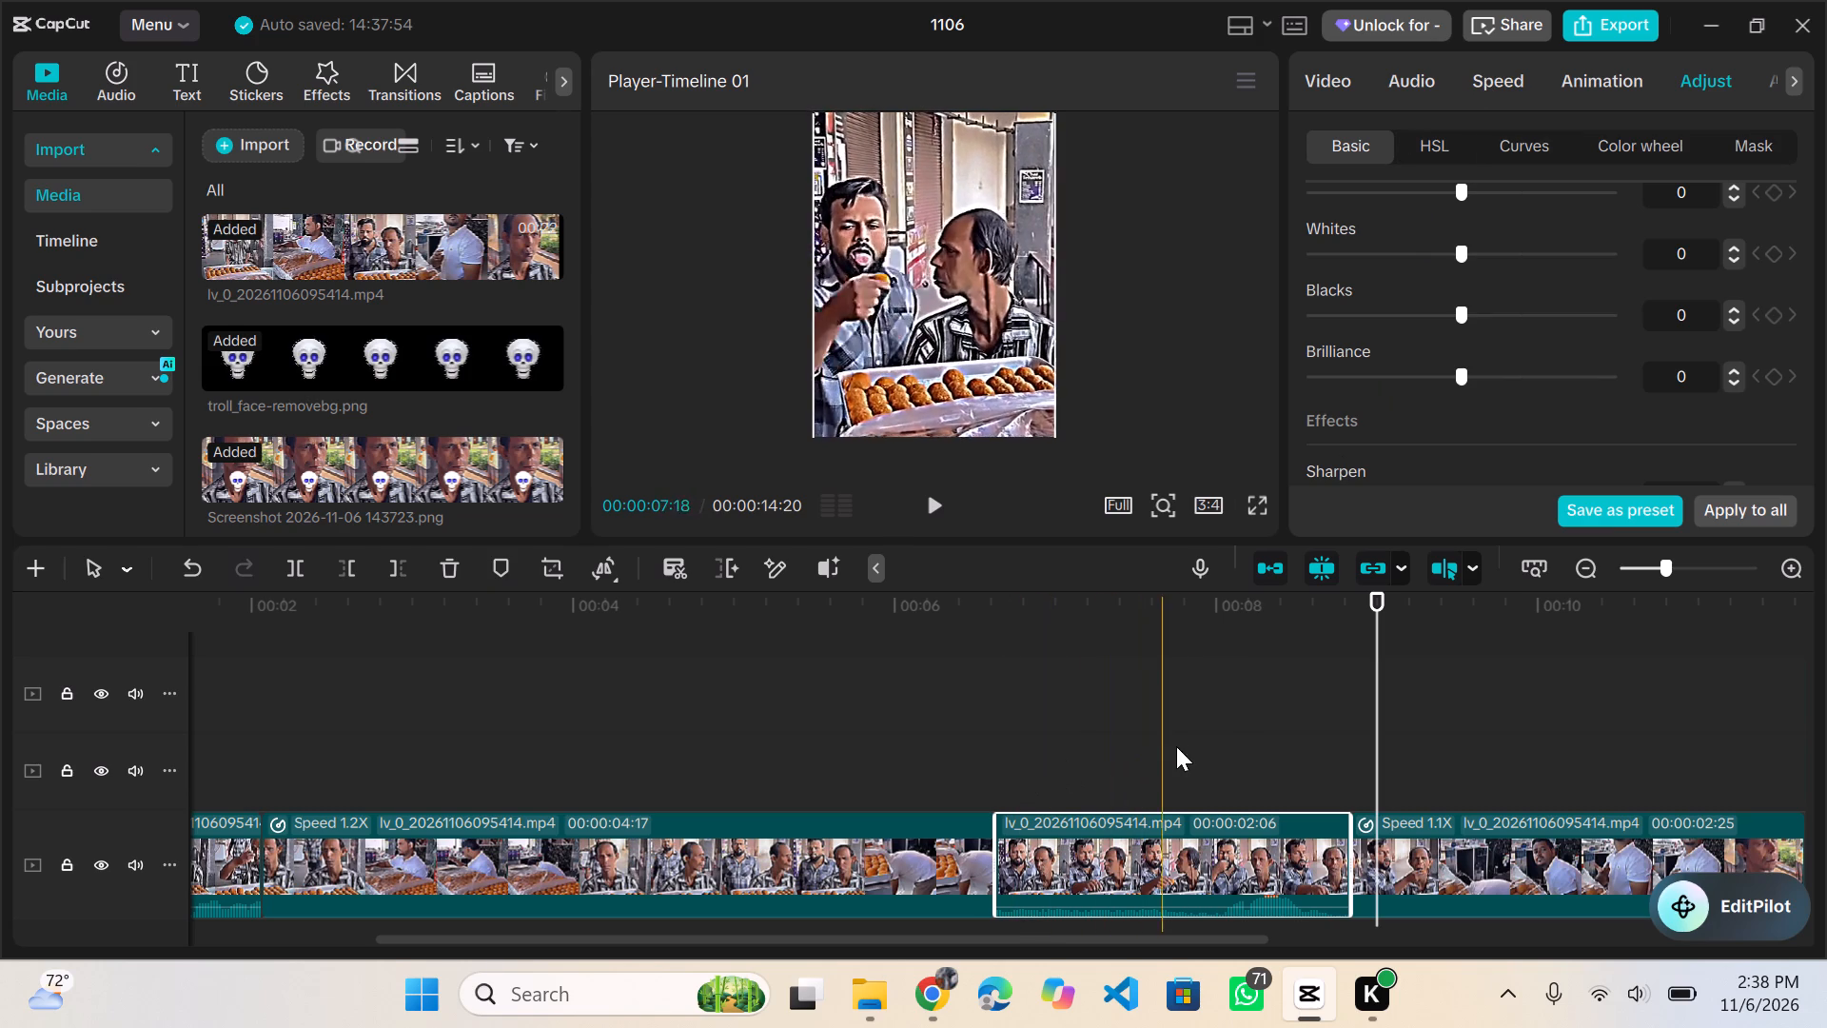
{"action": "left_click", "coordinate": [797, 860]}
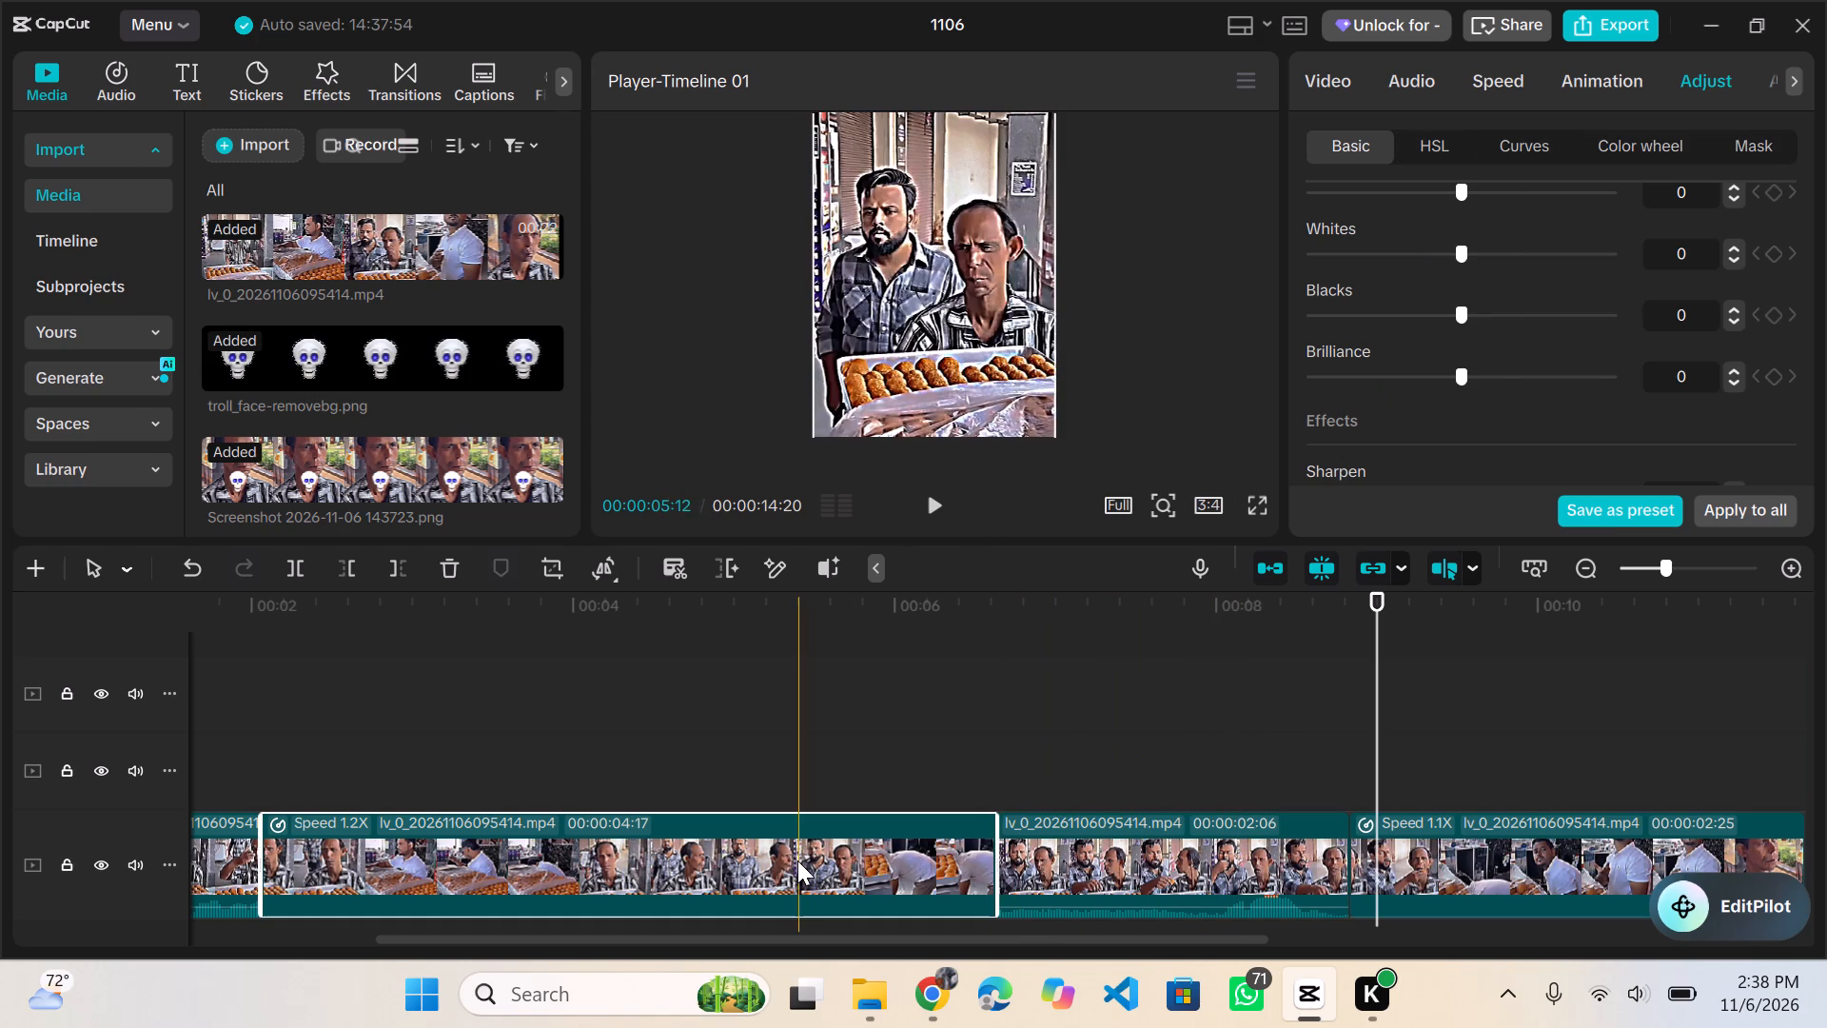
{"action": "scroll", "coordinate": [797, 860], "scroll_direction": "right", "scroll_amount": 1}
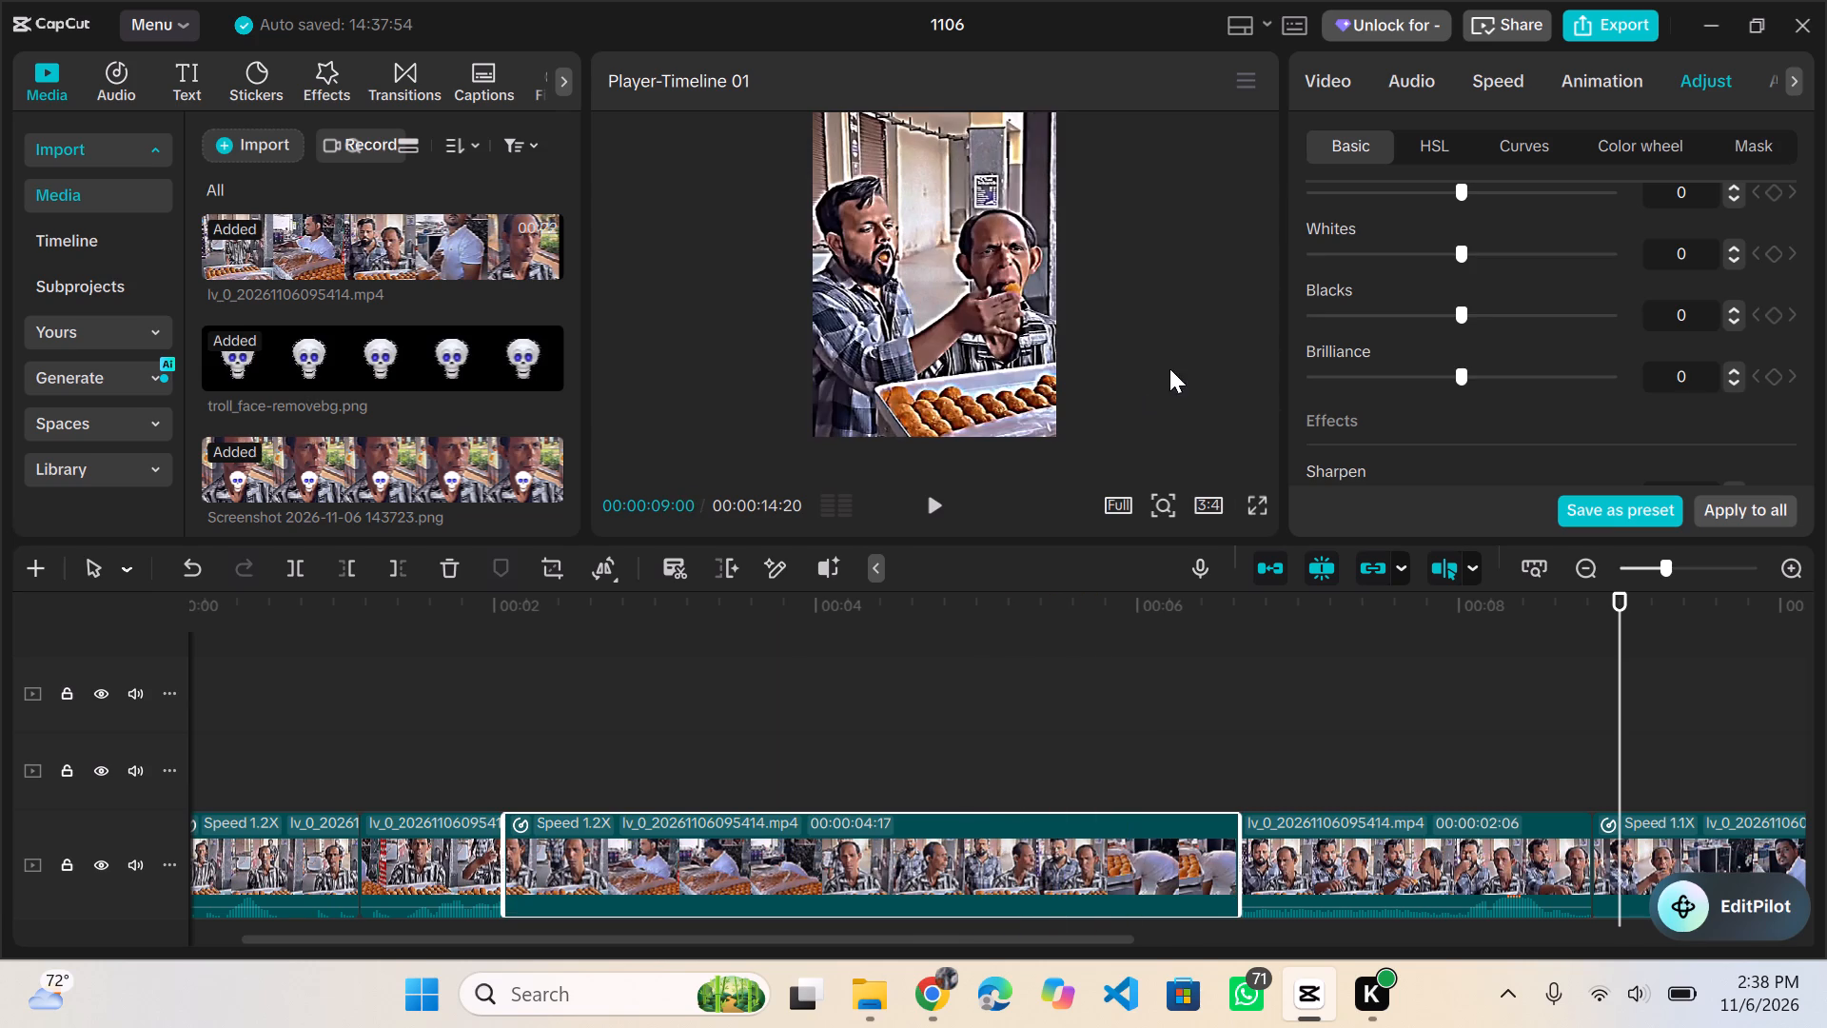
{"action": "left_click", "coordinate": [1501, 84]}
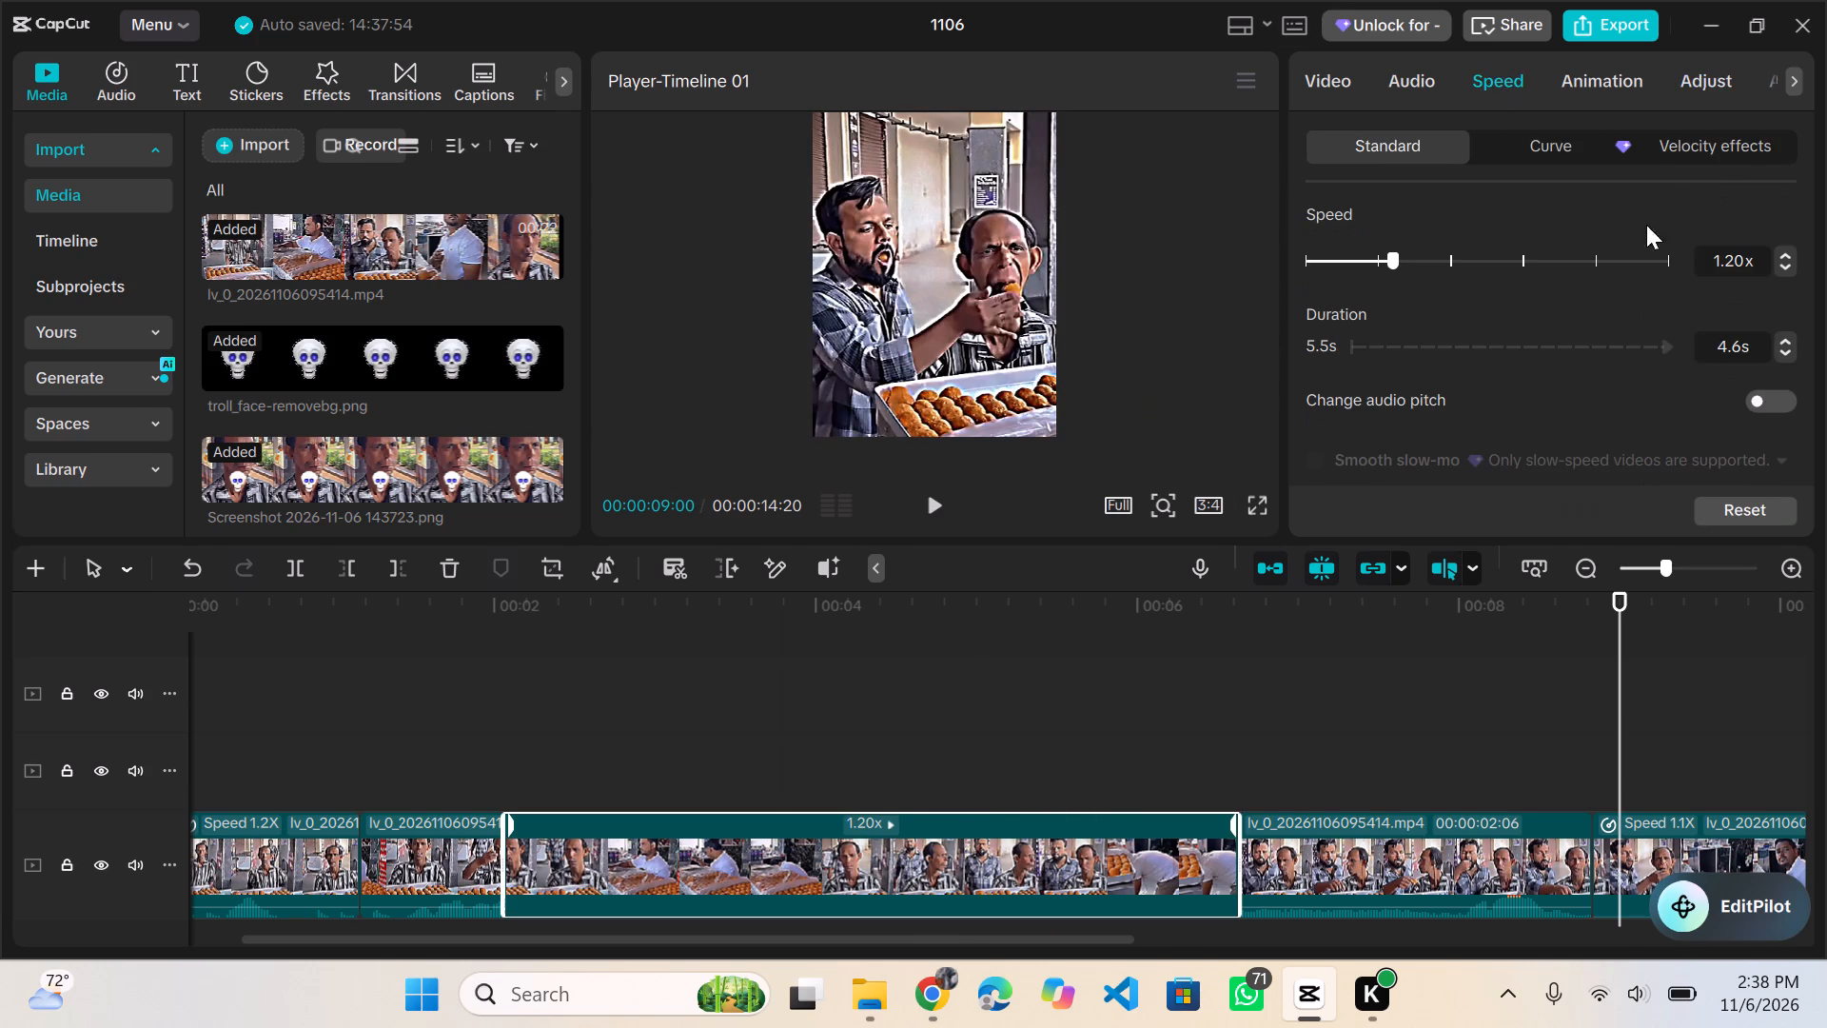
{"action": "left_click", "coordinate": [1787, 250]}
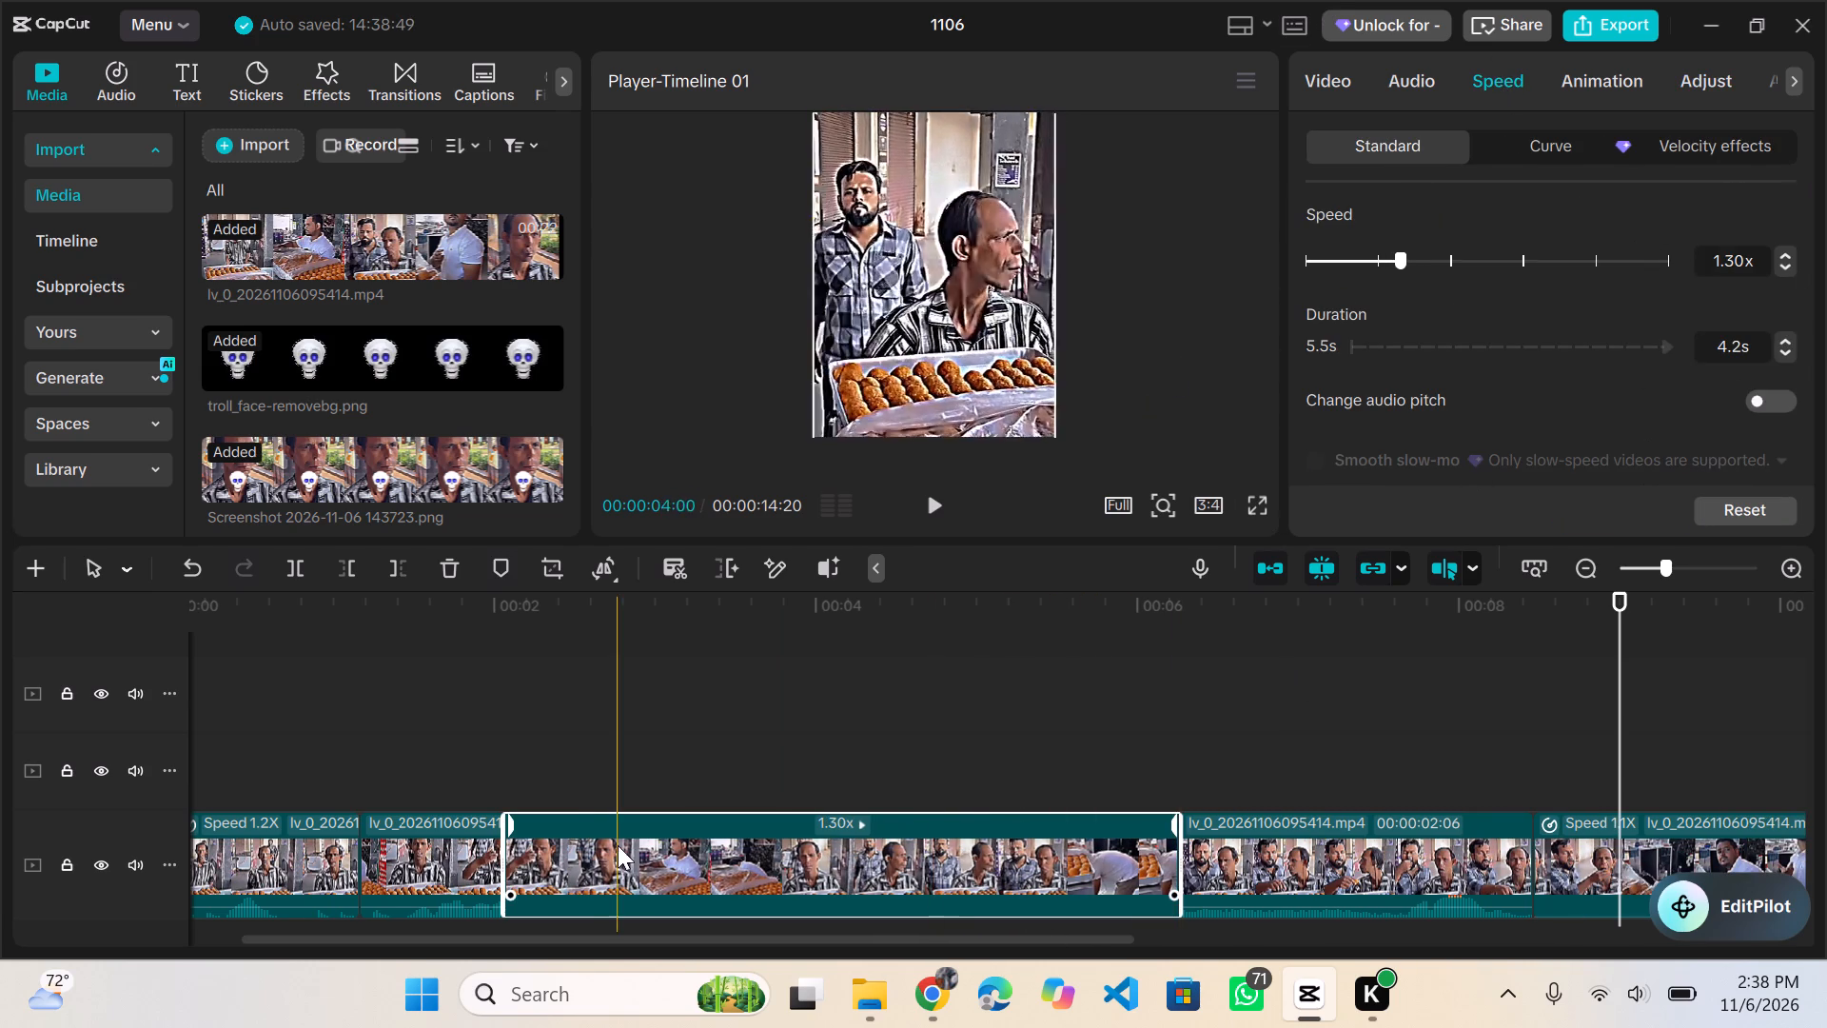
Play the video from near the start through to the freeze frame to review the new clip speed and overlay timing.
{"action": "scroll", "coordinate": [618, 845], "scroll_direction": "right", "scroll_amount": 1}
{"action": "left_click", "coordinate": [396, 590]}
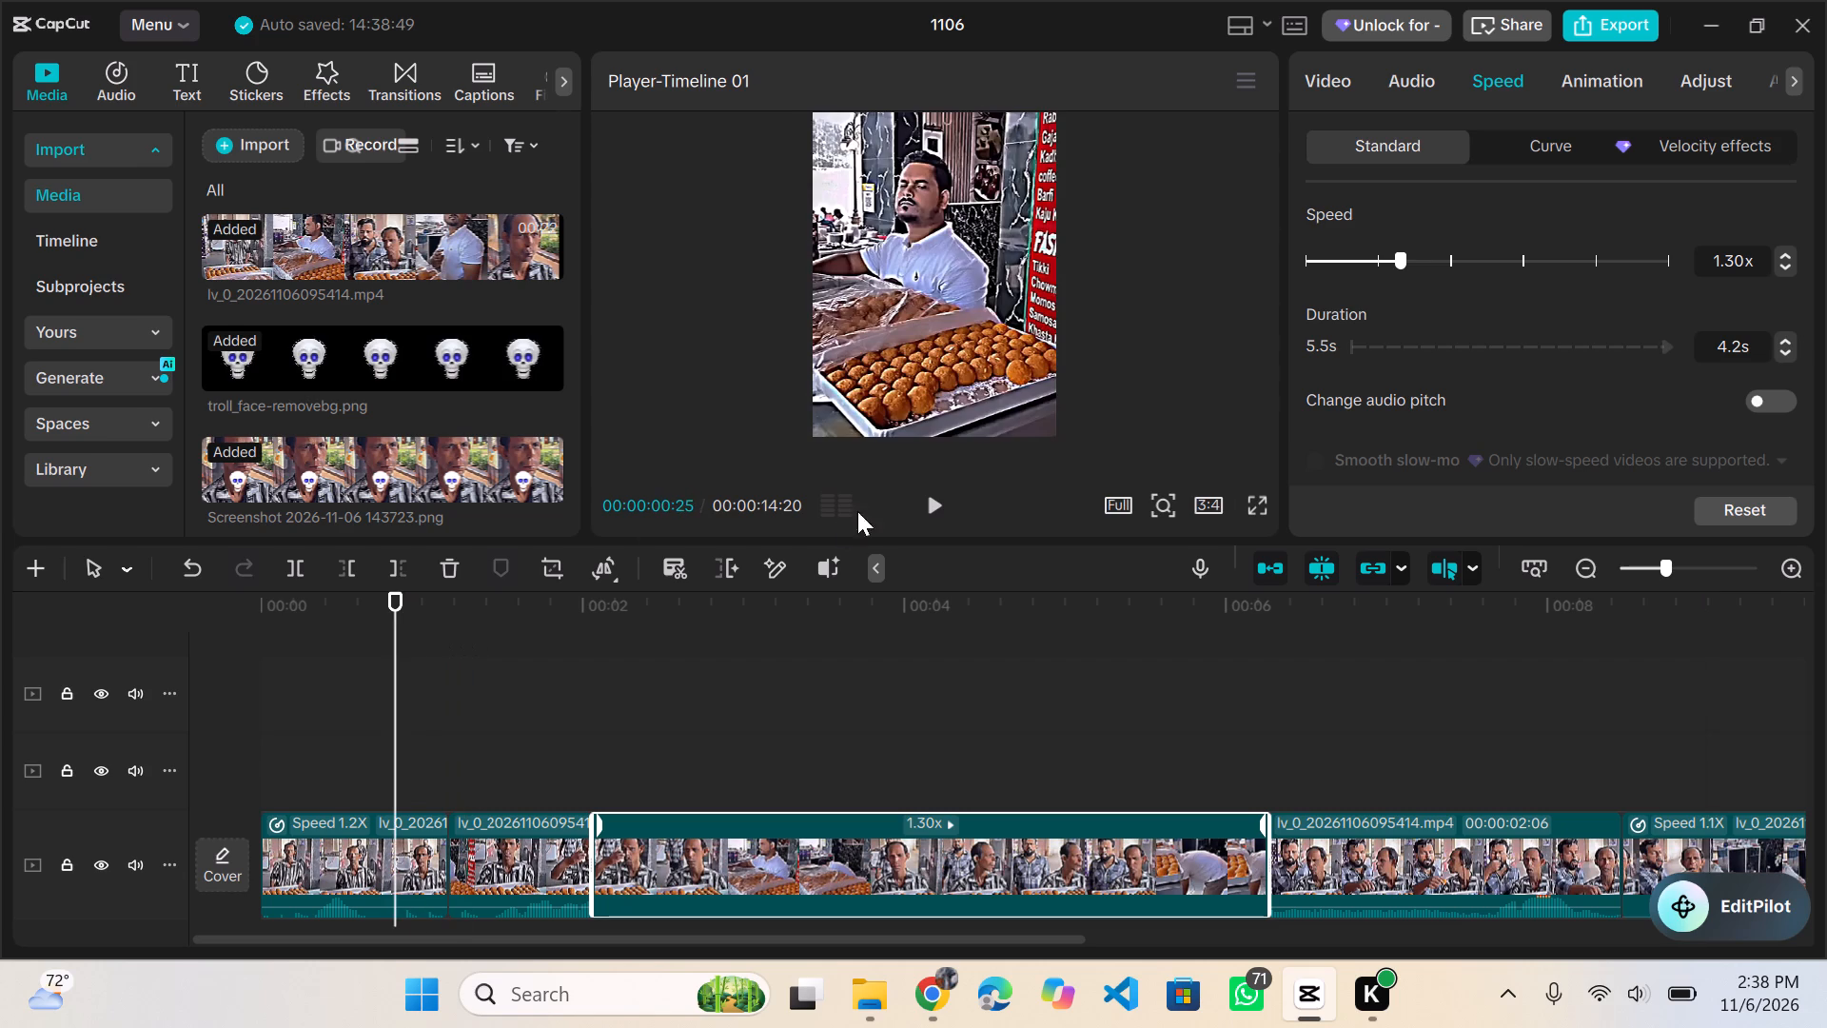
{"action": "left_click", "coordinate": [942, 491]}
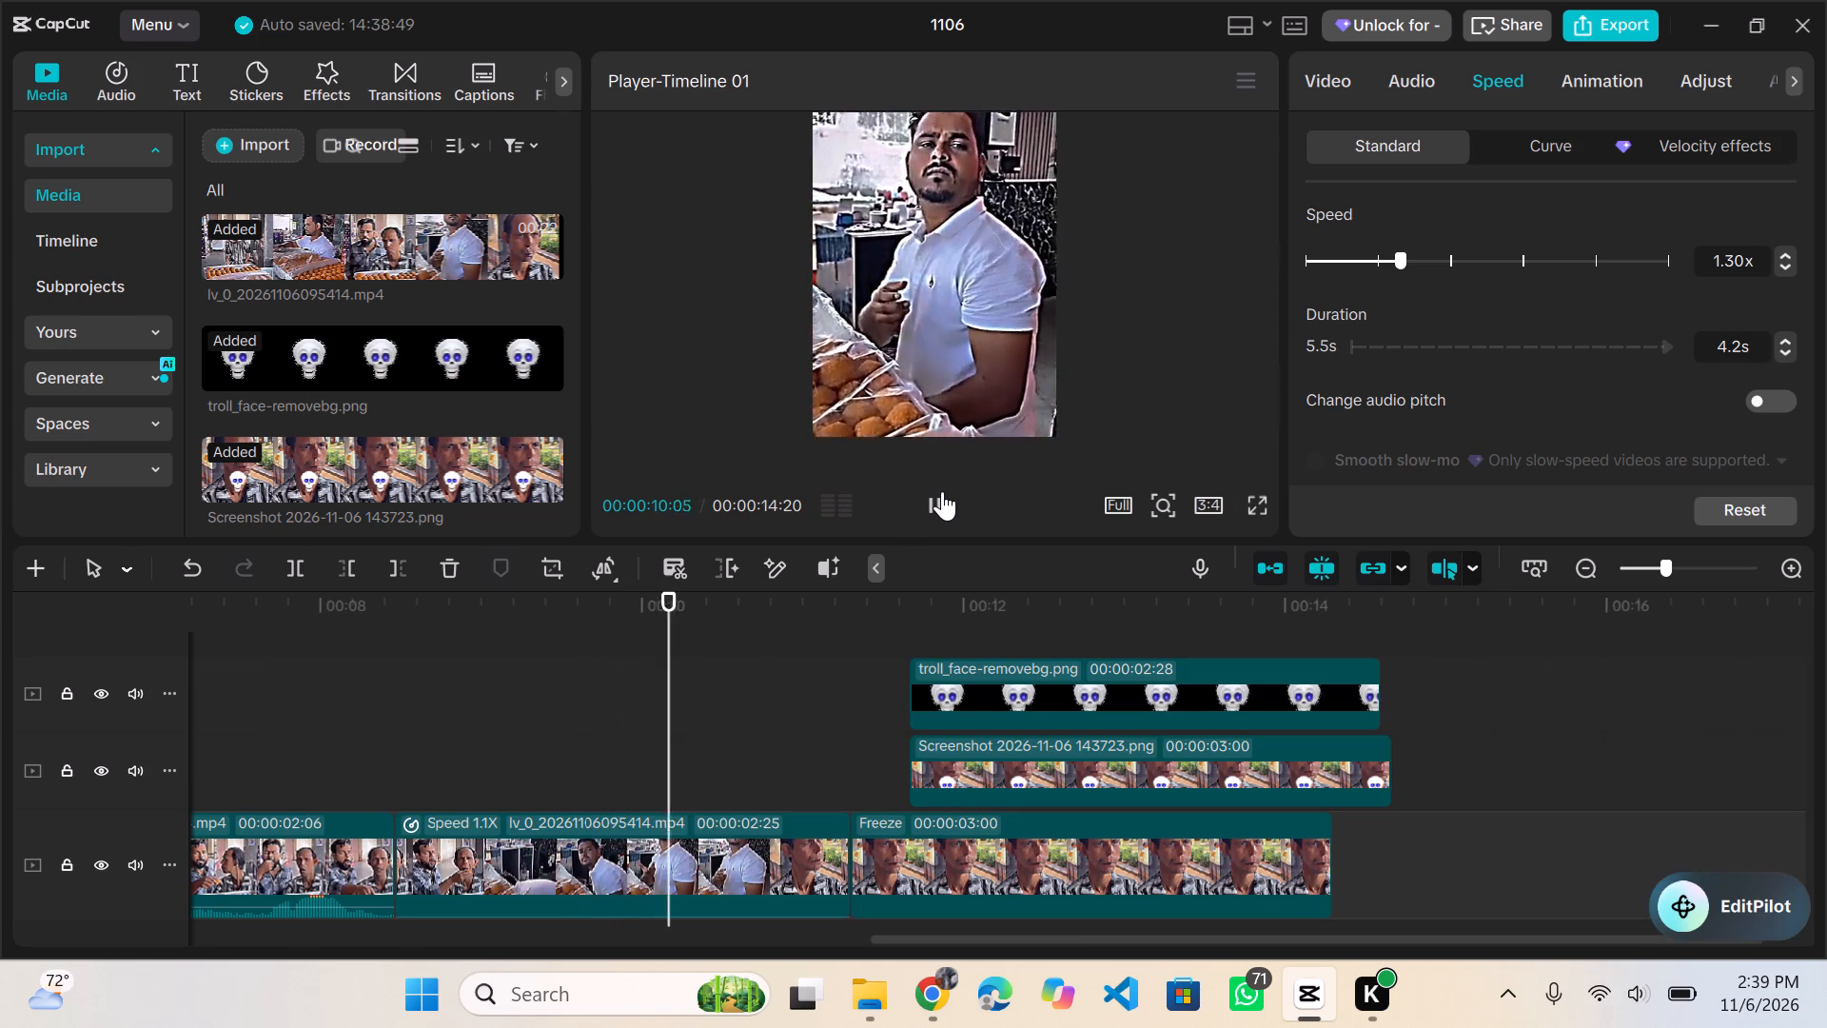
{"action": "left_click", "coordinate": [938, 492]}
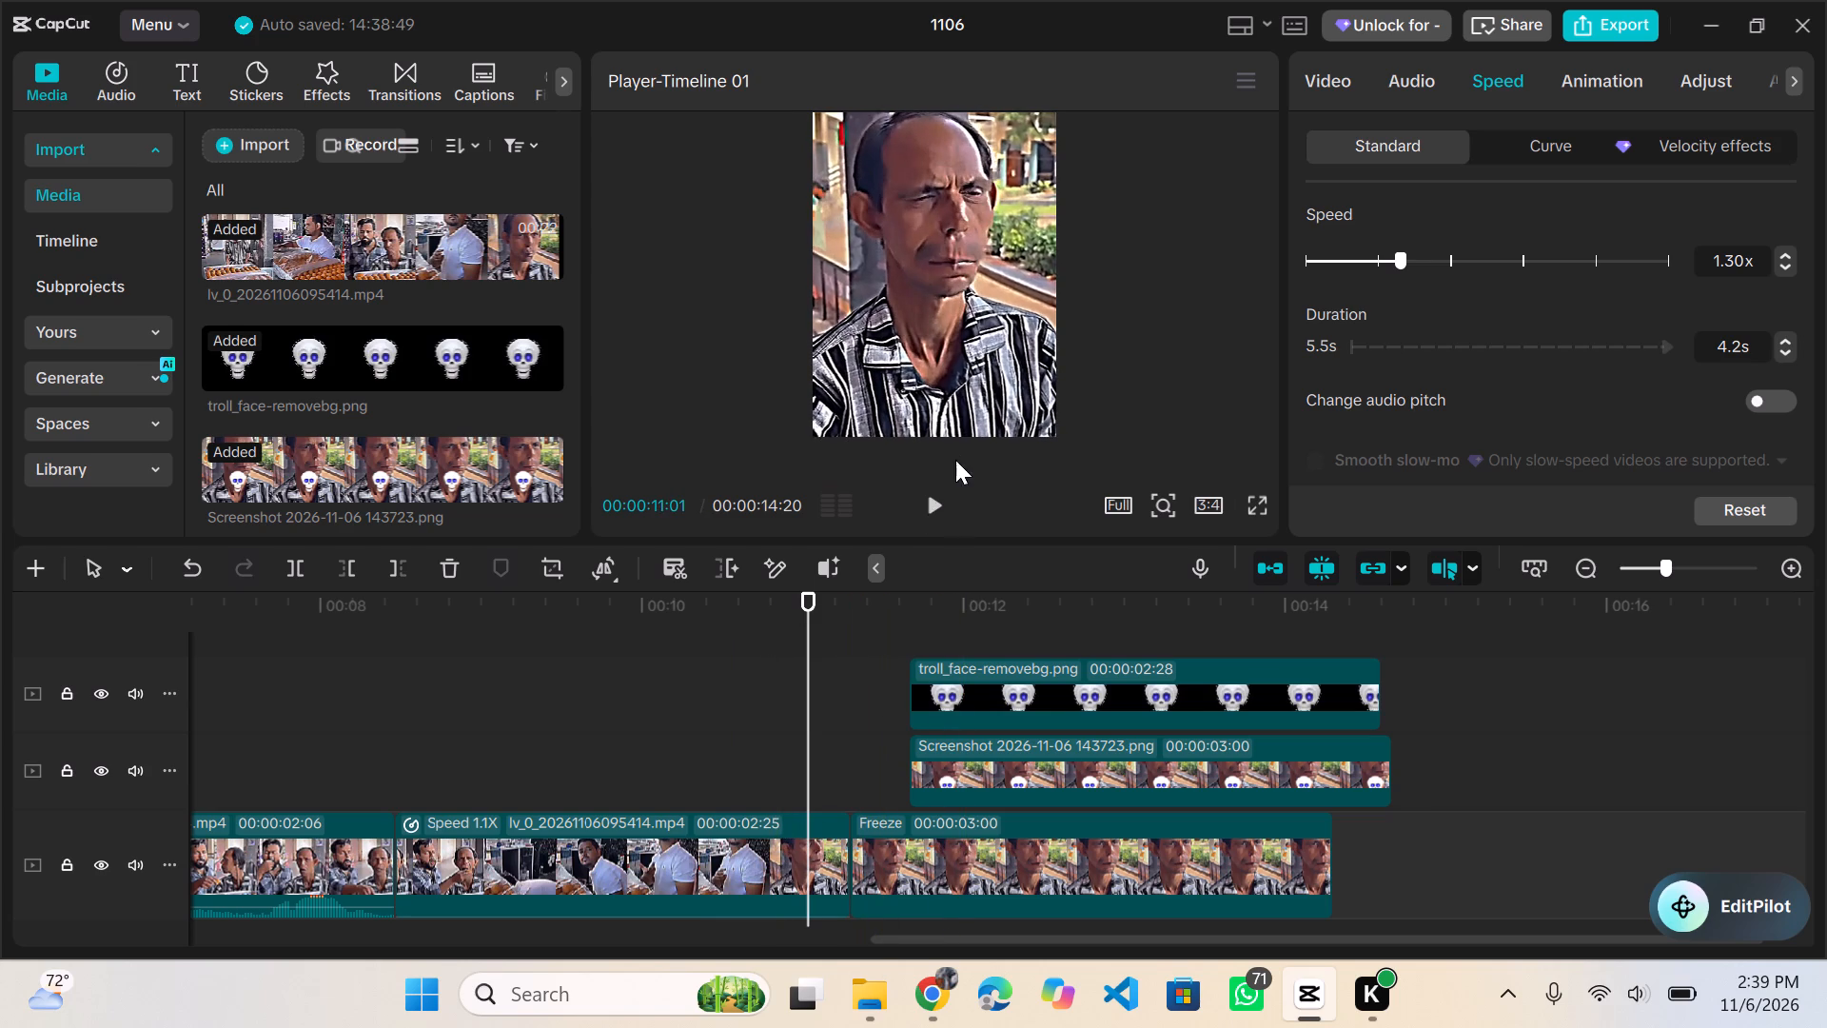
{"action": "left_click", "coordinate": [931, 506]}
{"action": "left_click", "coordinate": [930, 509]}
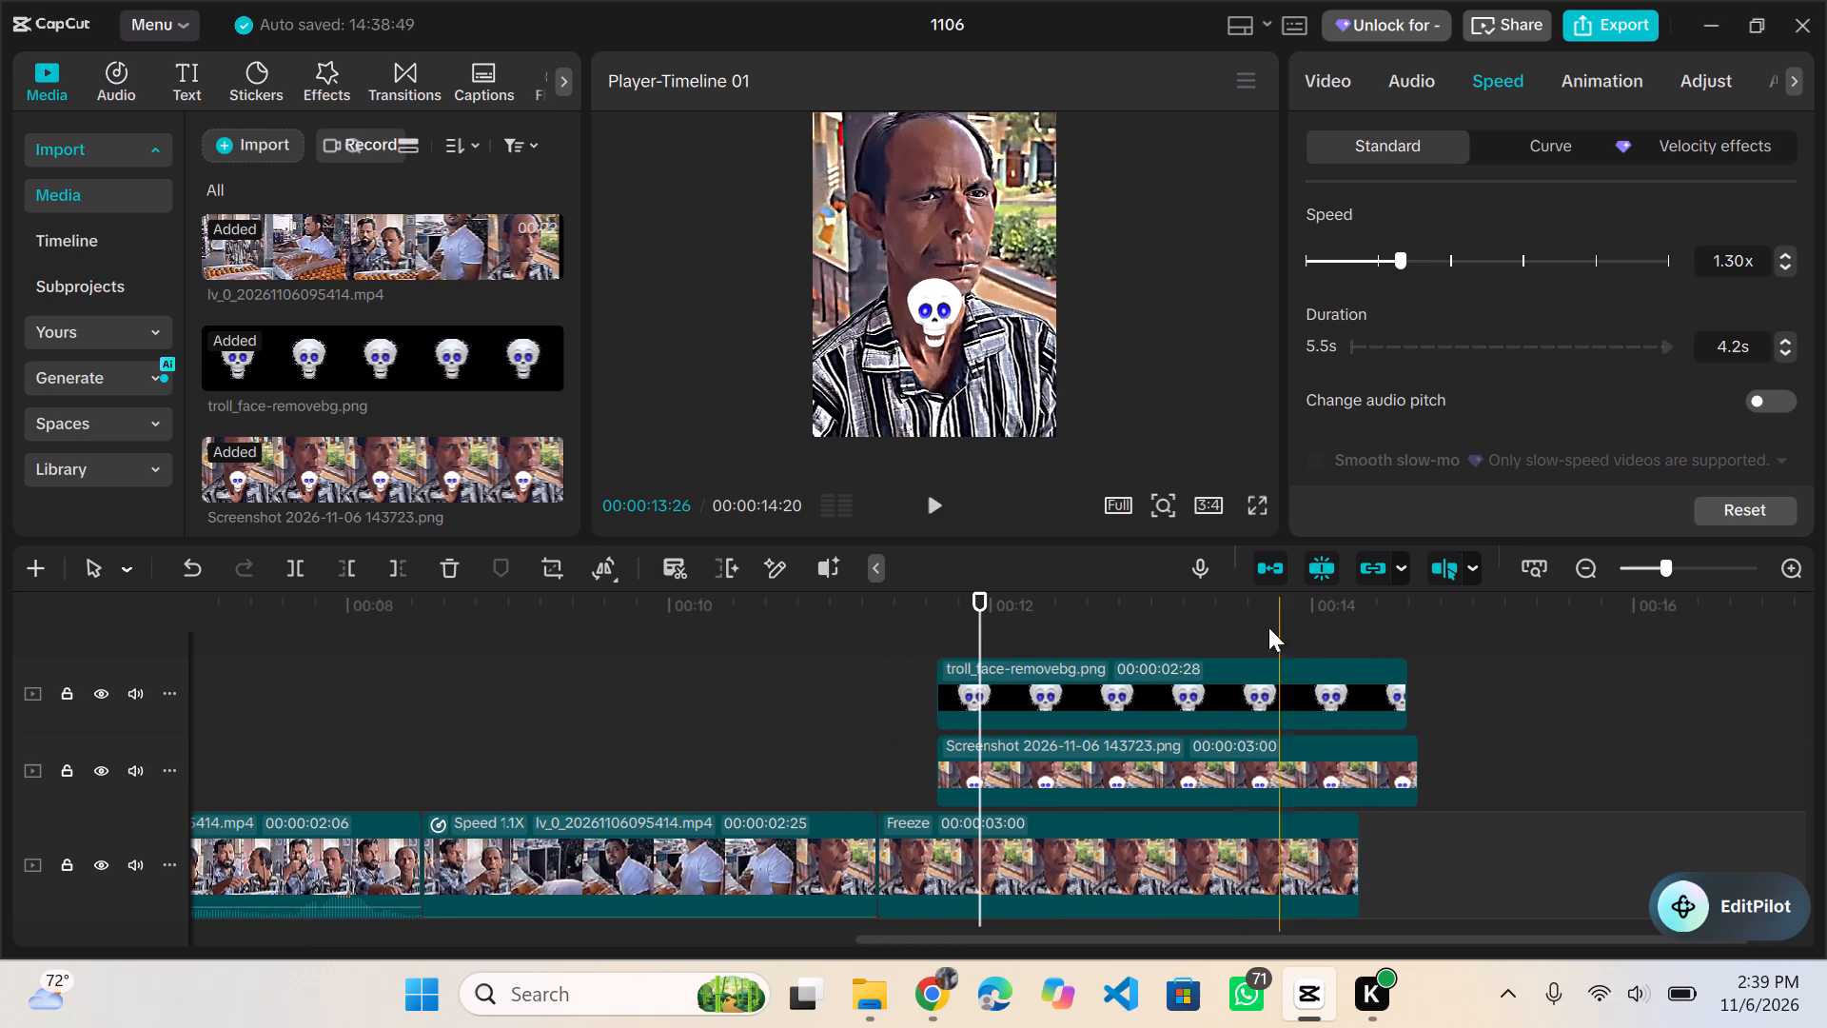
Trim the end of the freeze clip on the main track so its duration is 00:00:02:00.
{"action": "scroll", "coordinate": [1006, 690], "scroll_direction": "up", "scroll_amount": 9, "text": "ctrl"}
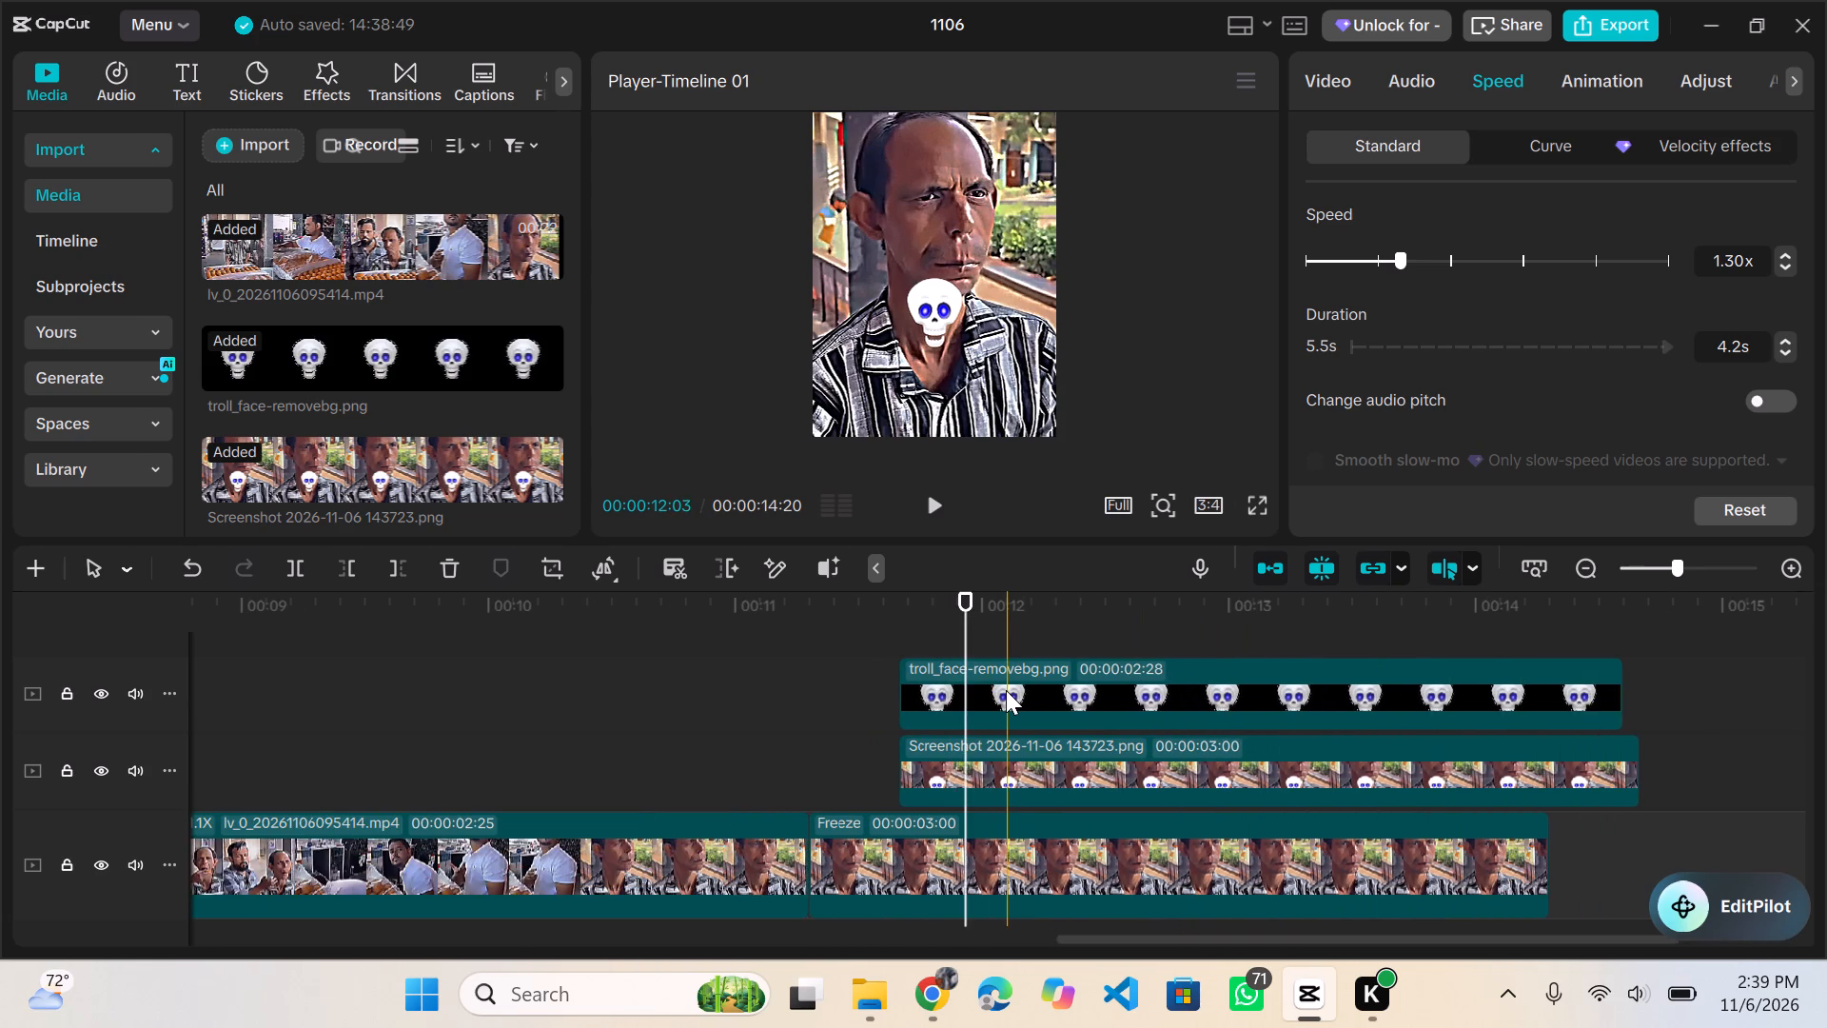
{"action": "scroll", "coordinate": [1006, 690], "scroll_direction": "up", "scroll_amount": 2, "text": "ctrl"}
{"action": "scroll", "coordinate": [1041, 697], "scroll_direction": "left", "scroll_amount": 1}
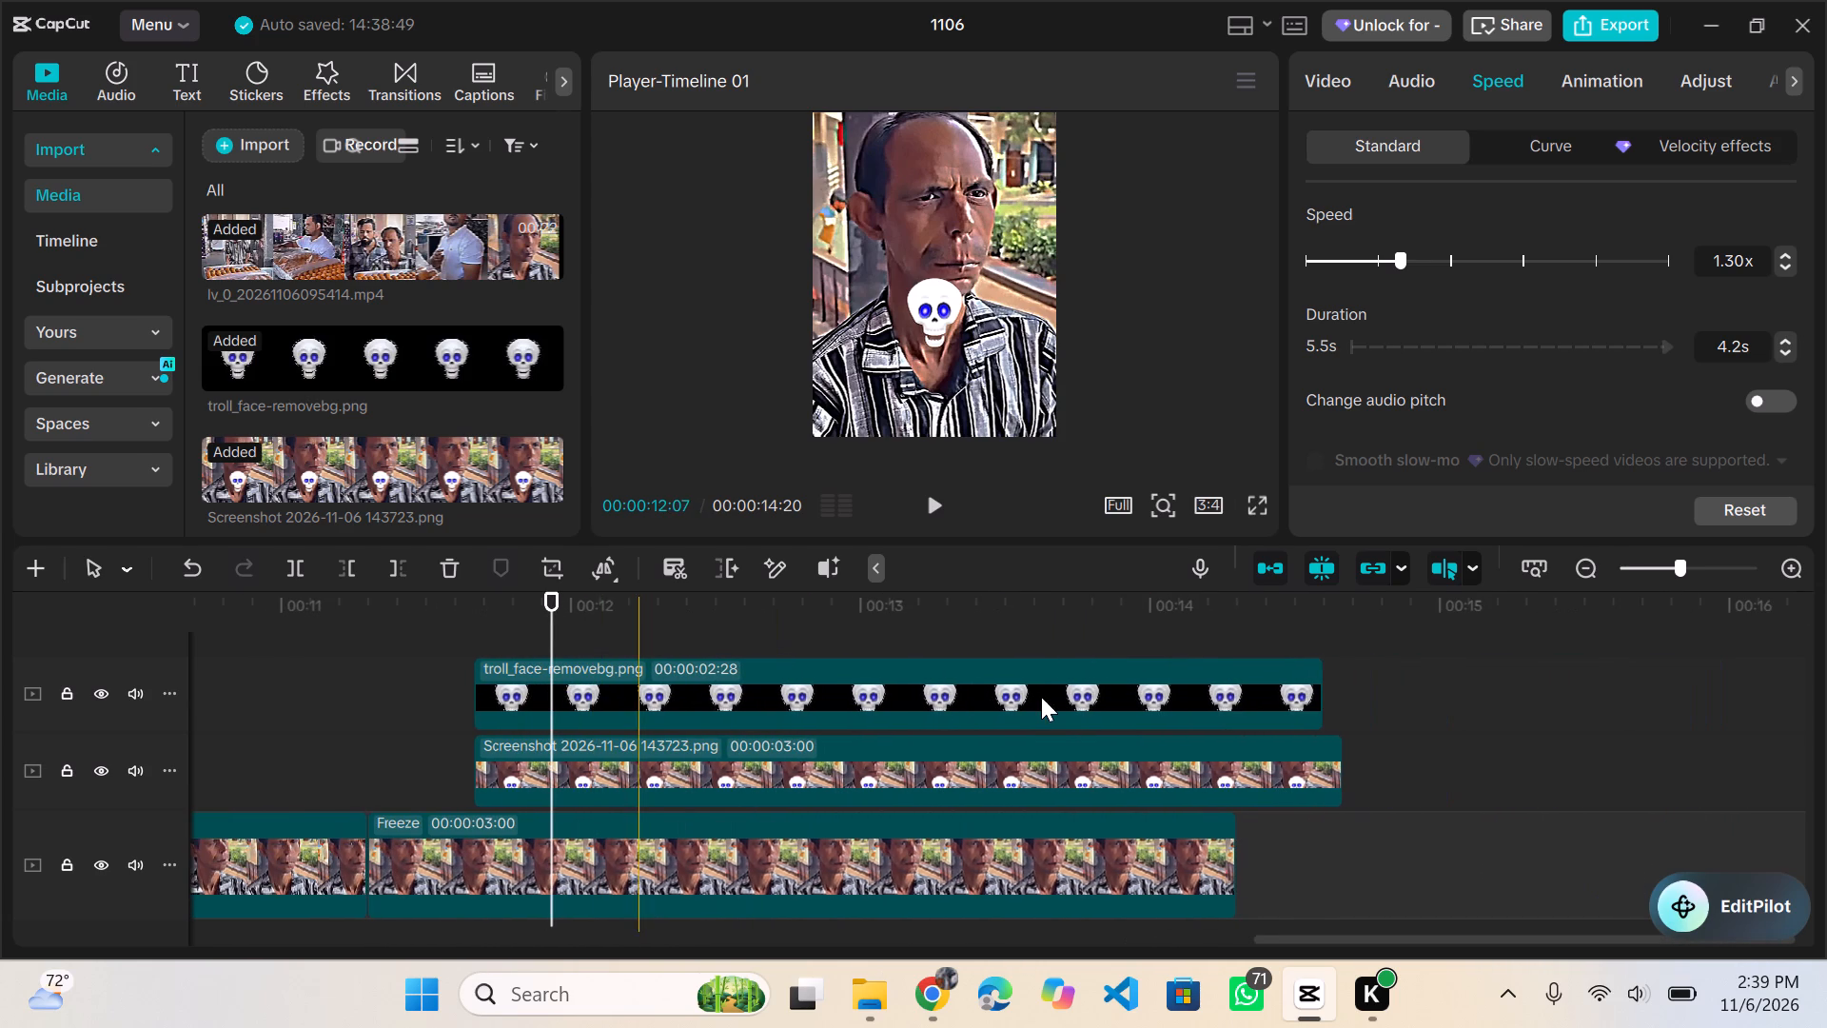
{"action": "scroll", "coordinate": [1145, 805], "scroll_direction": "right", "scroll_amount": 1}
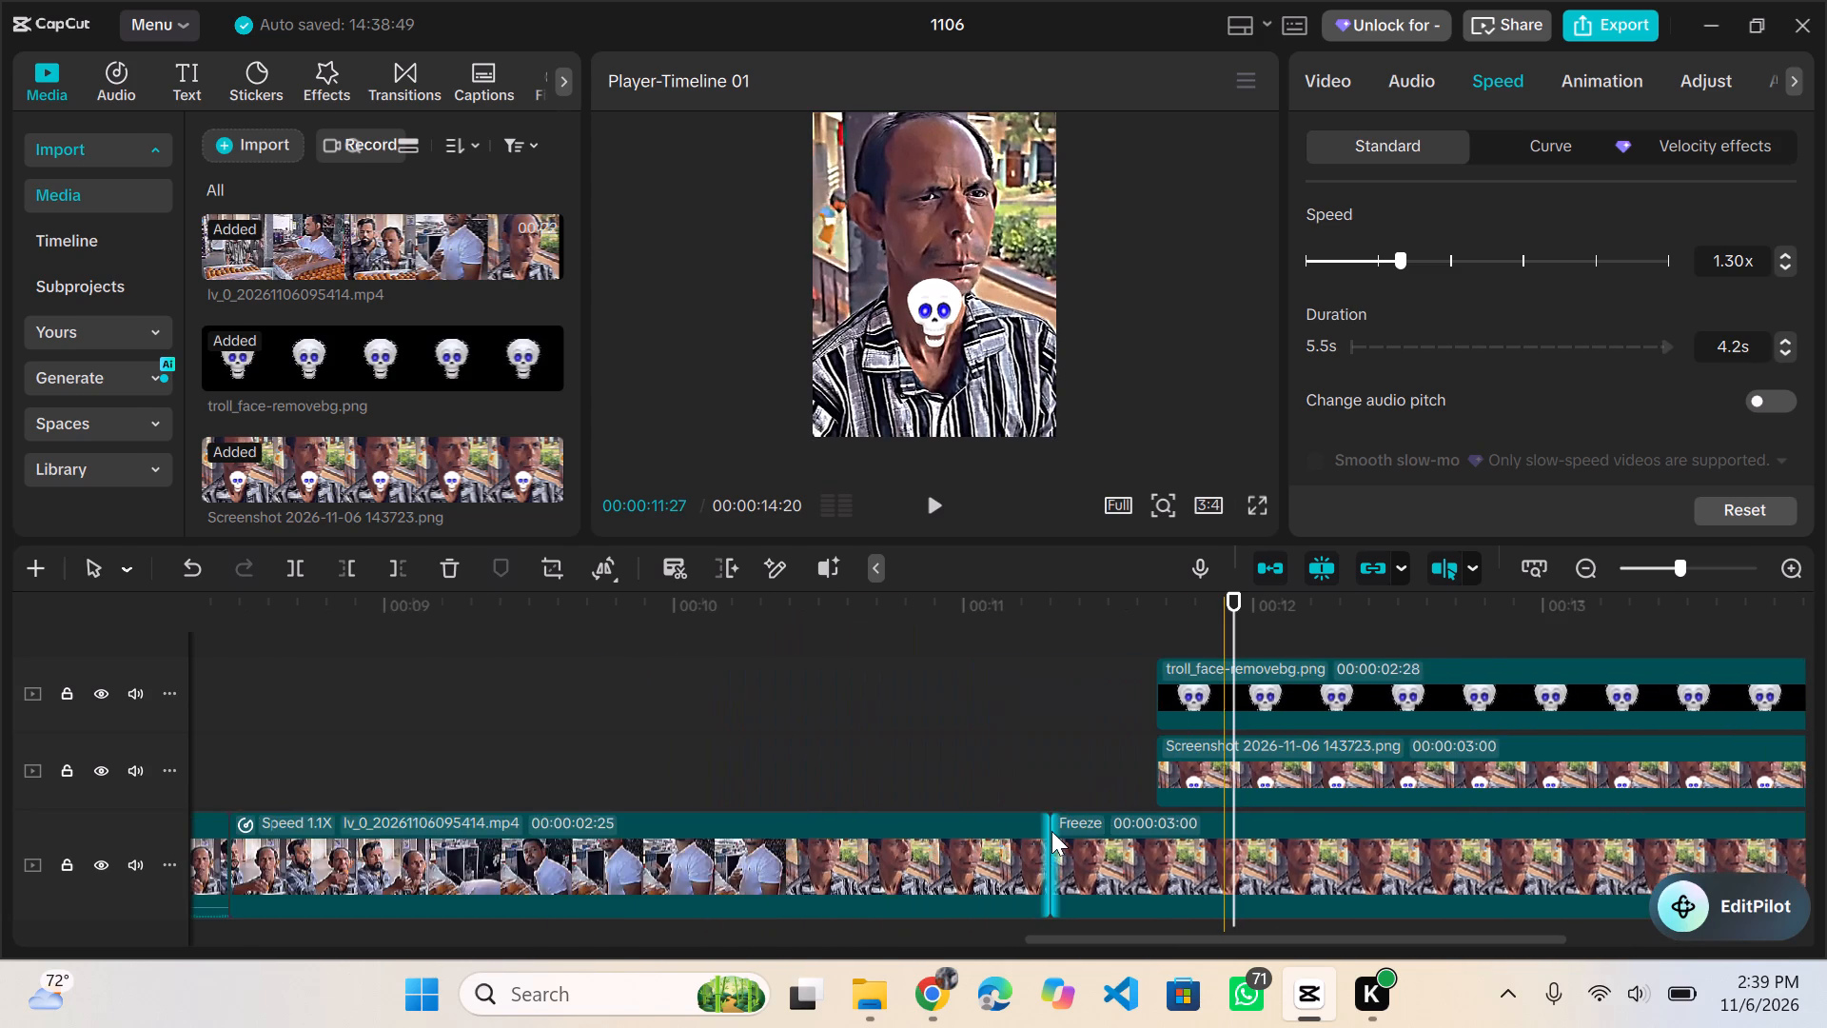
{"action": "scroll", "coordinate": [1051, 831], "scroll_direction": "left", "scroll_amount": 1}
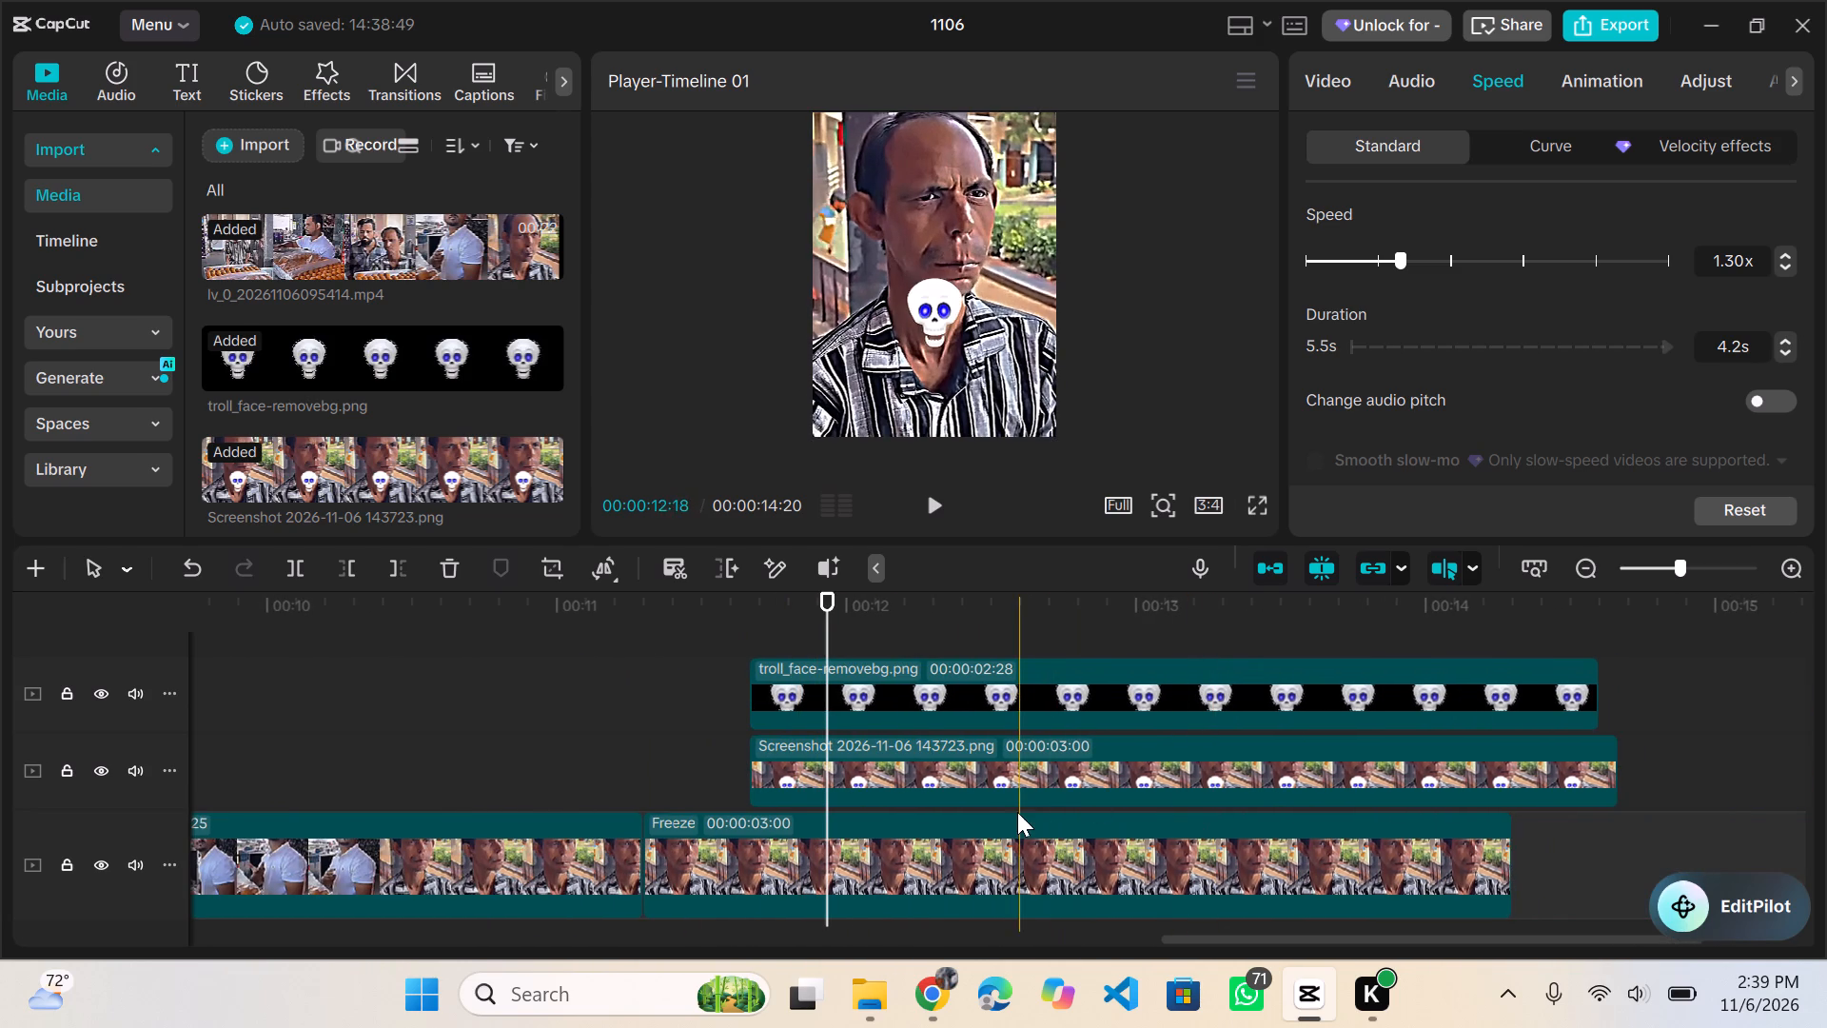
{"action": "scroll", "coordinate": [1169, 858], "scroll_direction": "down", "scroll_amount": 1}
{"action": "scroll", "coordinate": [1169, 858], "scroll_direction": "up", "scroll_amount": 1}
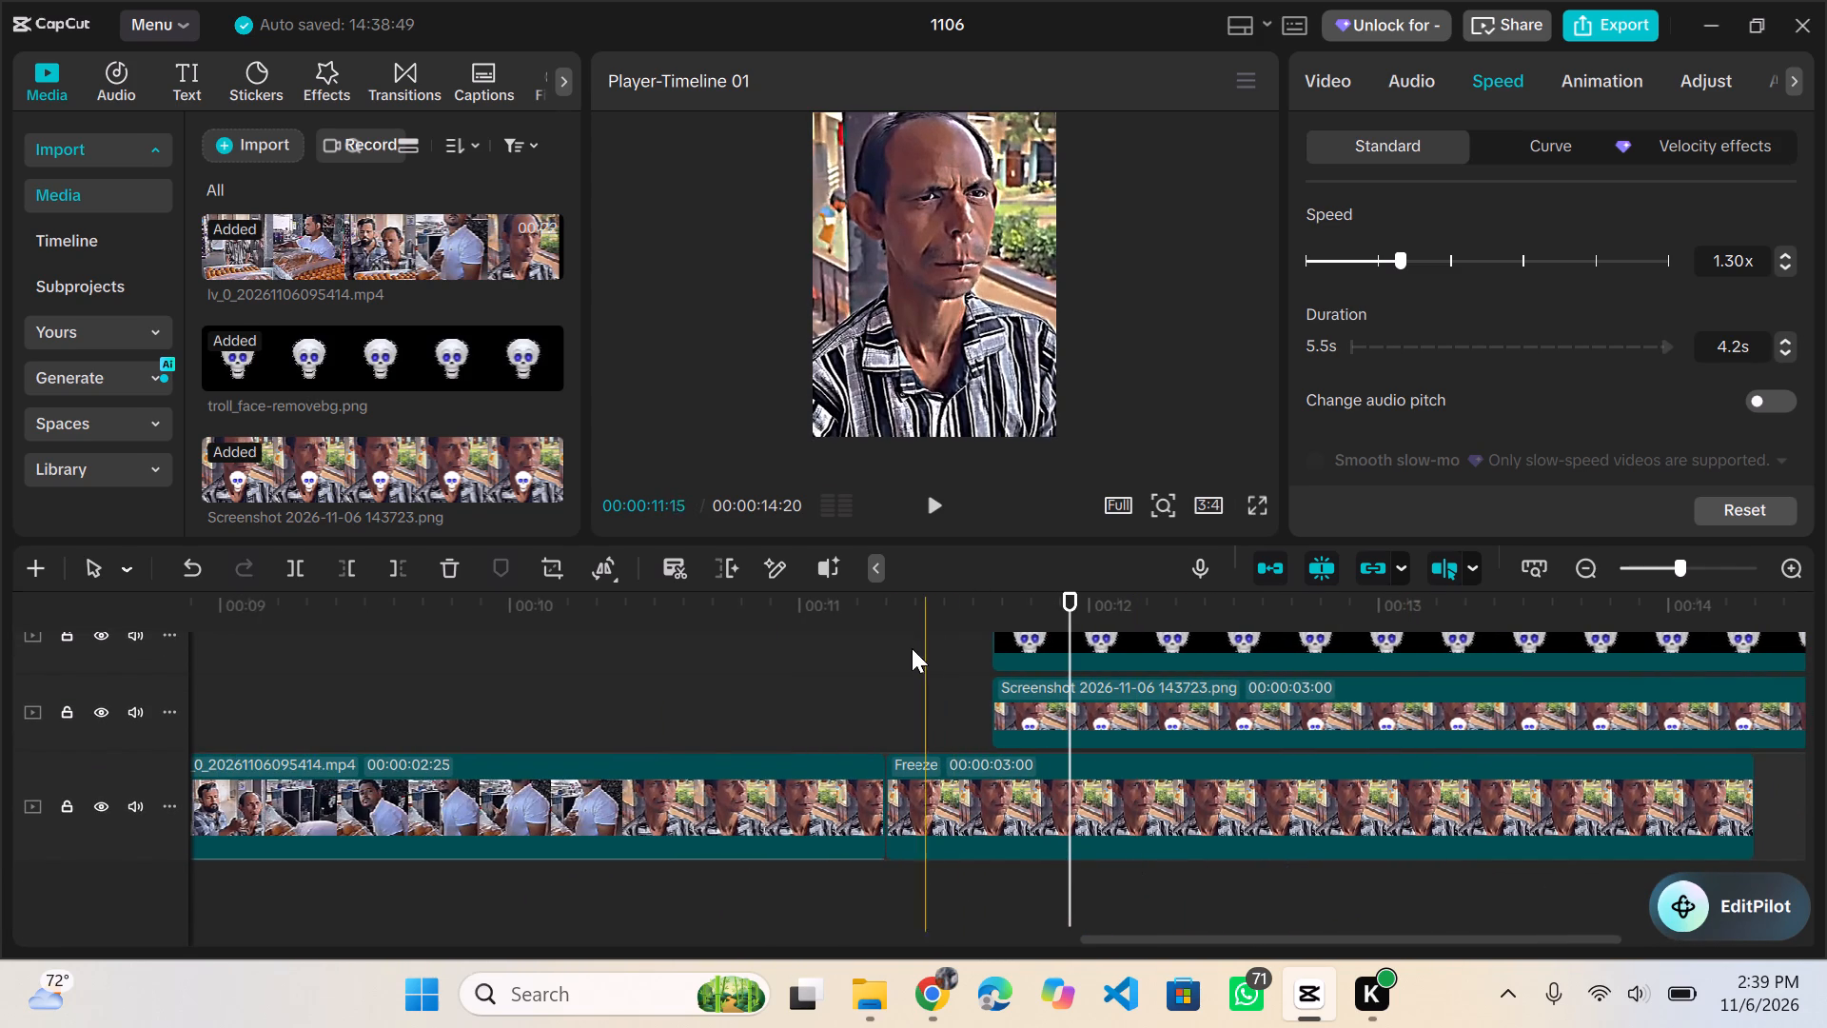
{"action": "scroll", "coordinate": [1096, 678], "scroll_direction": "left", "scroll_amount": 1}
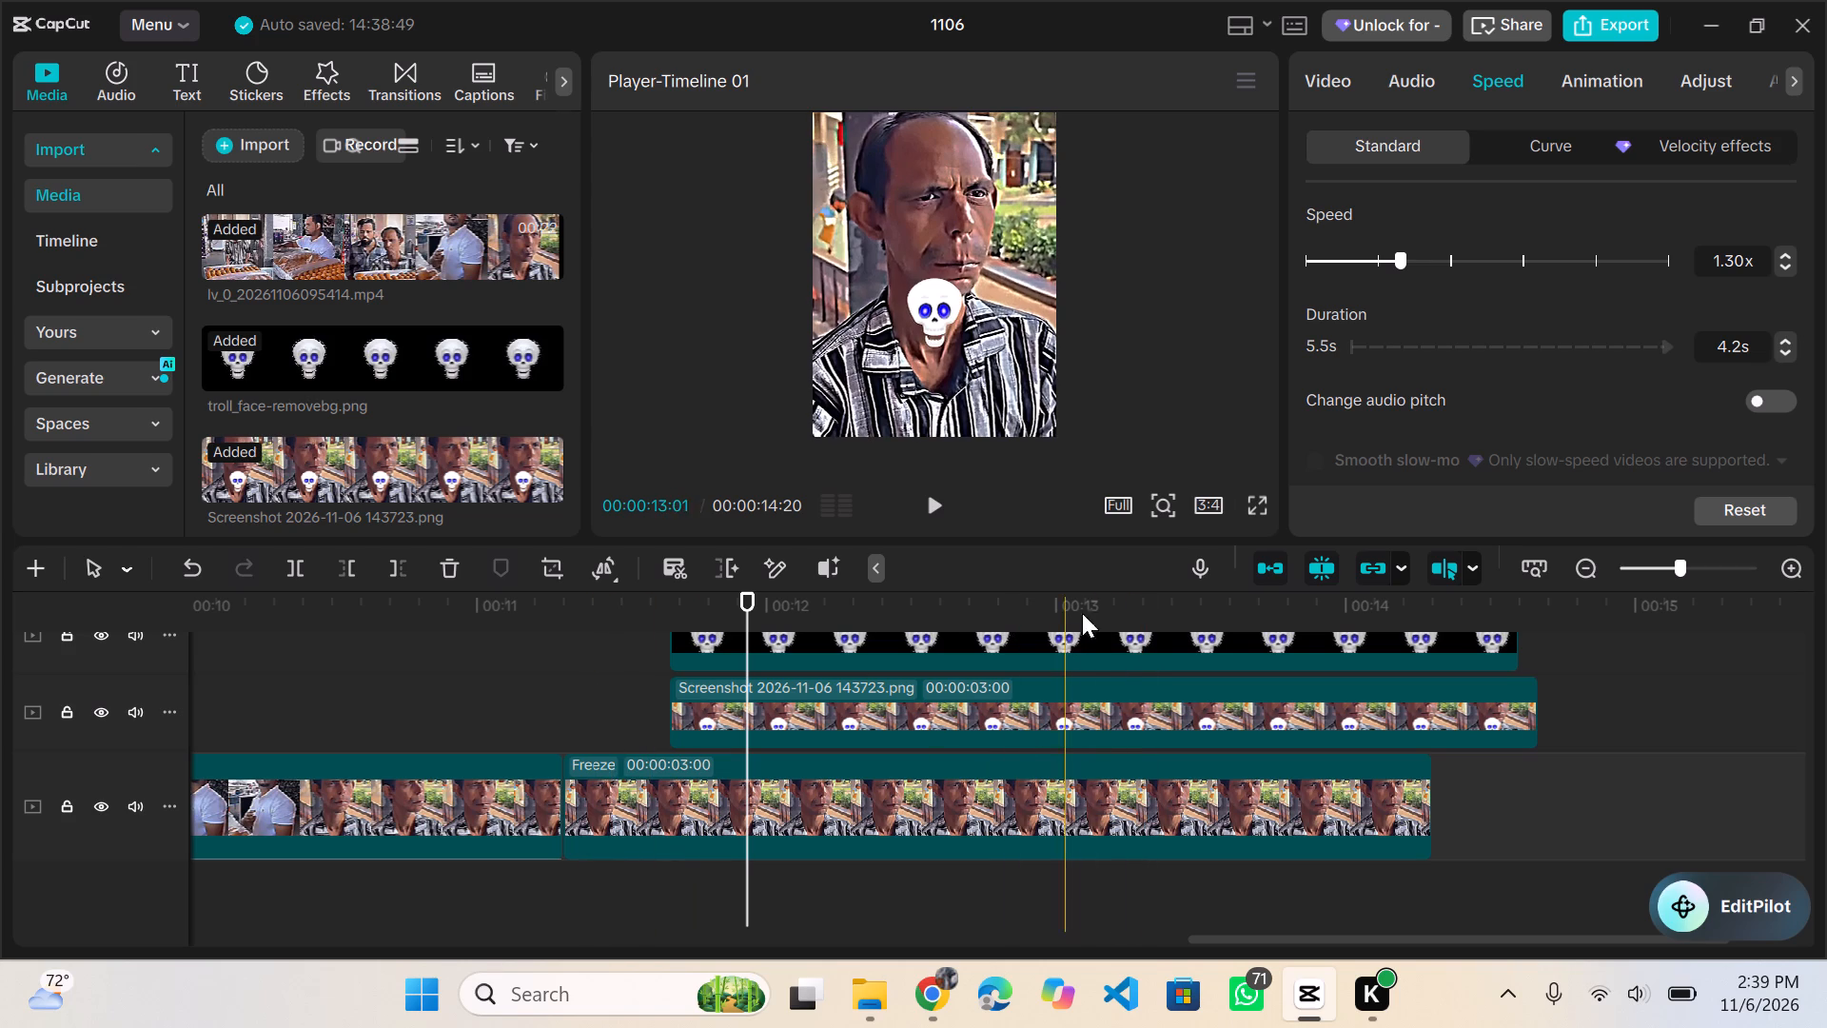
{"action": "left_click", "coordinate": [1142, 608]}
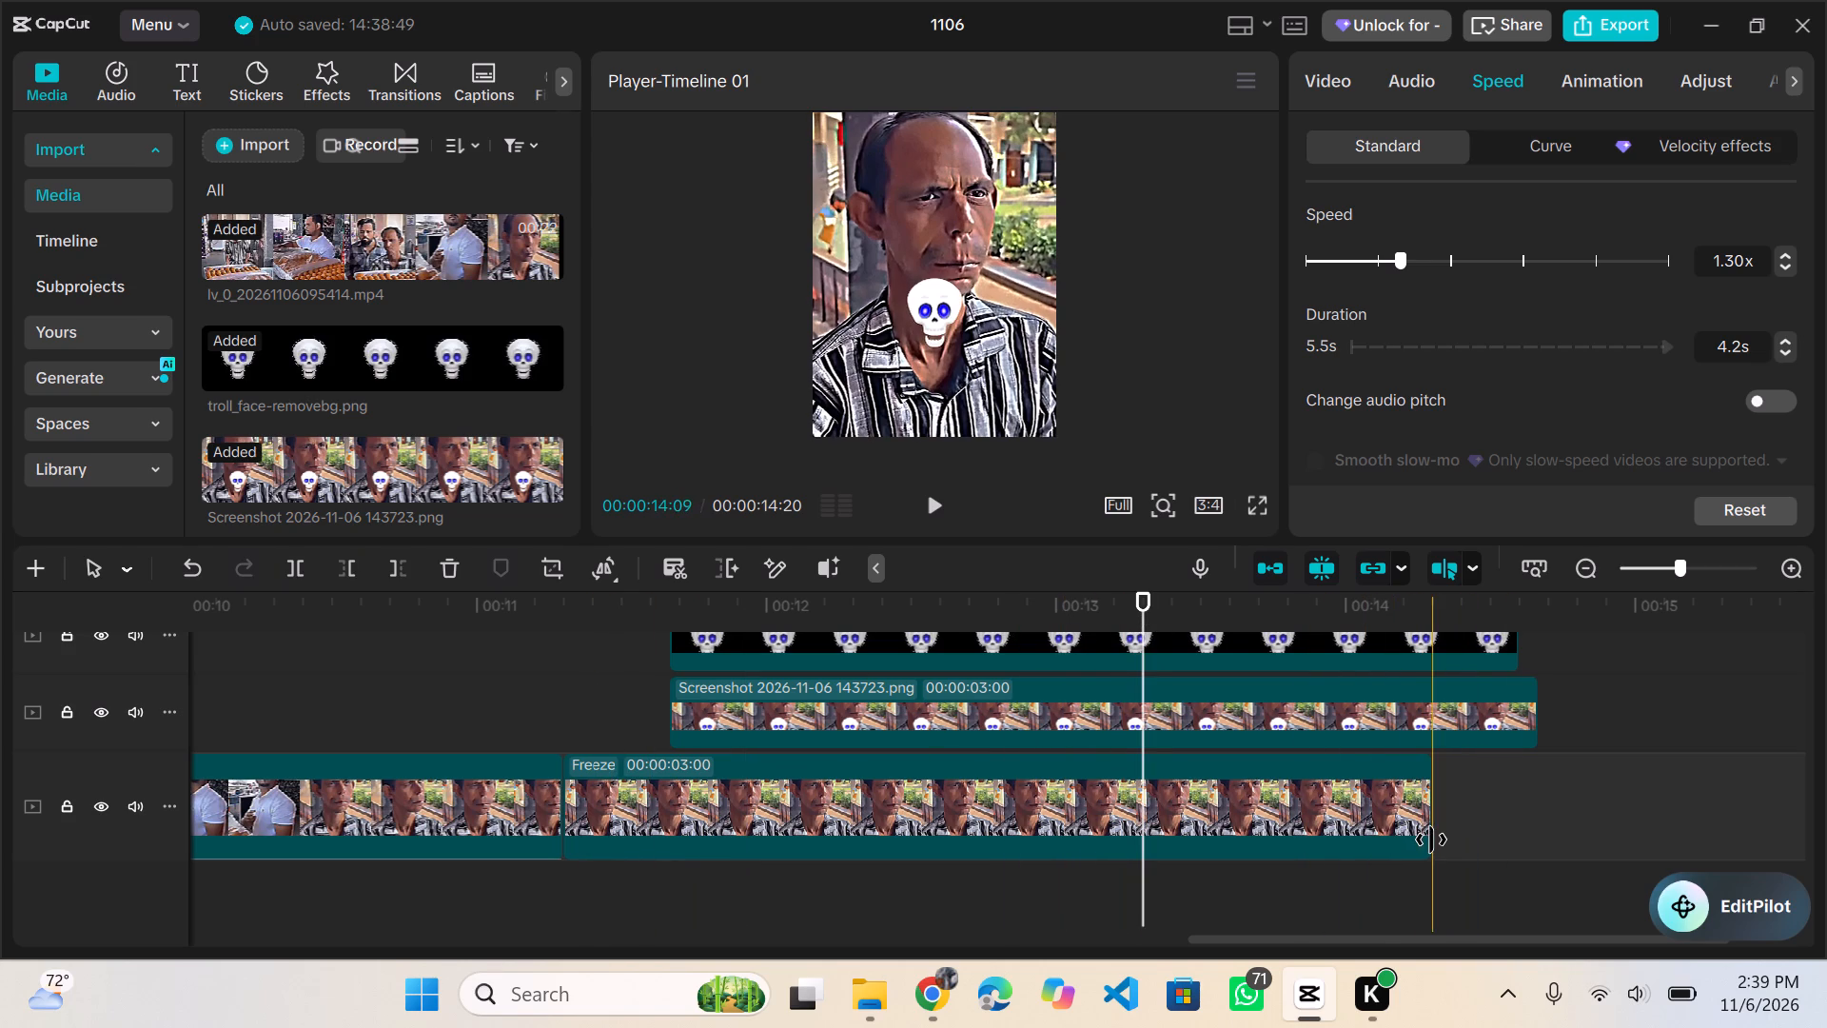
{"action": "left_click_drag", "start_coordinate": [1431, 840], "coordinate": [1155, 865]}
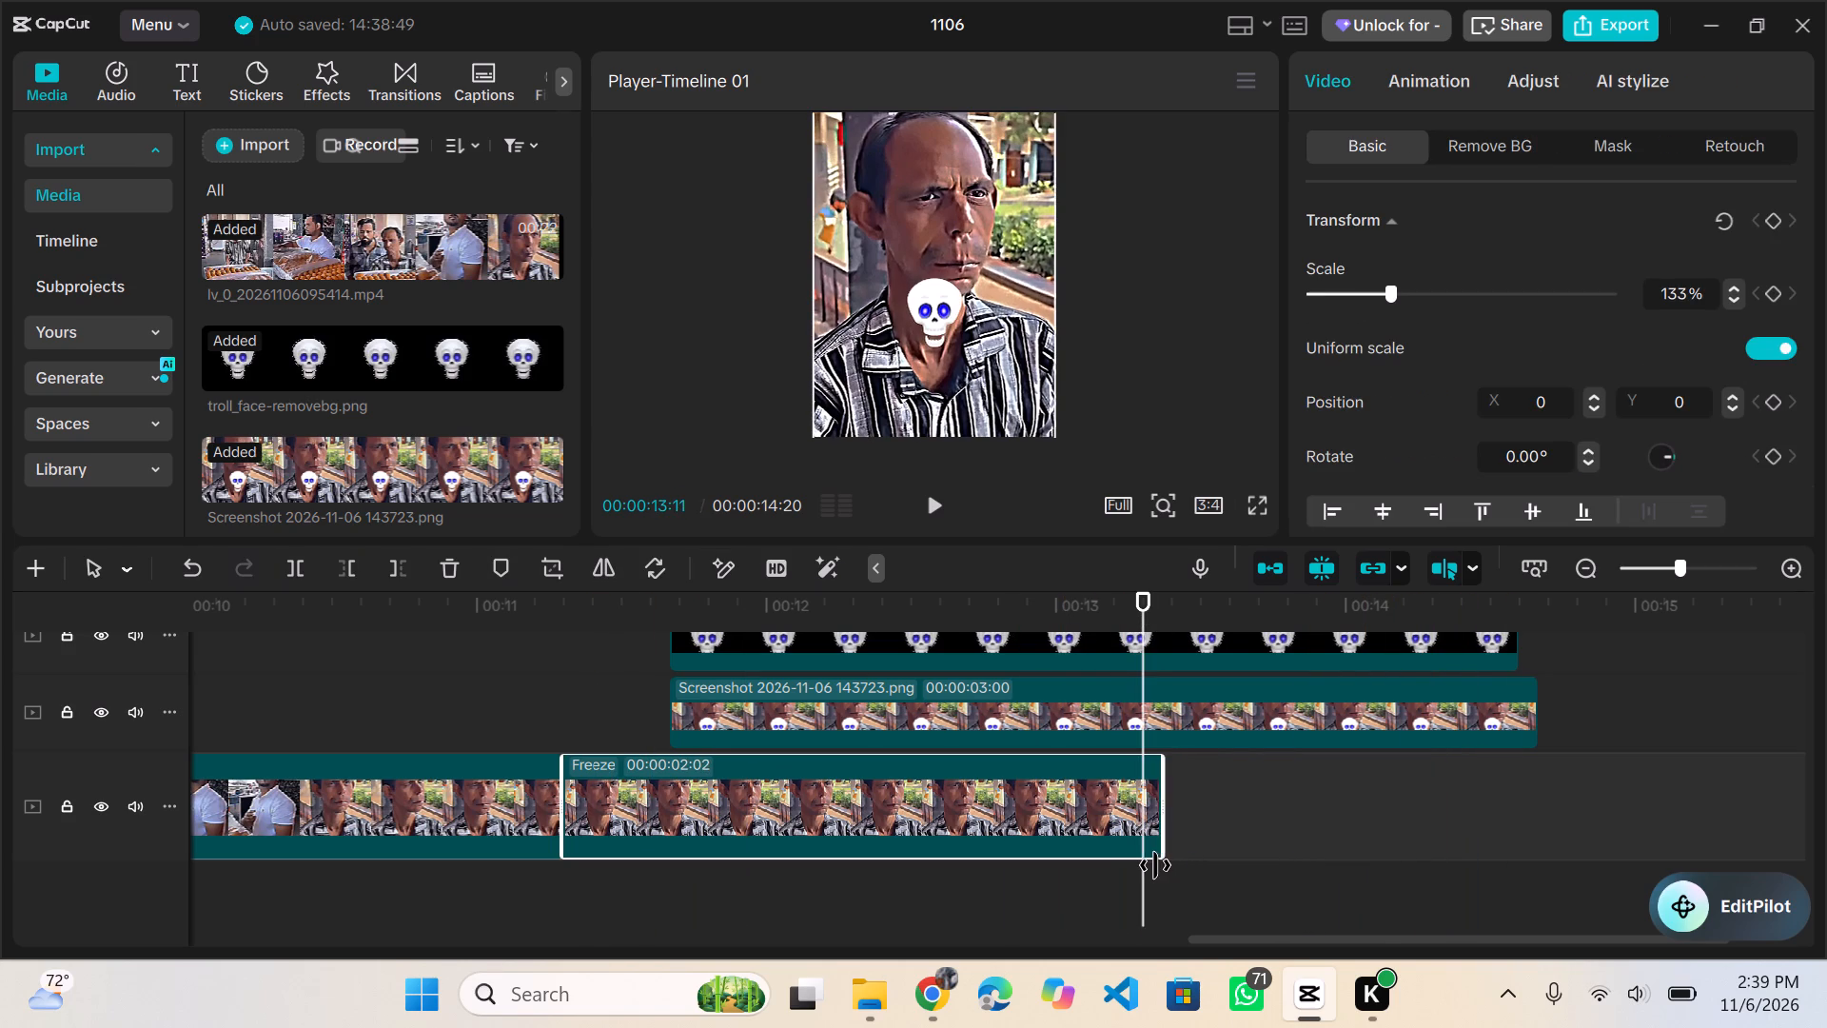
{"action": "left_click_drag", "start_coordinate": [1155, 865], "coordinate": [1145, 868]}
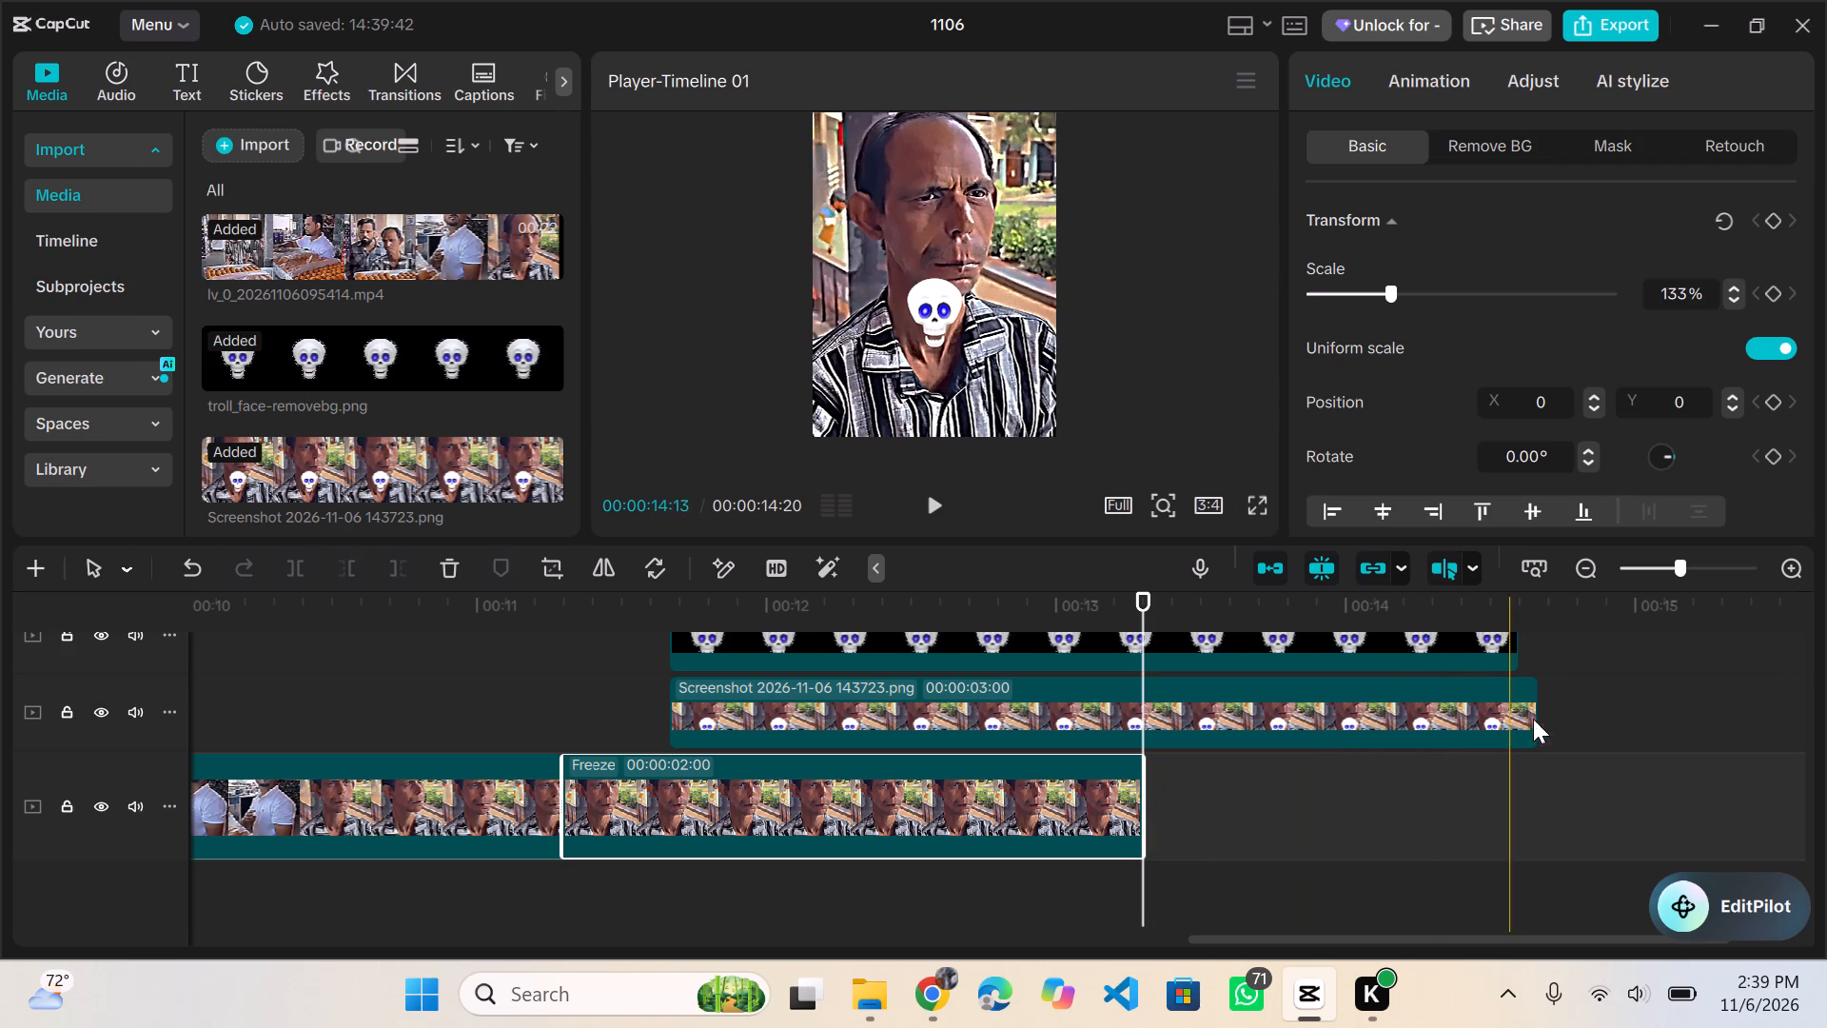
Trim the ends of the screenshot clip and the skull overlay to the freeze clip's end, each with a 00:00:01:19 duration.
{"action": "left_click_drag", "start_coordinate": [1534, 719], "coordinate": [1149, 764]}
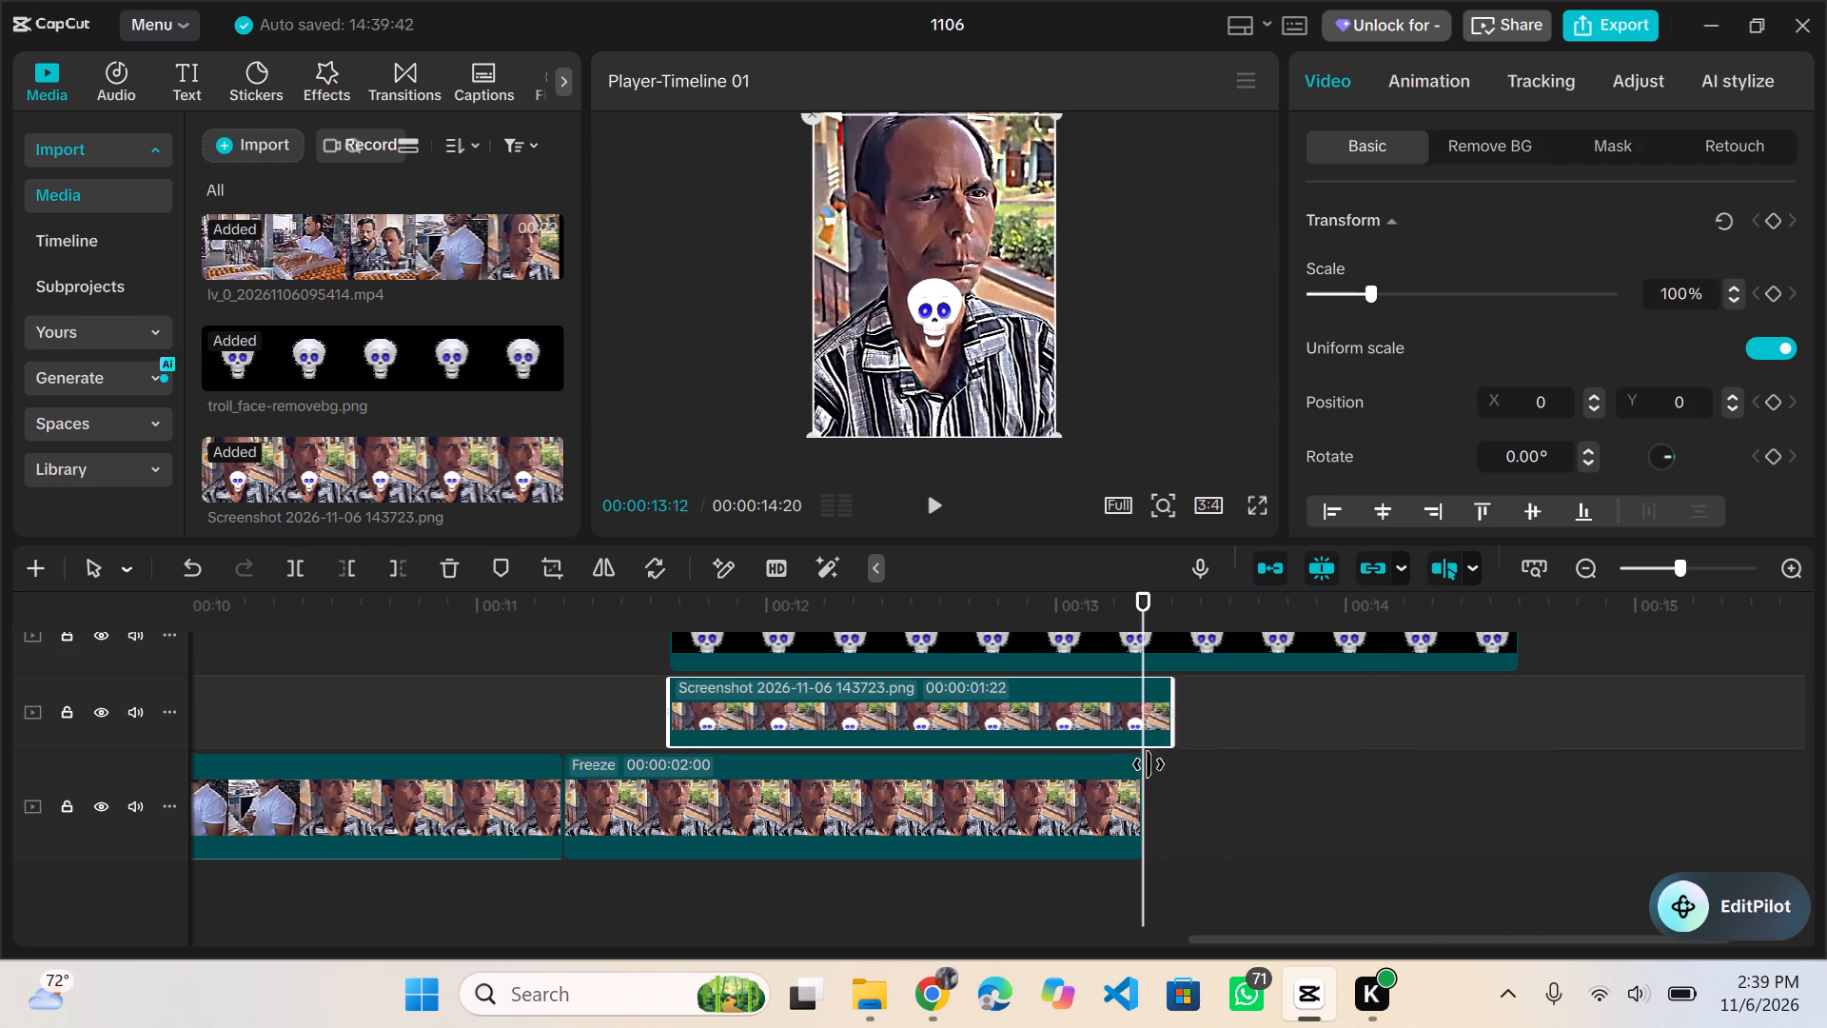
{"action": "left_click_drag", "start_coordinate": [1149, 764], "coordinate": [1140, 764]}
{"action": "scroll", "coordinate": [1336, 810], "scroll_direction": "up", "scroll_amount": 1}
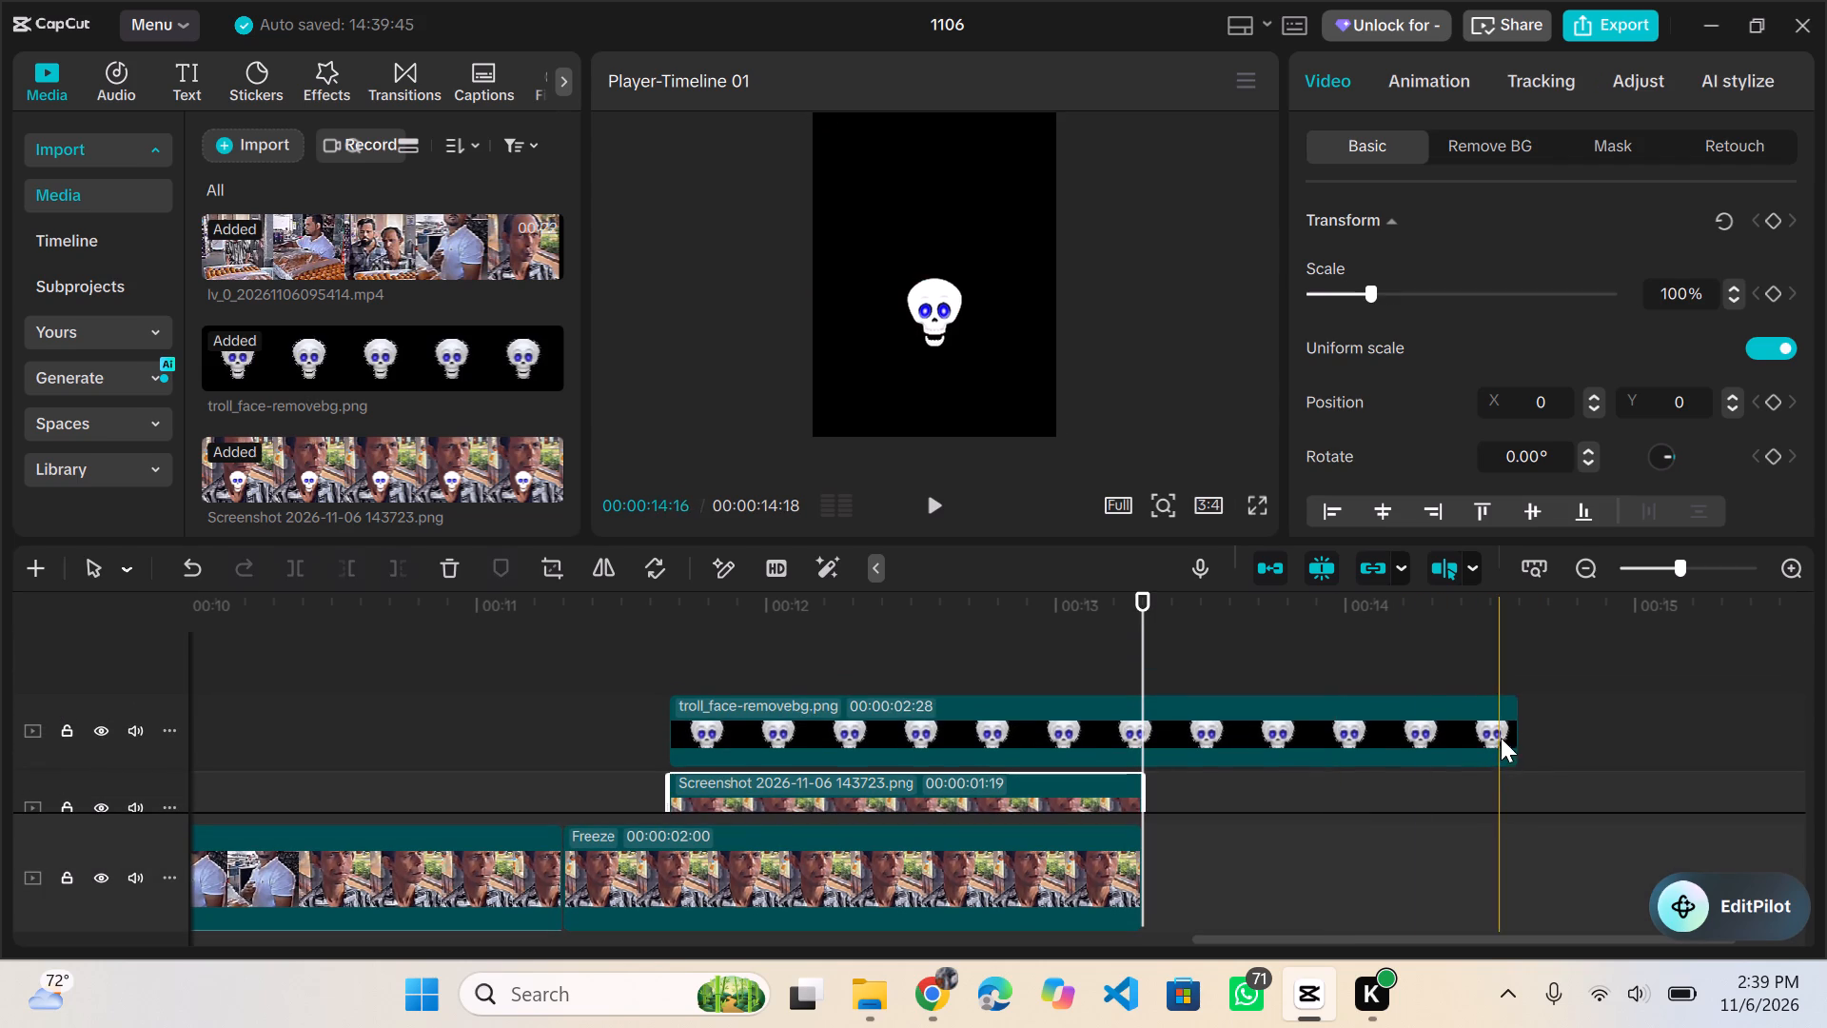
{"action": "left_click_drag", "start_coordinate": [1518, 735], "coordinate": [1307, 781]}
{"action": "scroll", "coordinate": [1438, 765], "scroll_direction": "left", "scroll_amount": 1}
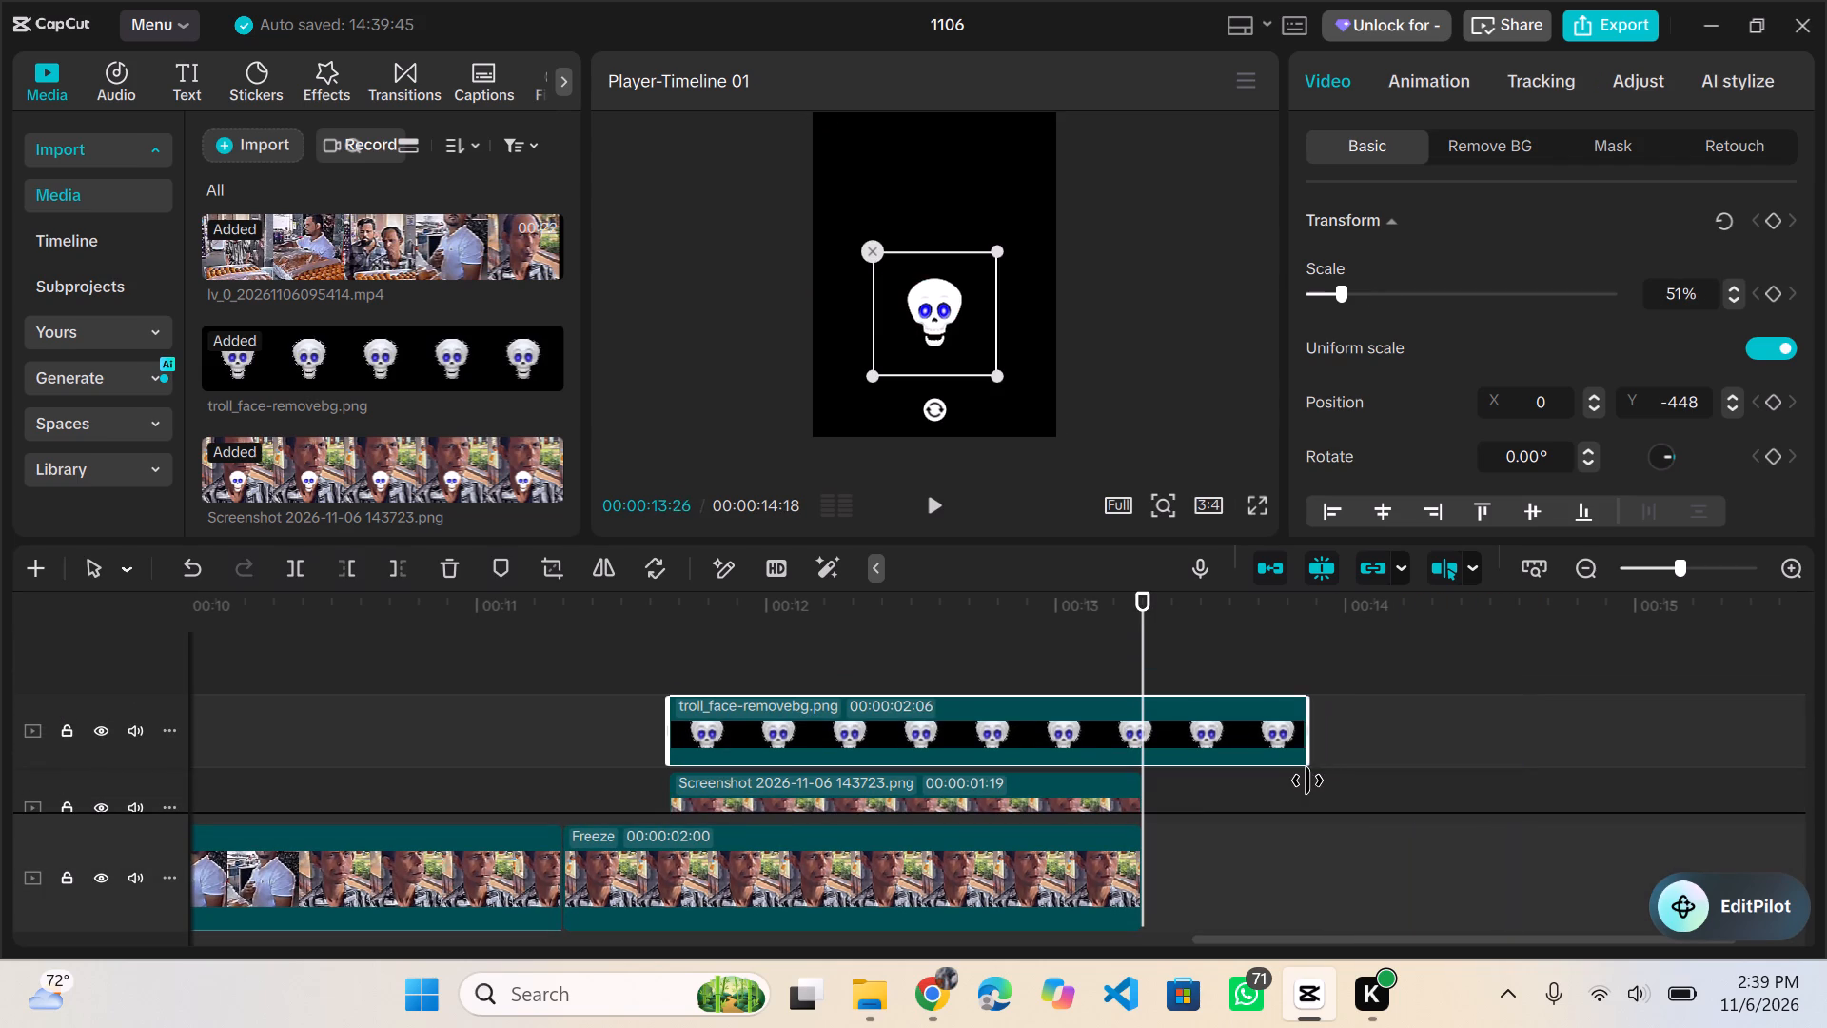
{"action": "left_click_drag", "start_coordinate": [1307, 781], "coordinate": [1142, 796]}
Extend the screenshot clip's start back to the beginning of the freeze clip, giving it a 00:00:02:00 duration.
{"action": "scroll", "coordinate": [1142, 796], "scroll_direction": "down", "scroll_amount": 1}
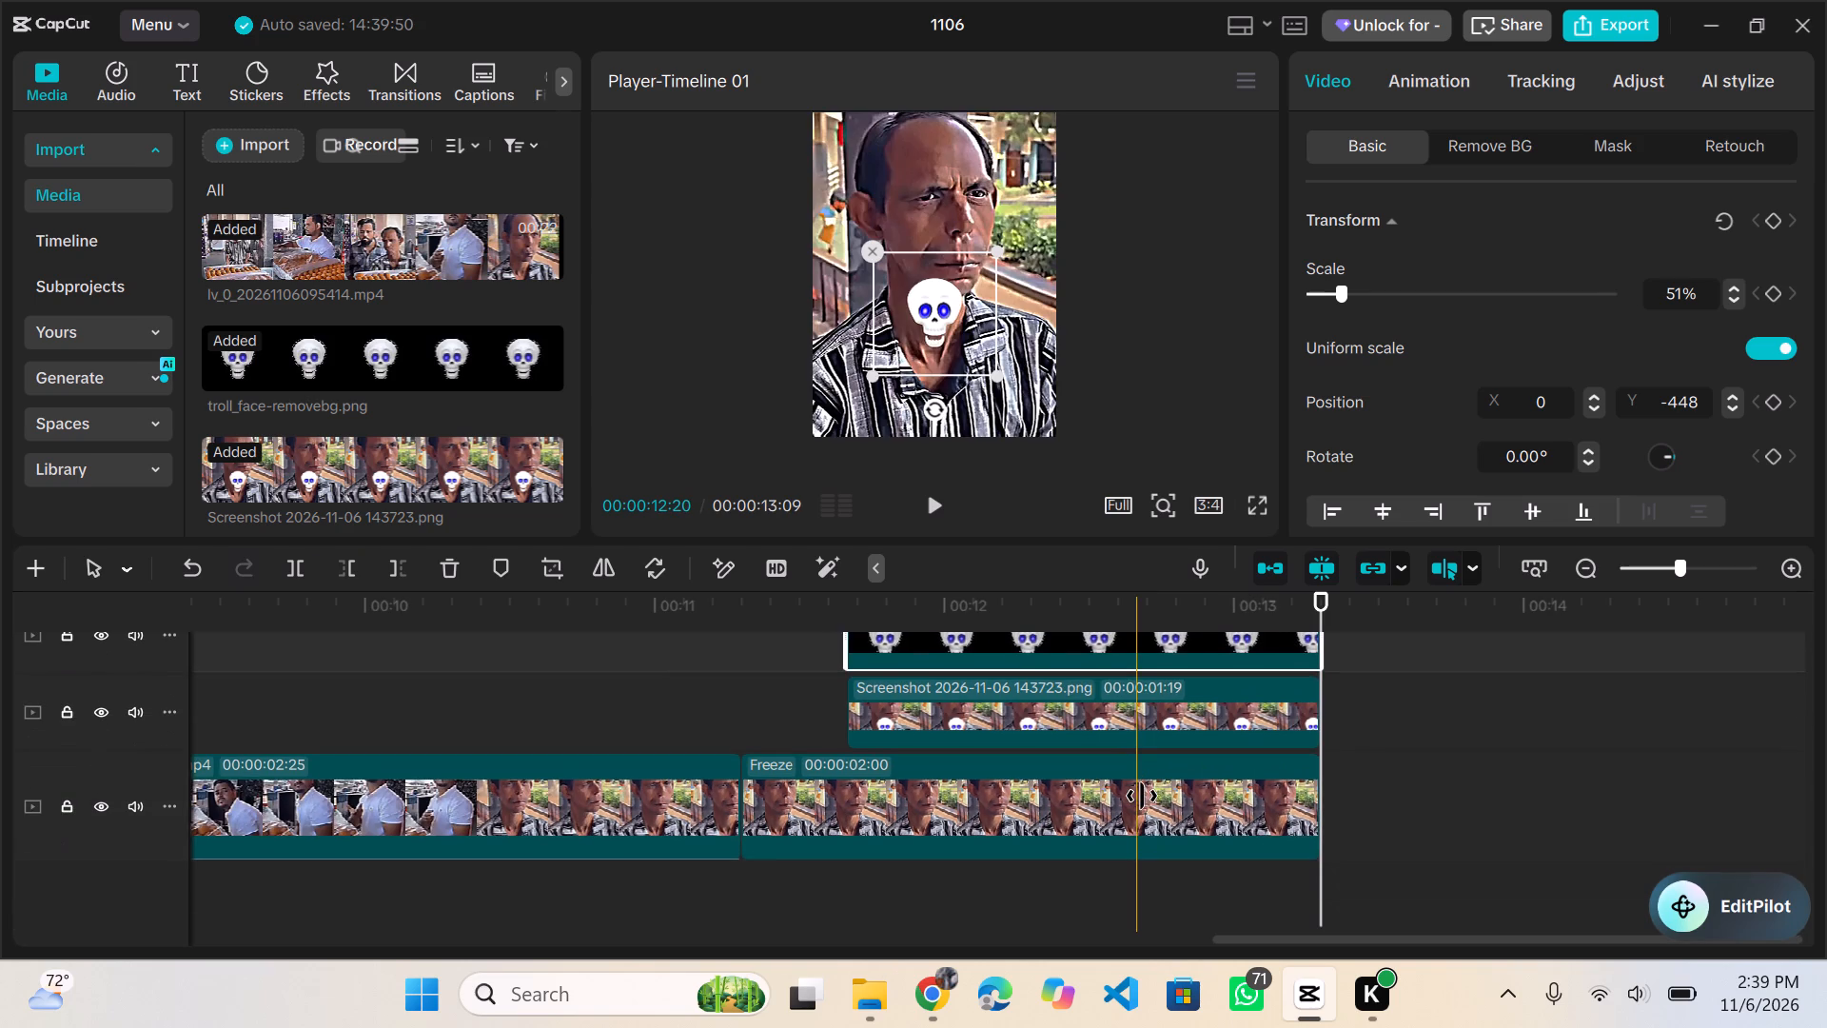
{"action": "scroll", "coordinate": [1142, 796], "scroll_direction": "up", "scroll_amount": 1}
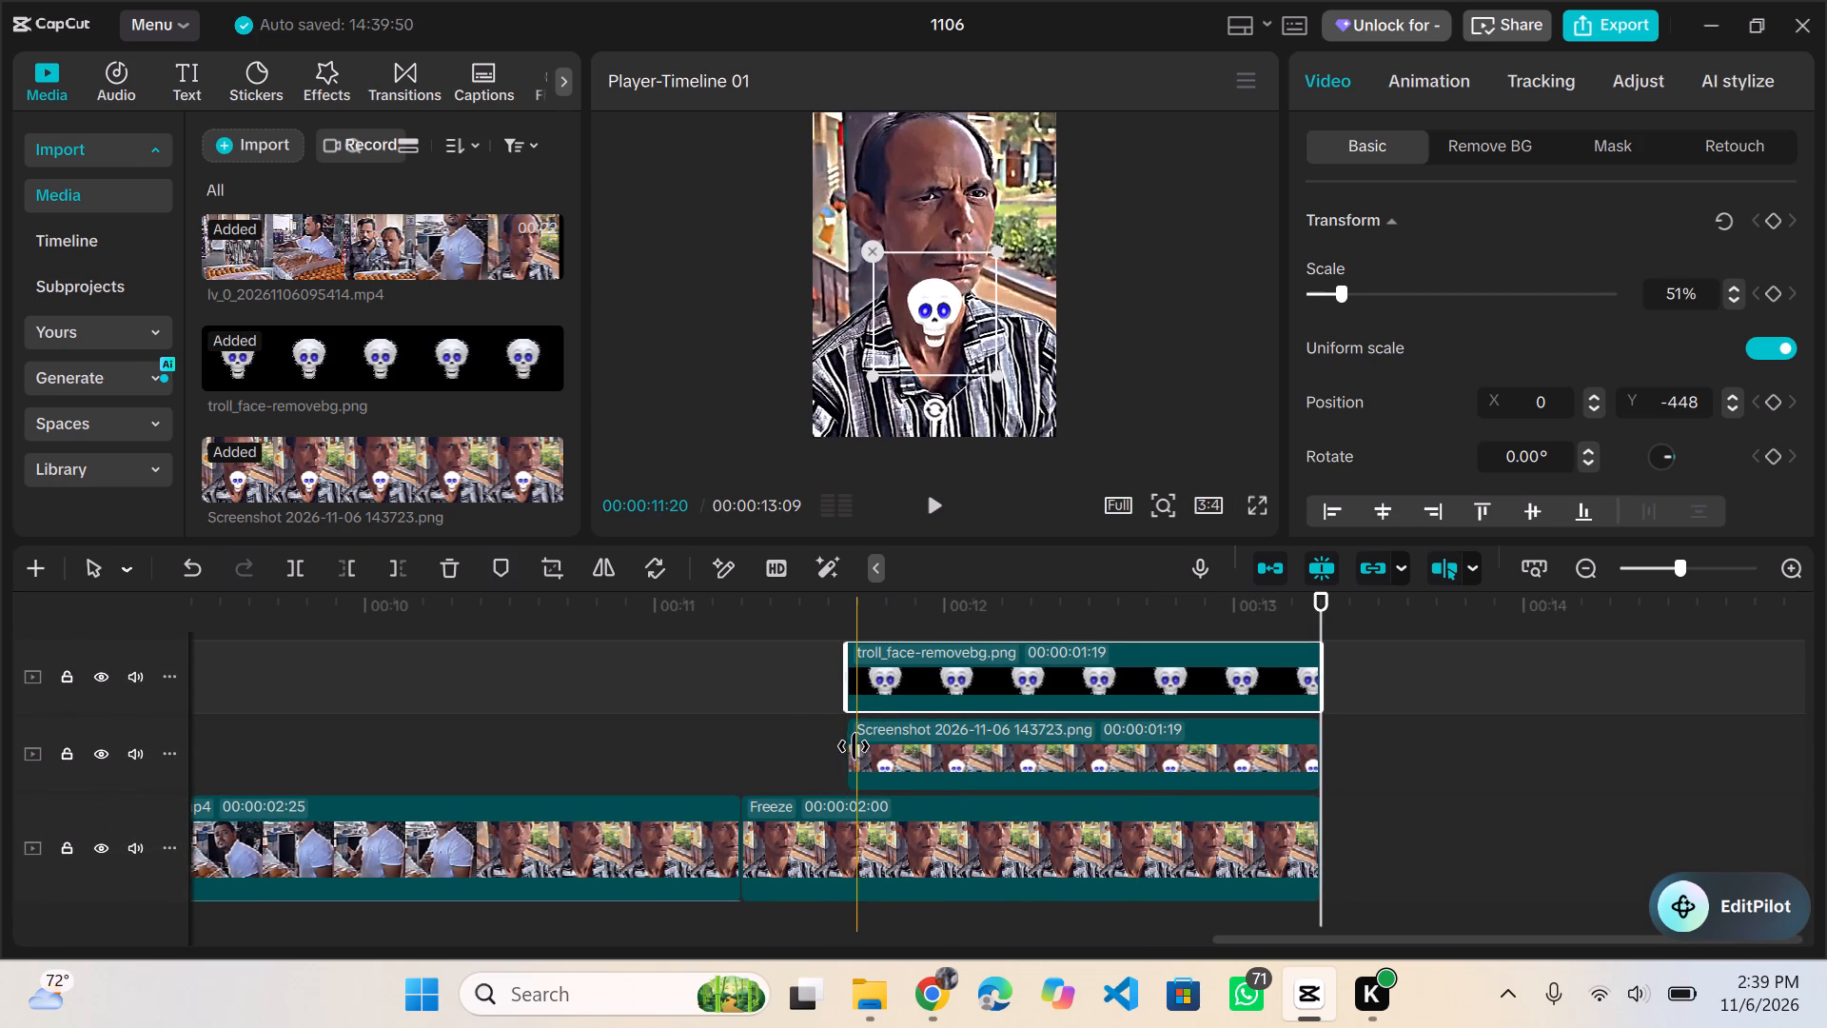
{"action": "left_click_drag", "start_coordinate": [848, 745], "coordinate": [735, 752]}
{"action": "scroll", "coordinate": [797, 748], "scroll_direction": "left", "scroll_amount": 1}
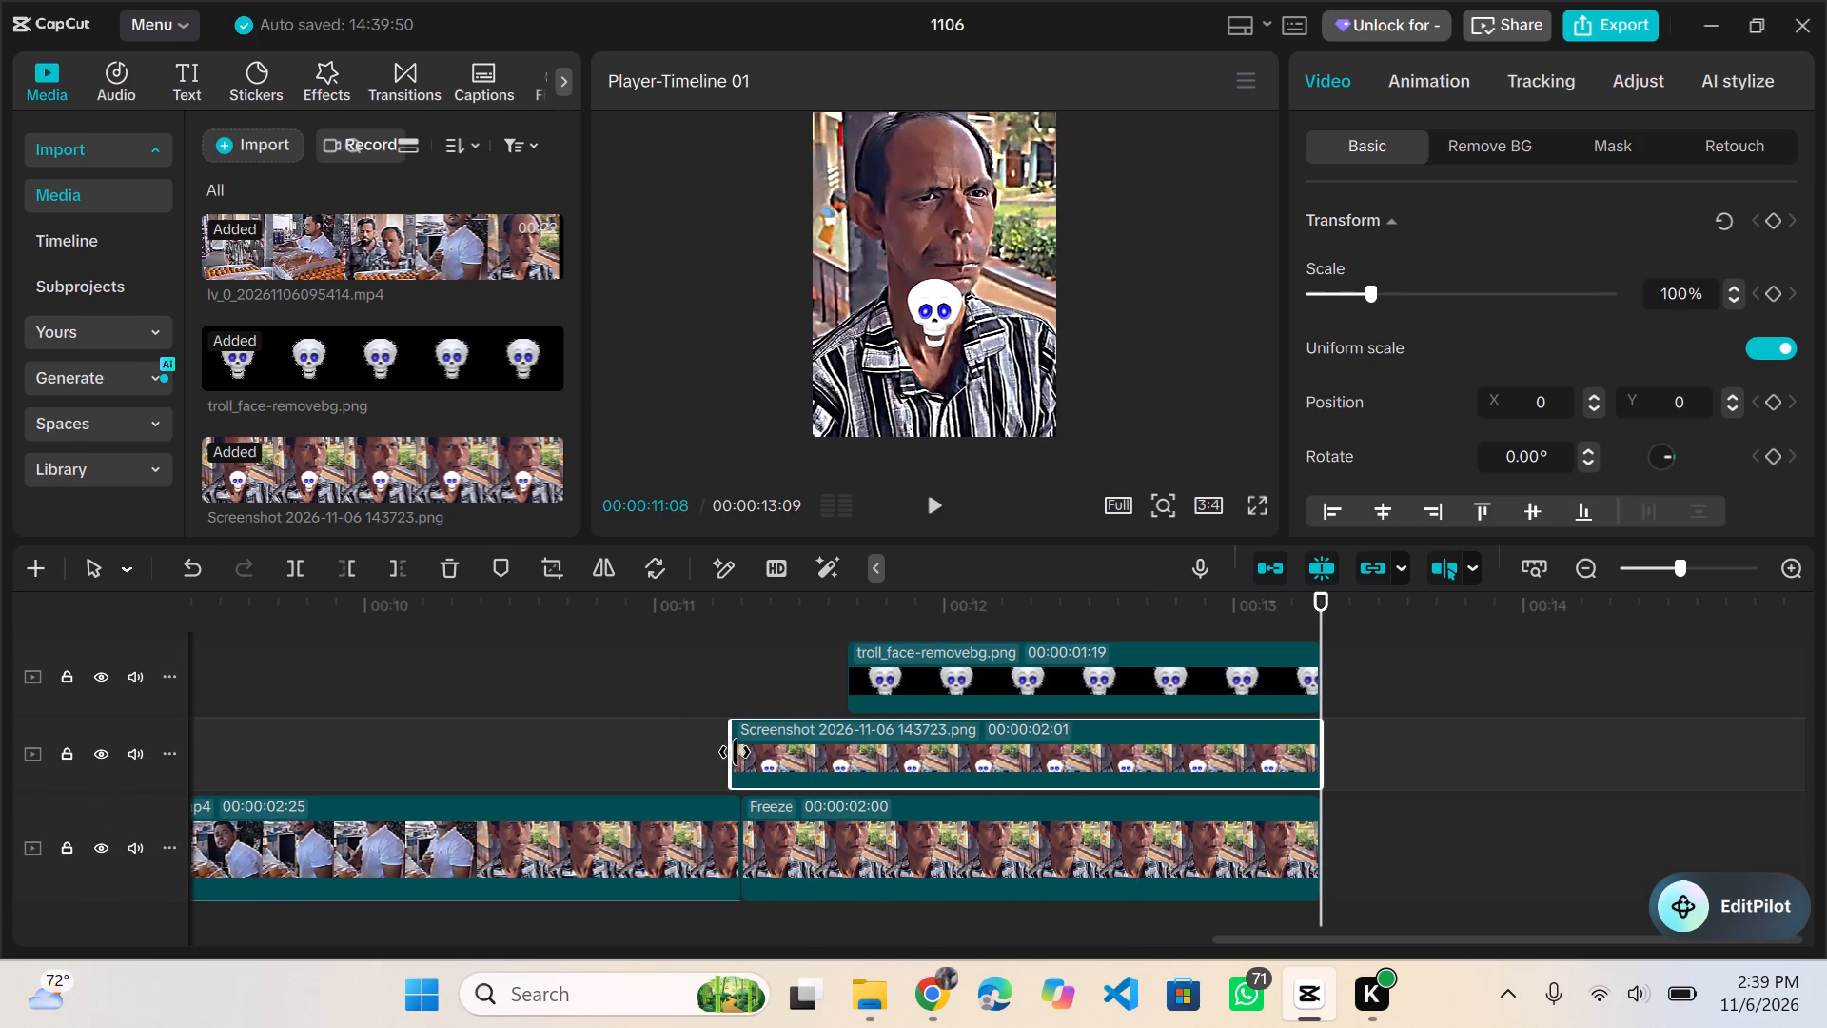
{"action": "left_click_drag", "start_coordinate": [735, 752], "coordinate": [737, 762]}
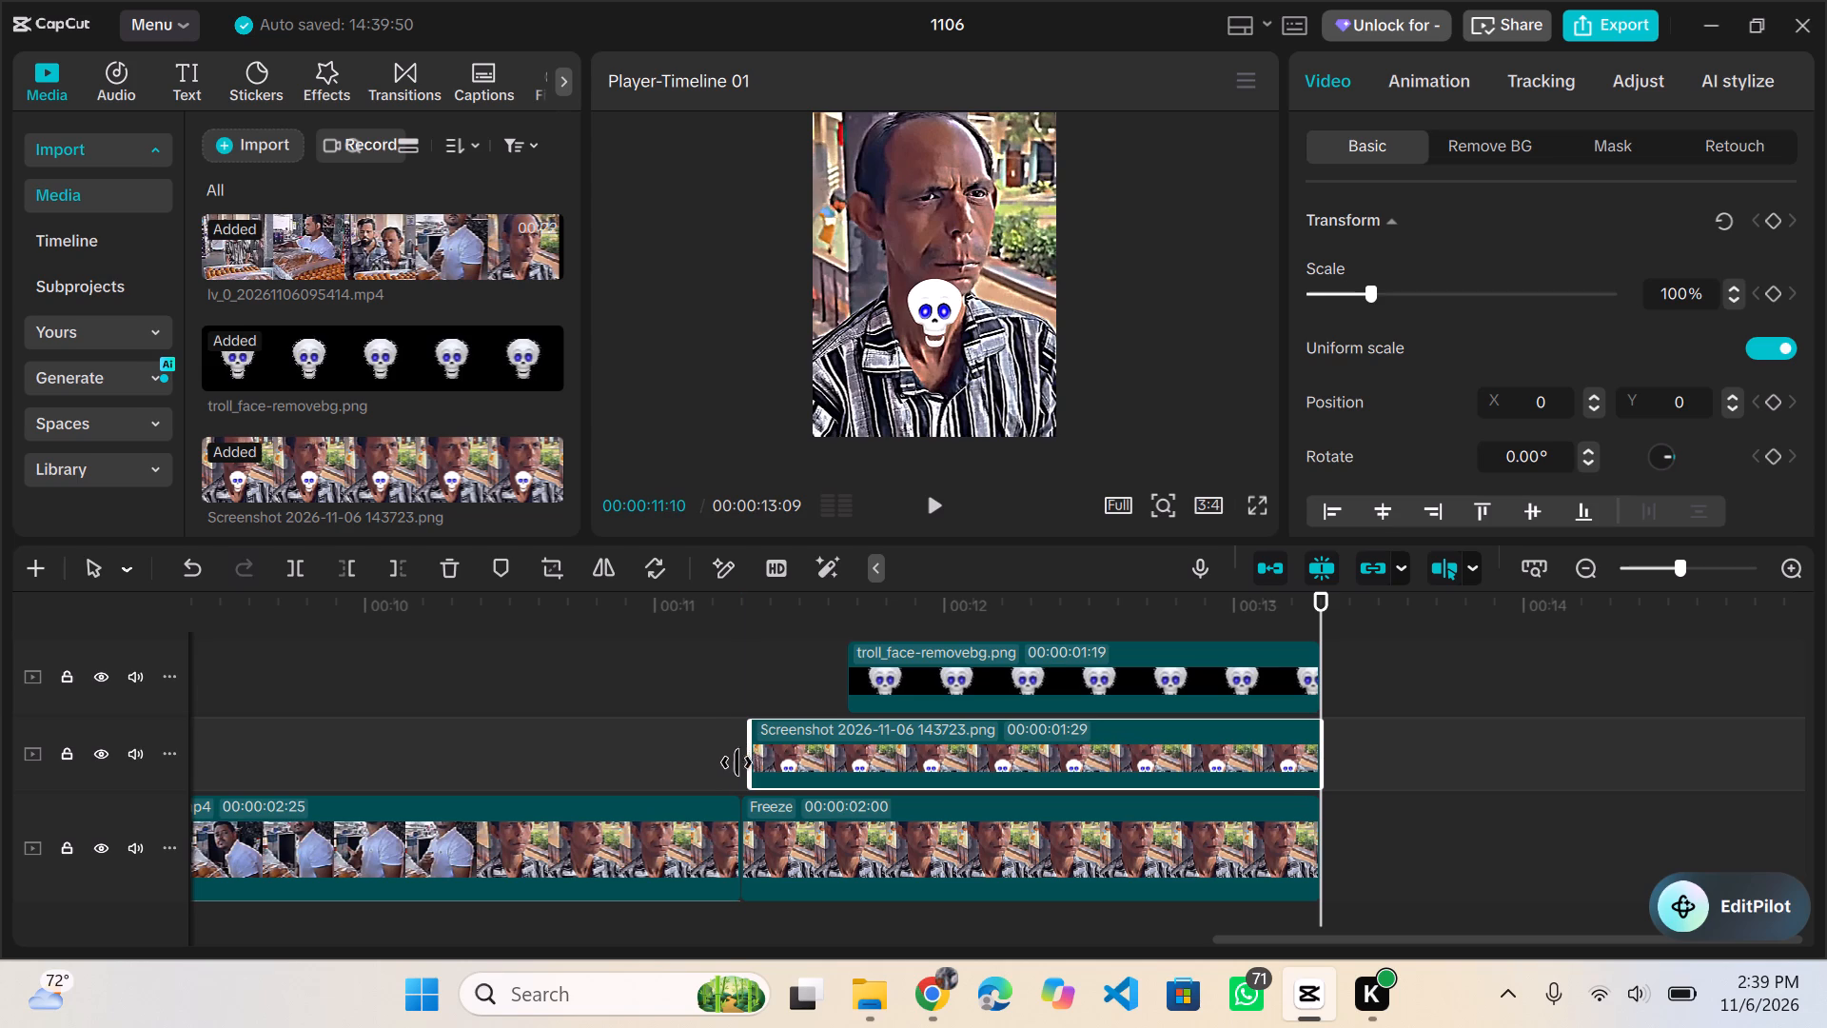
{"action": "left_click_drag", "start_coordinate": [737, 762], "coordinate": [746, 762]}
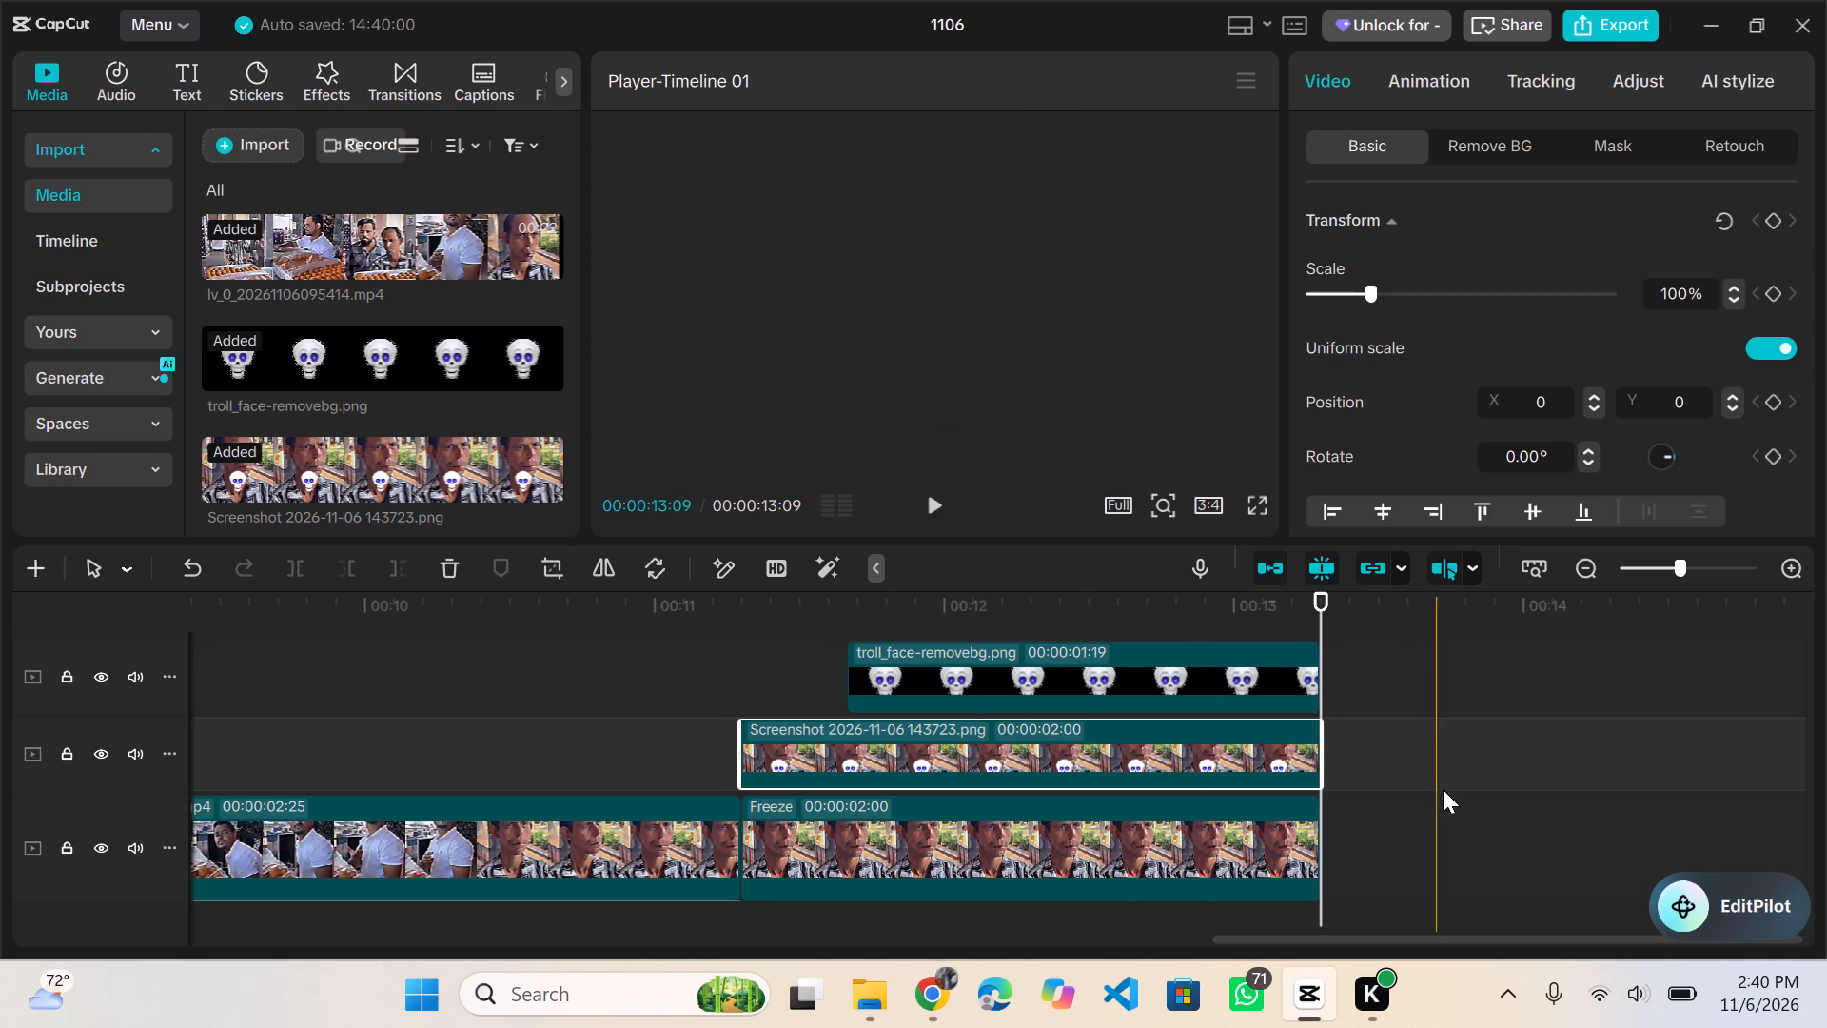
Play the video from 00:00:10:25 through the freeze frame to review the retimed overlays.
{"action": "left_click", "coordinate": [605, 617]}
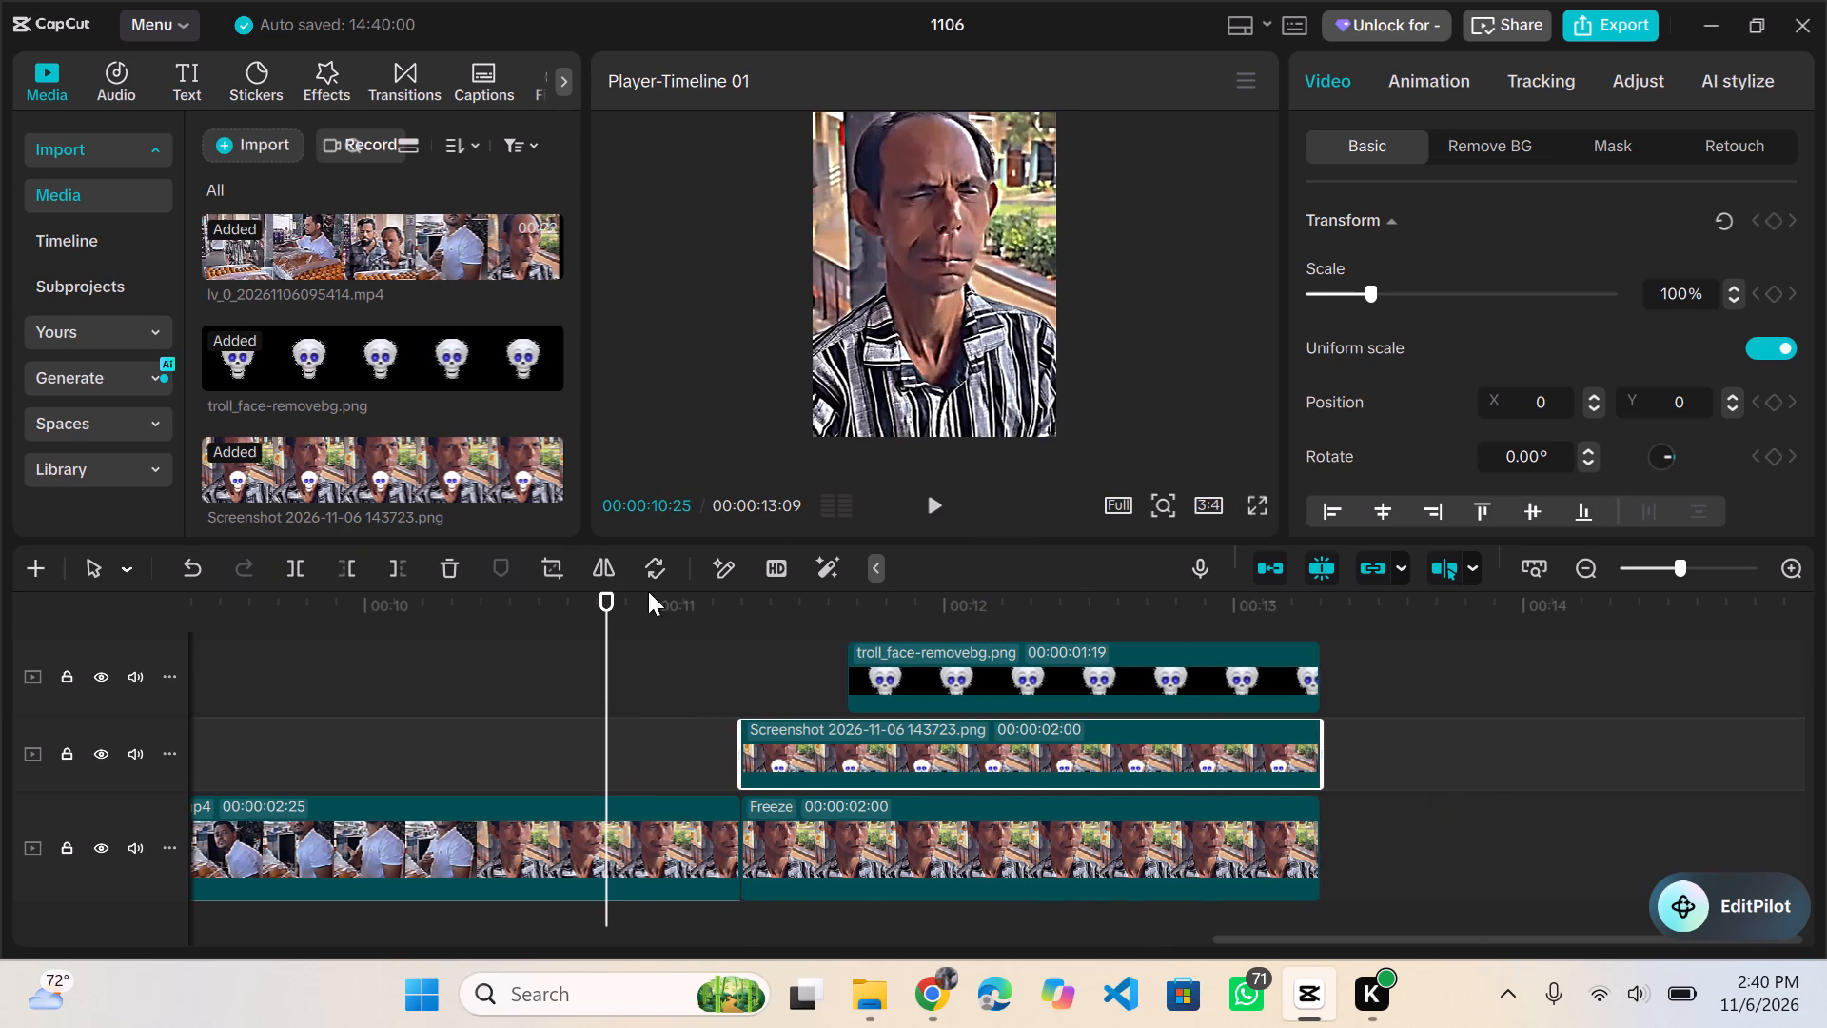
{"action": "left_click", "coordinate": [928, 516]}
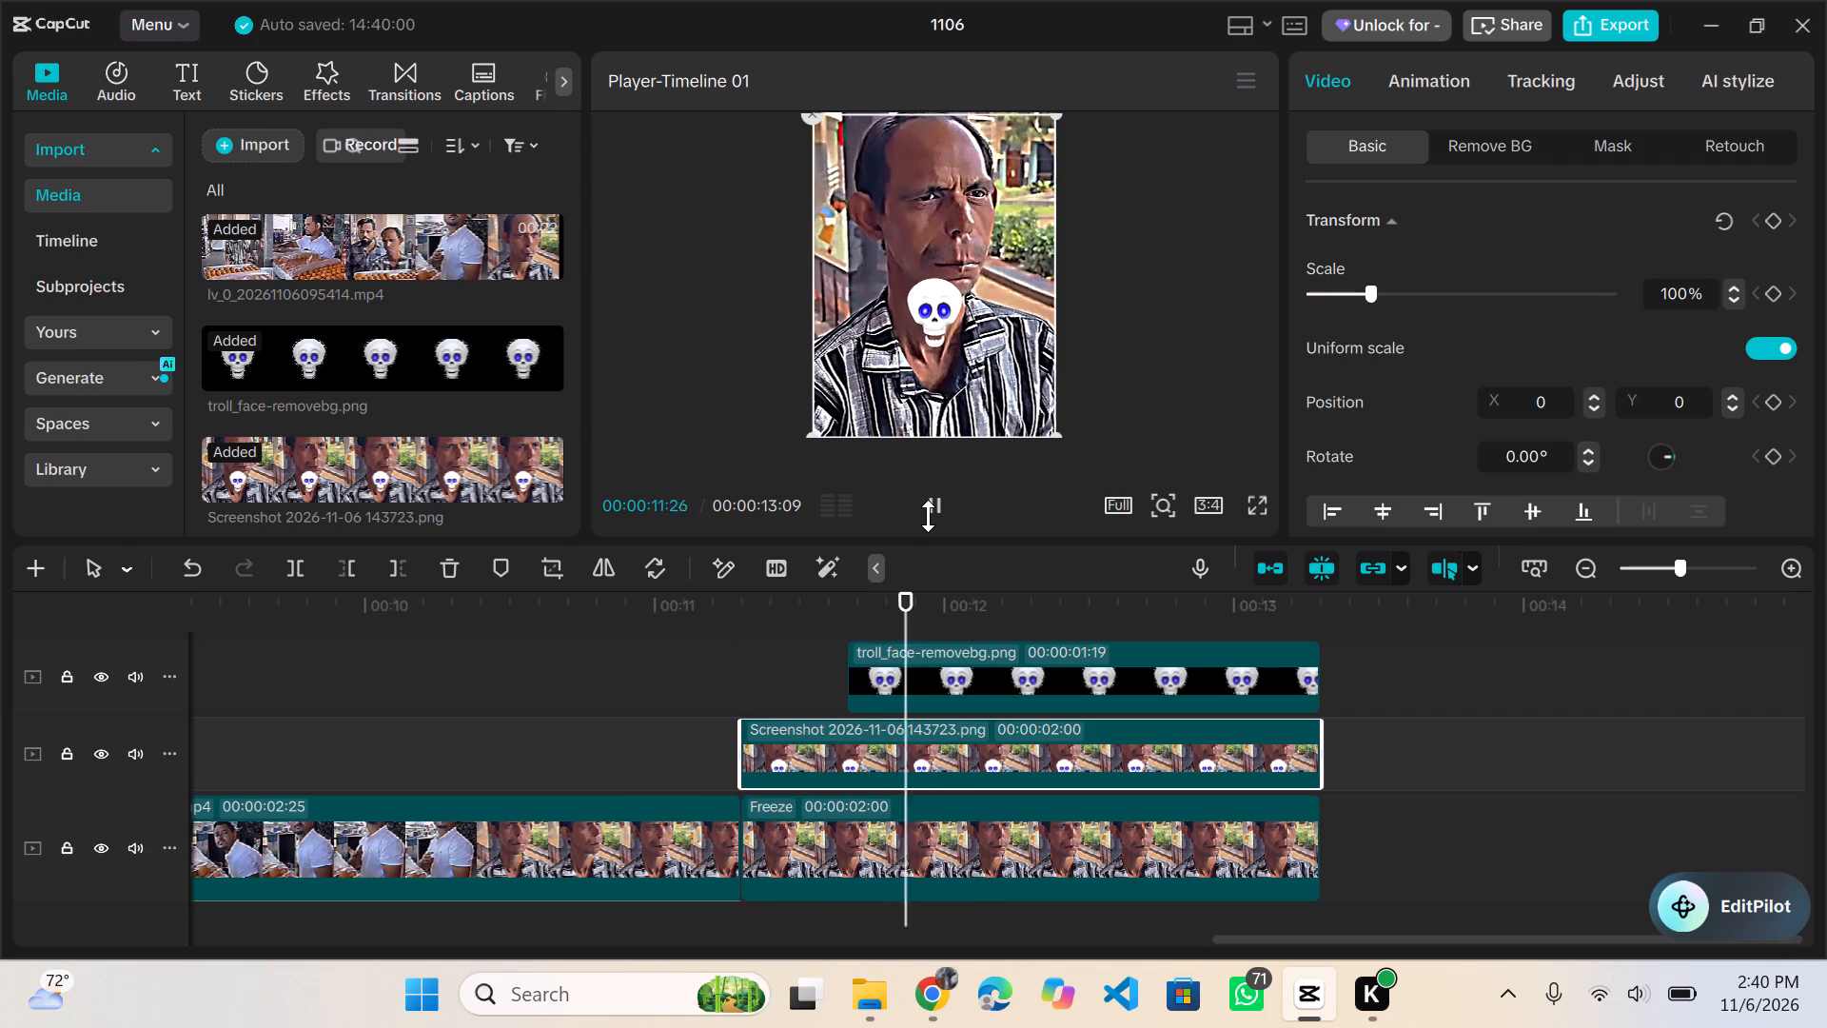
{"action": "left_click", "coordinate": [936, 507]}
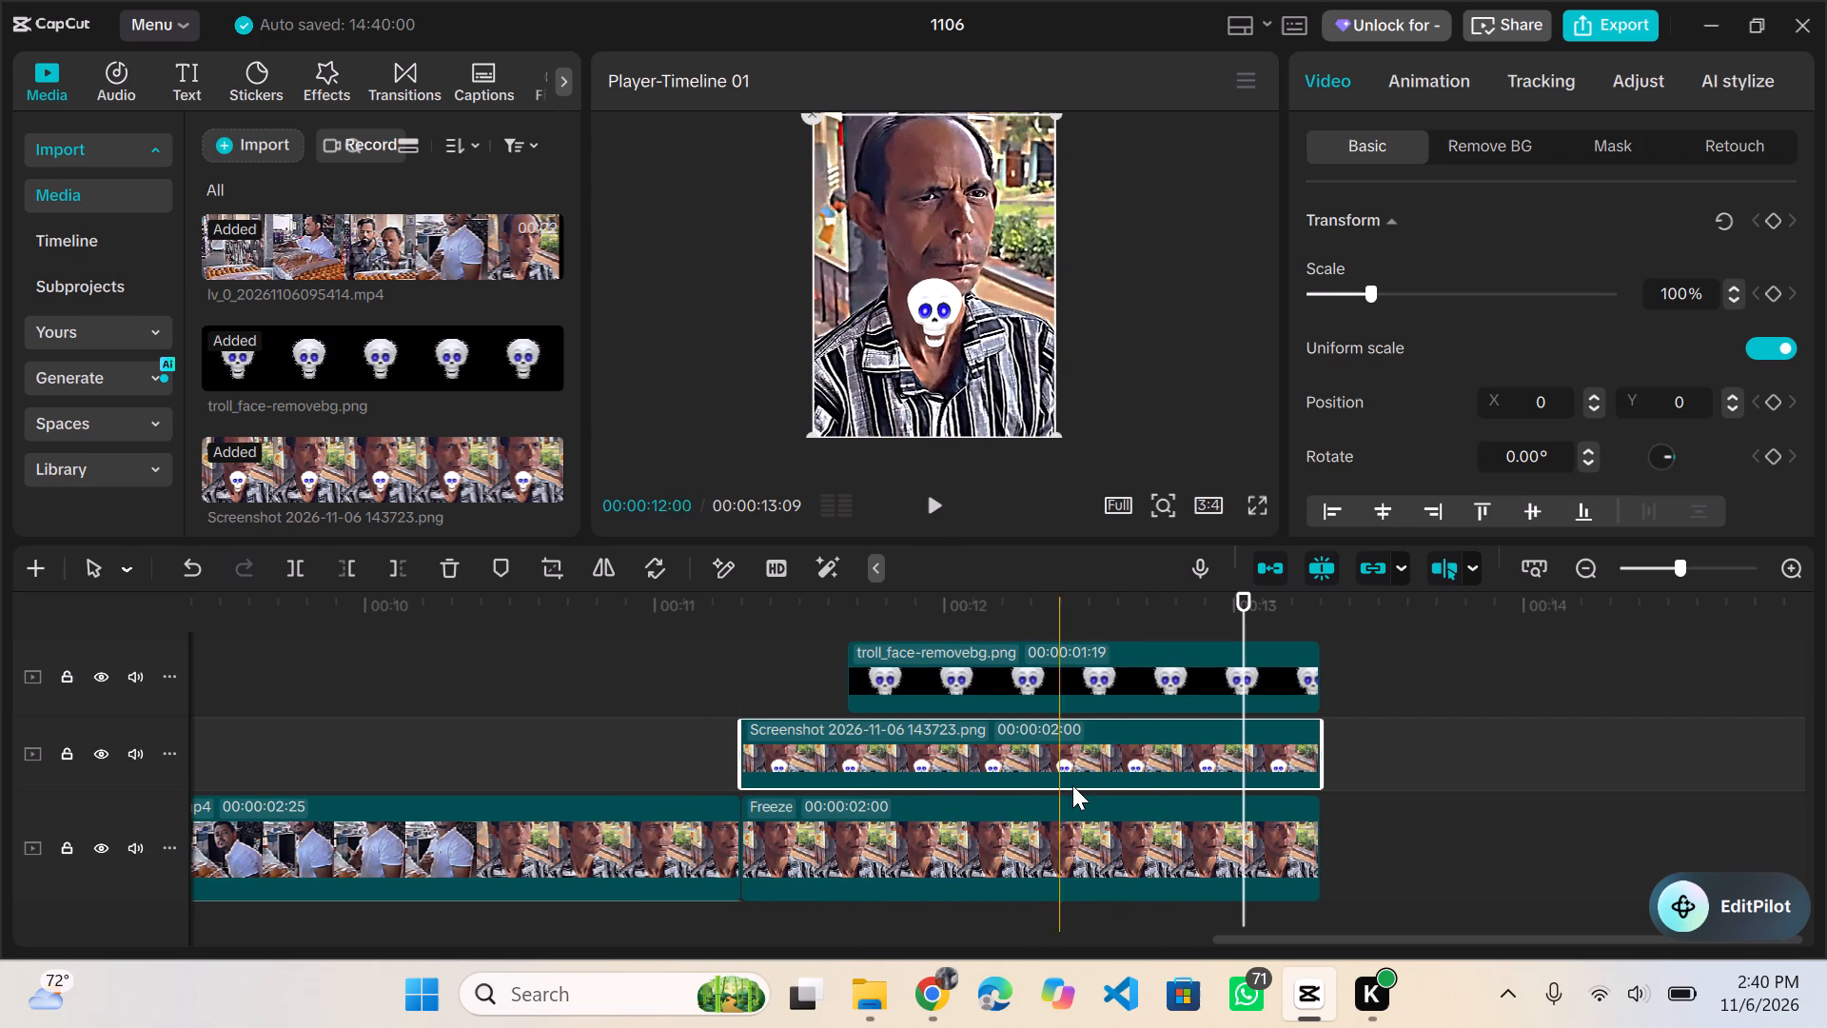
Play the whole video from the beginning in full-screen preview to review the shortened ending, and leave the preview.
{"action": "scroll", "coordinate": [893, 877], "scroll_direction": "right", "scroll_amount": 1}
{"action": "scroll", "coordinate": [965, 716], "scroll_direction": "left", "scroll_amount": 1}
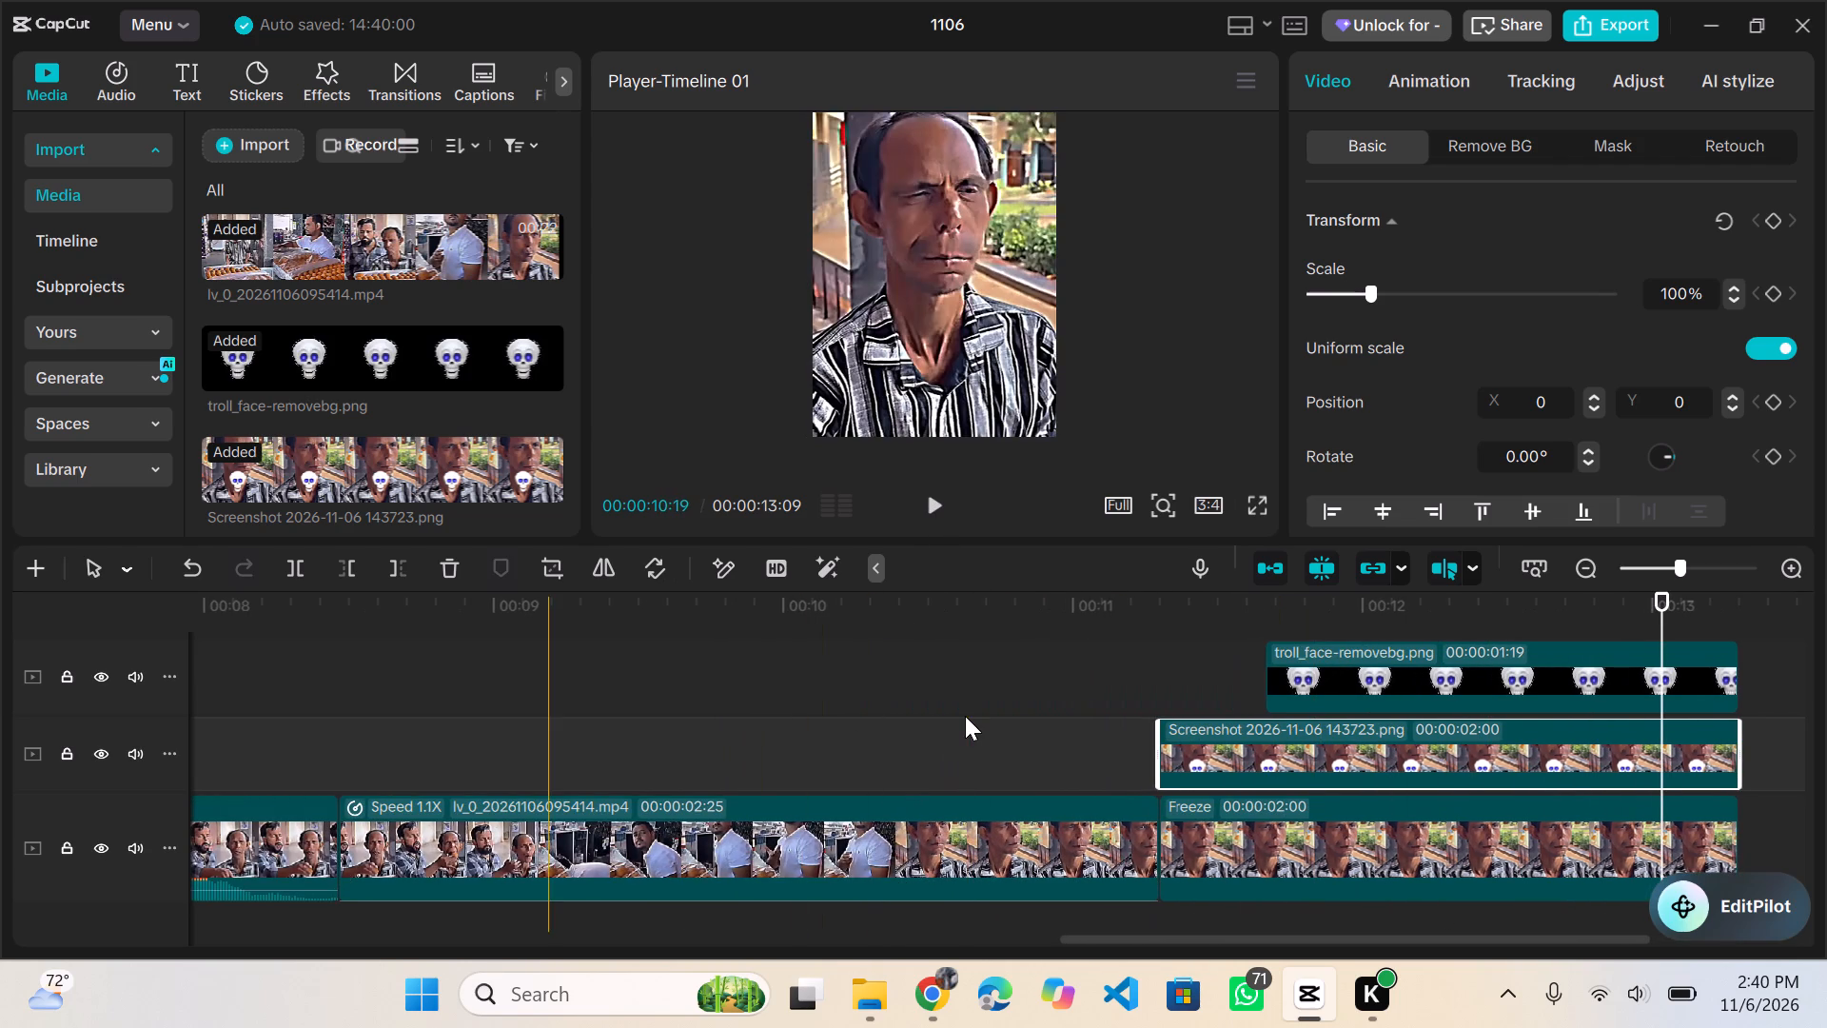
{"action": "scroll", "coordinate": [965, 716], "scroll_direction": "right", "scroll_amount": 3}
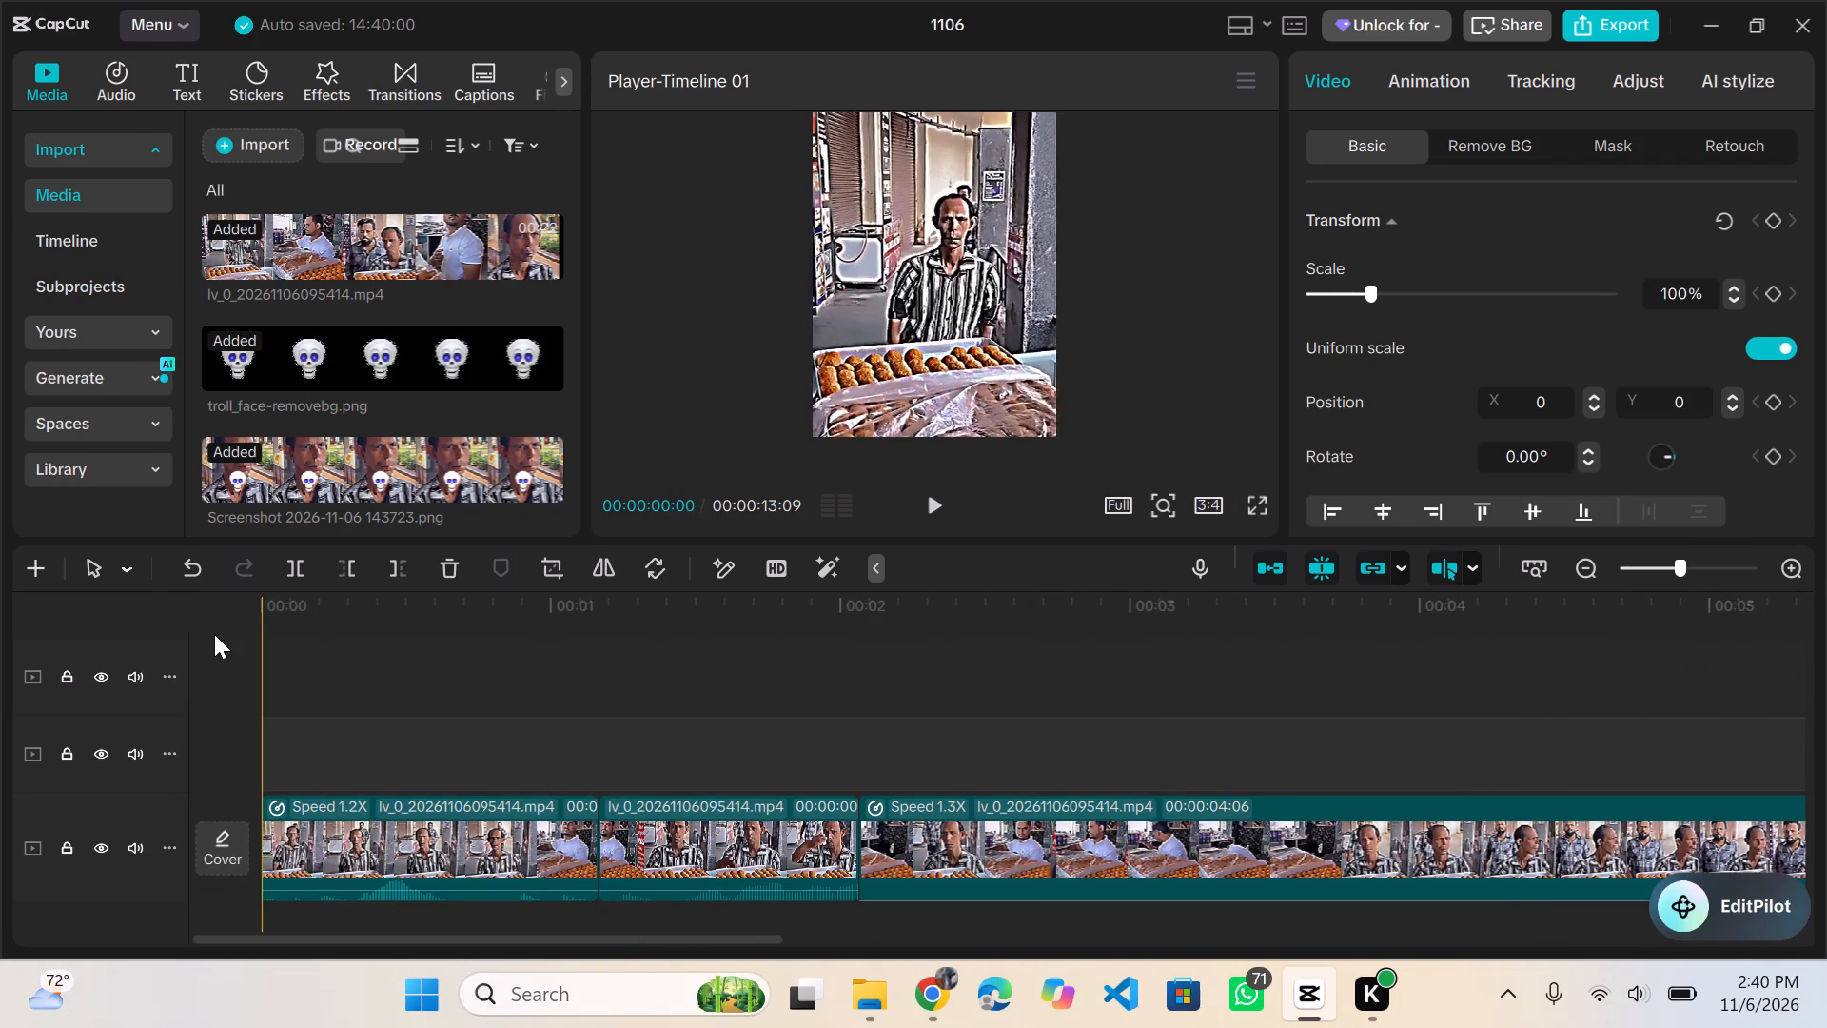
{"action": "left_click", "coordinate": [1258, 503]}
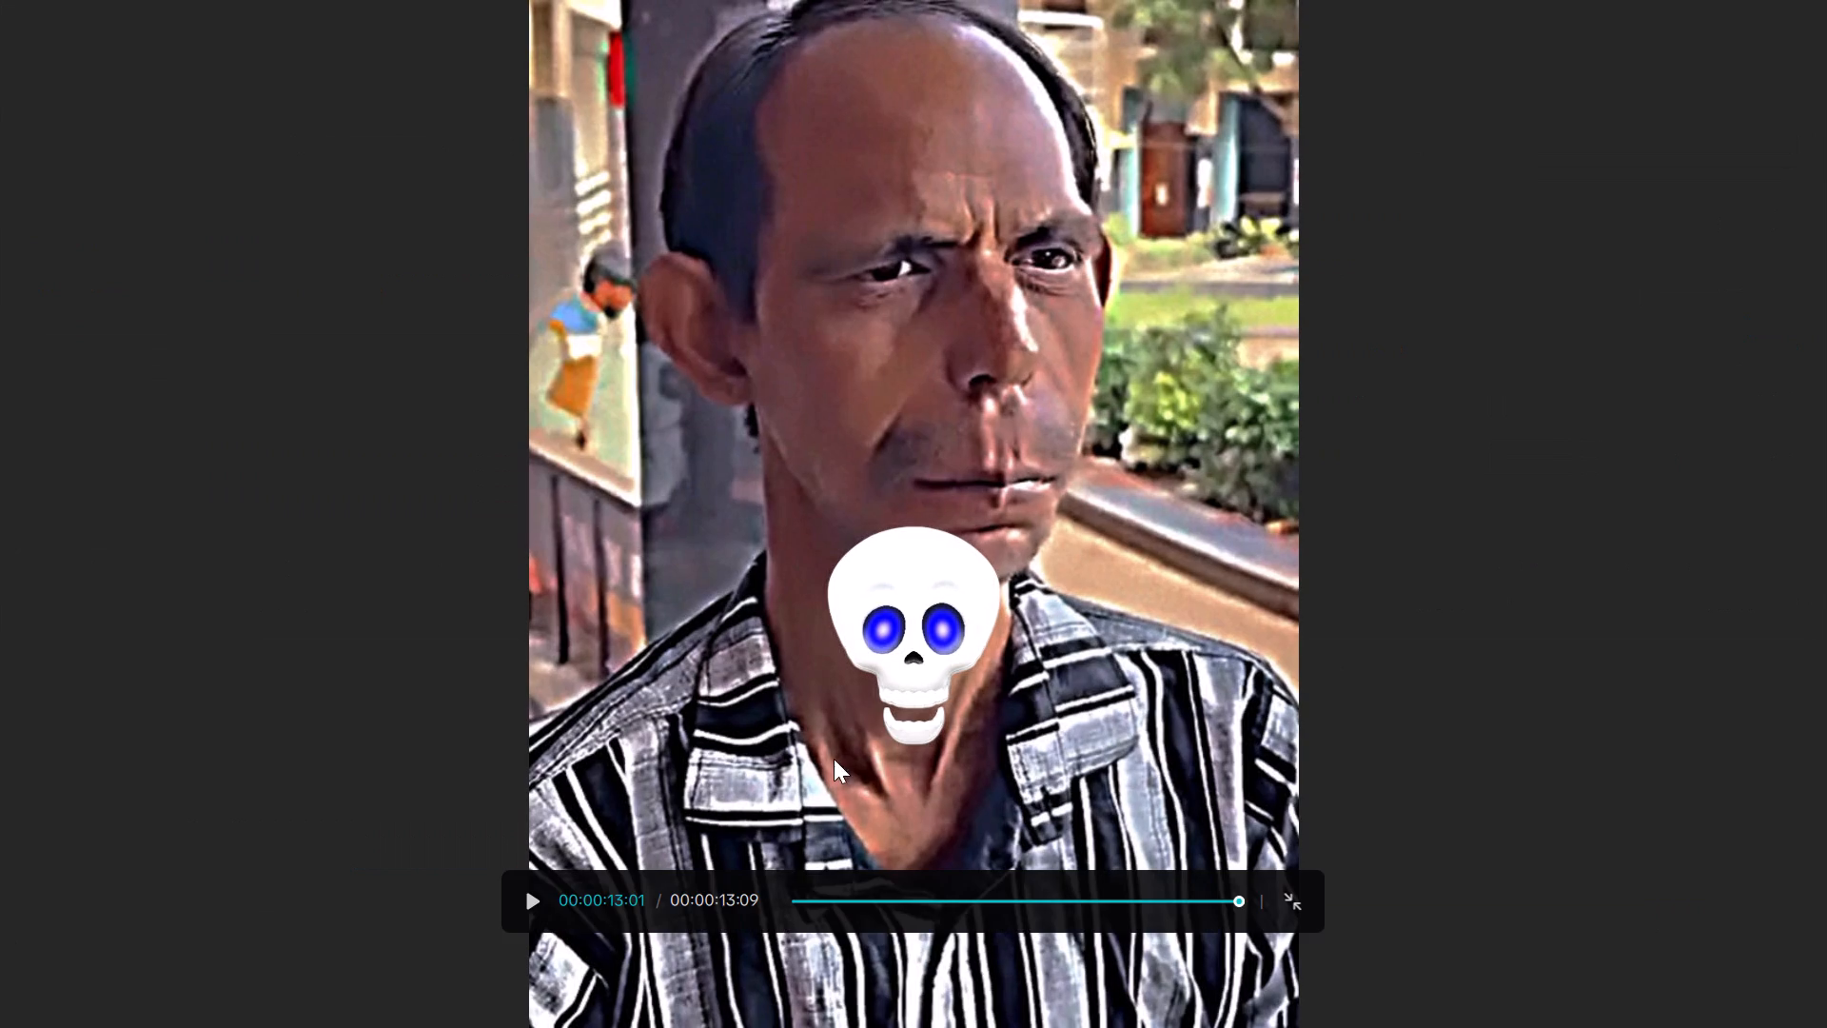
{"action": "left_click", "coordinate": [792, 899]}
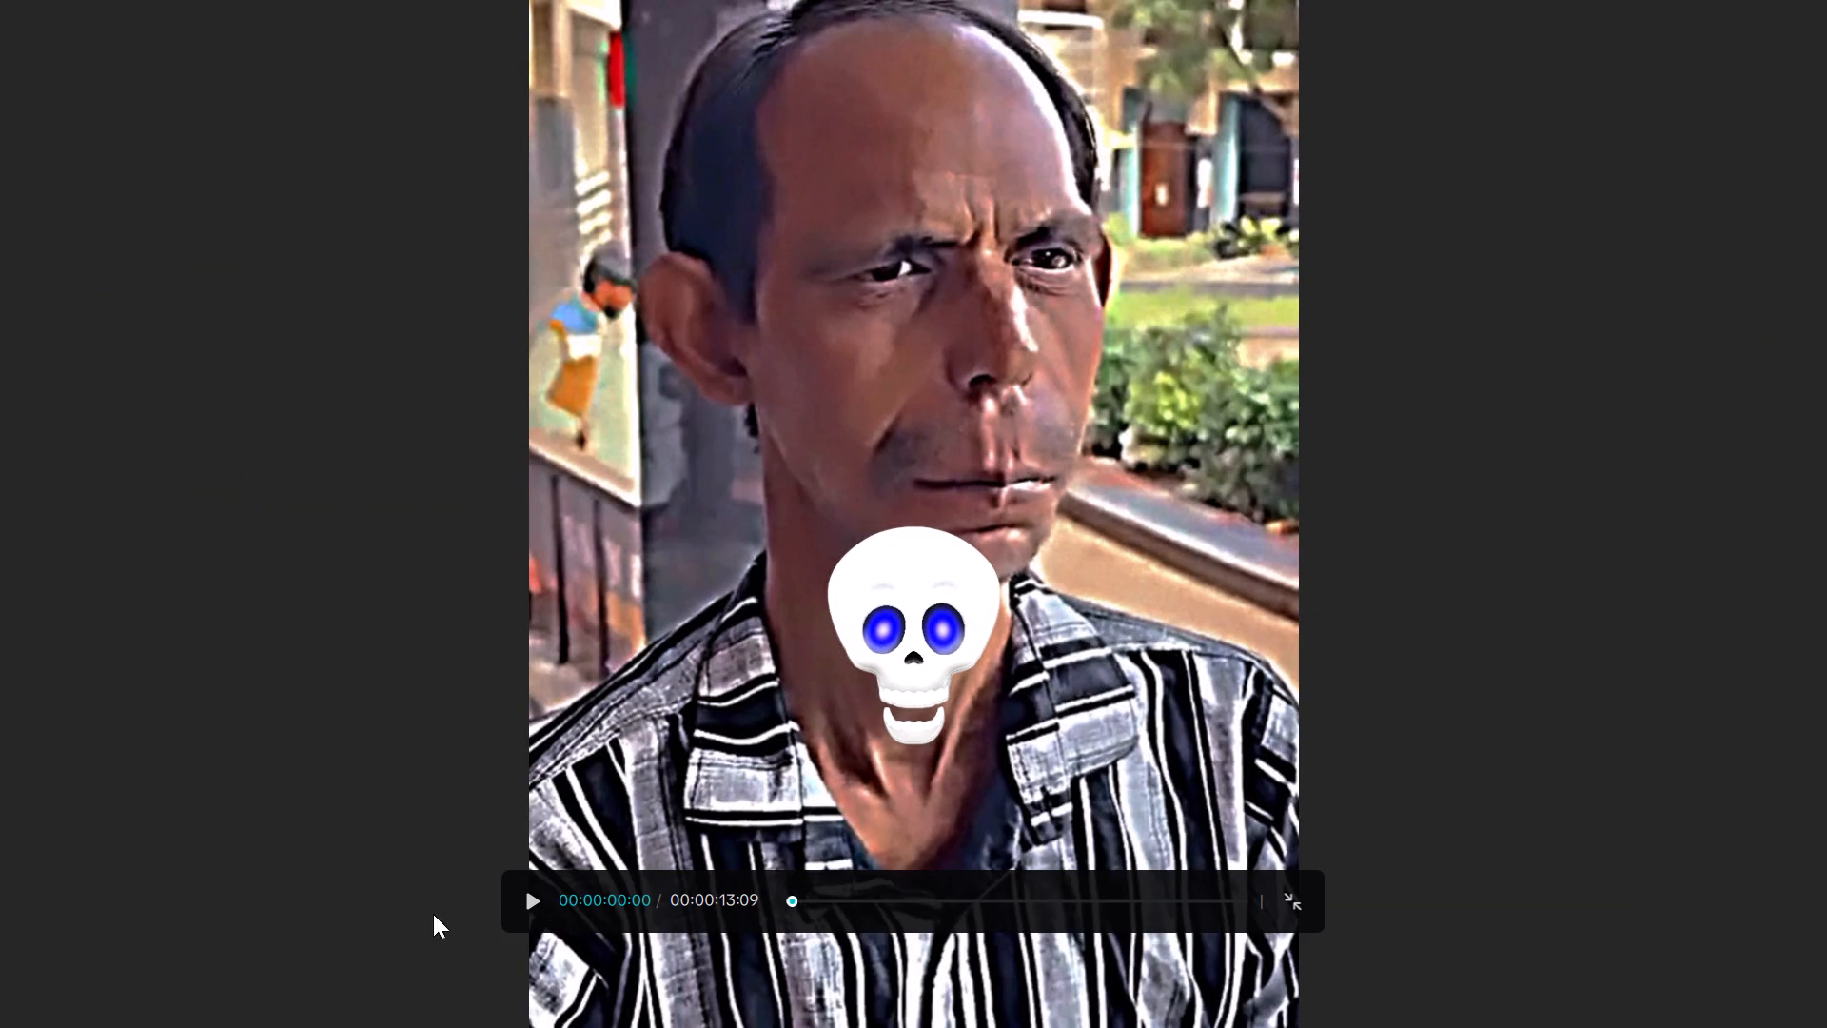
{"action": "left_click", "coordinate": [533, 894]}
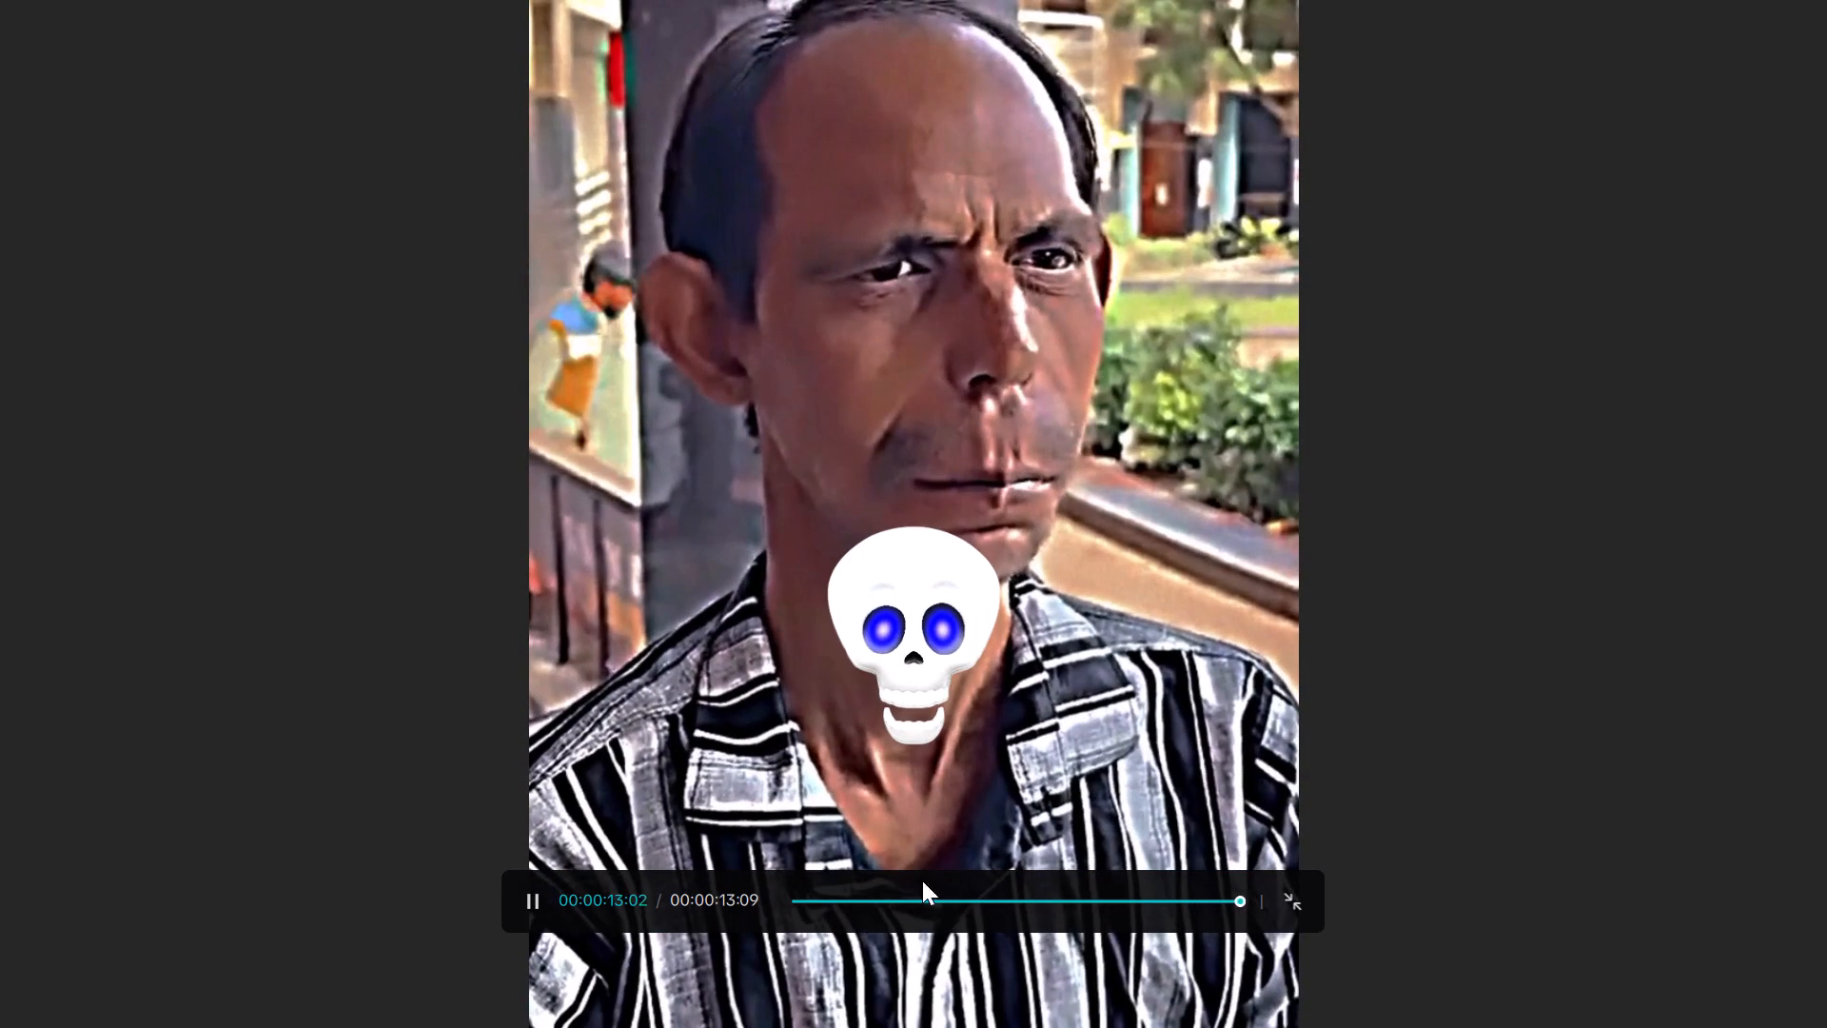
{"action": "key", "text": "Escape"}
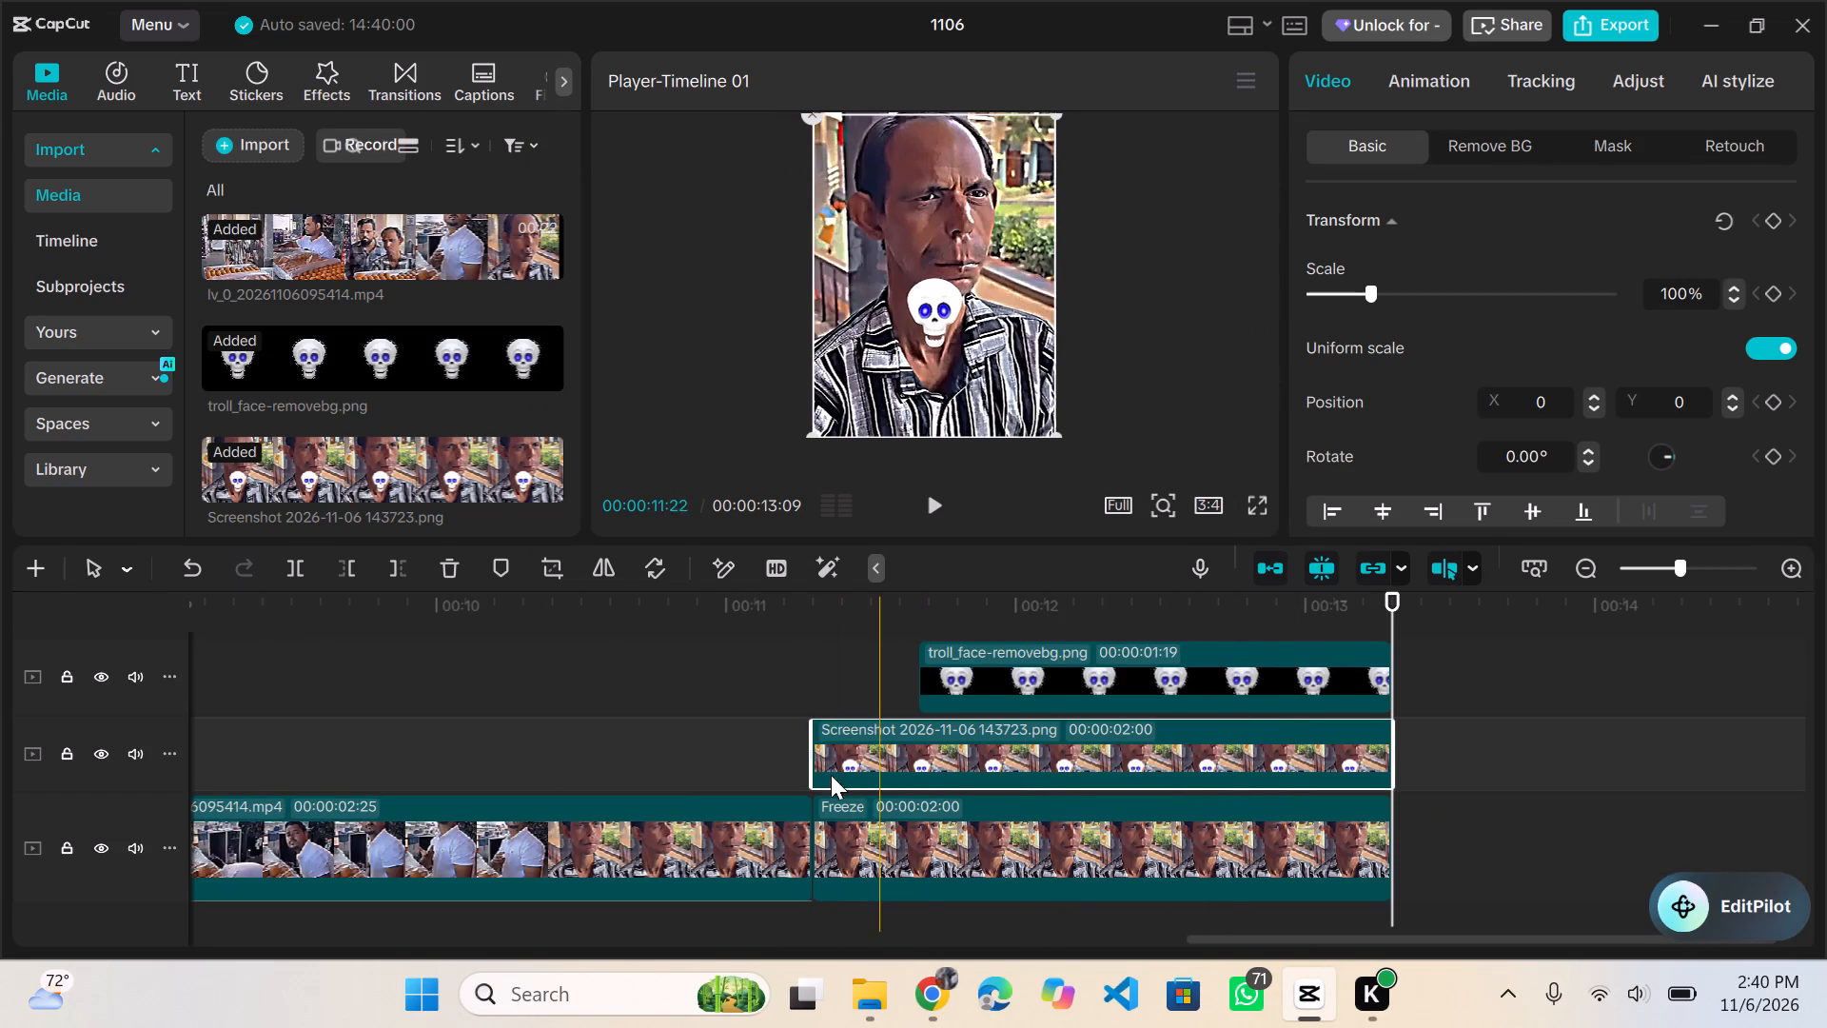
Add a scale keyframe at the screenshot clip's start, 00:00:11:09, and set its scale to 211%.
{"action": "scroll", "coordinate": [845, 754], "scroll_direction": "up", "scroll_amount": 7, "text": "ctrl"}
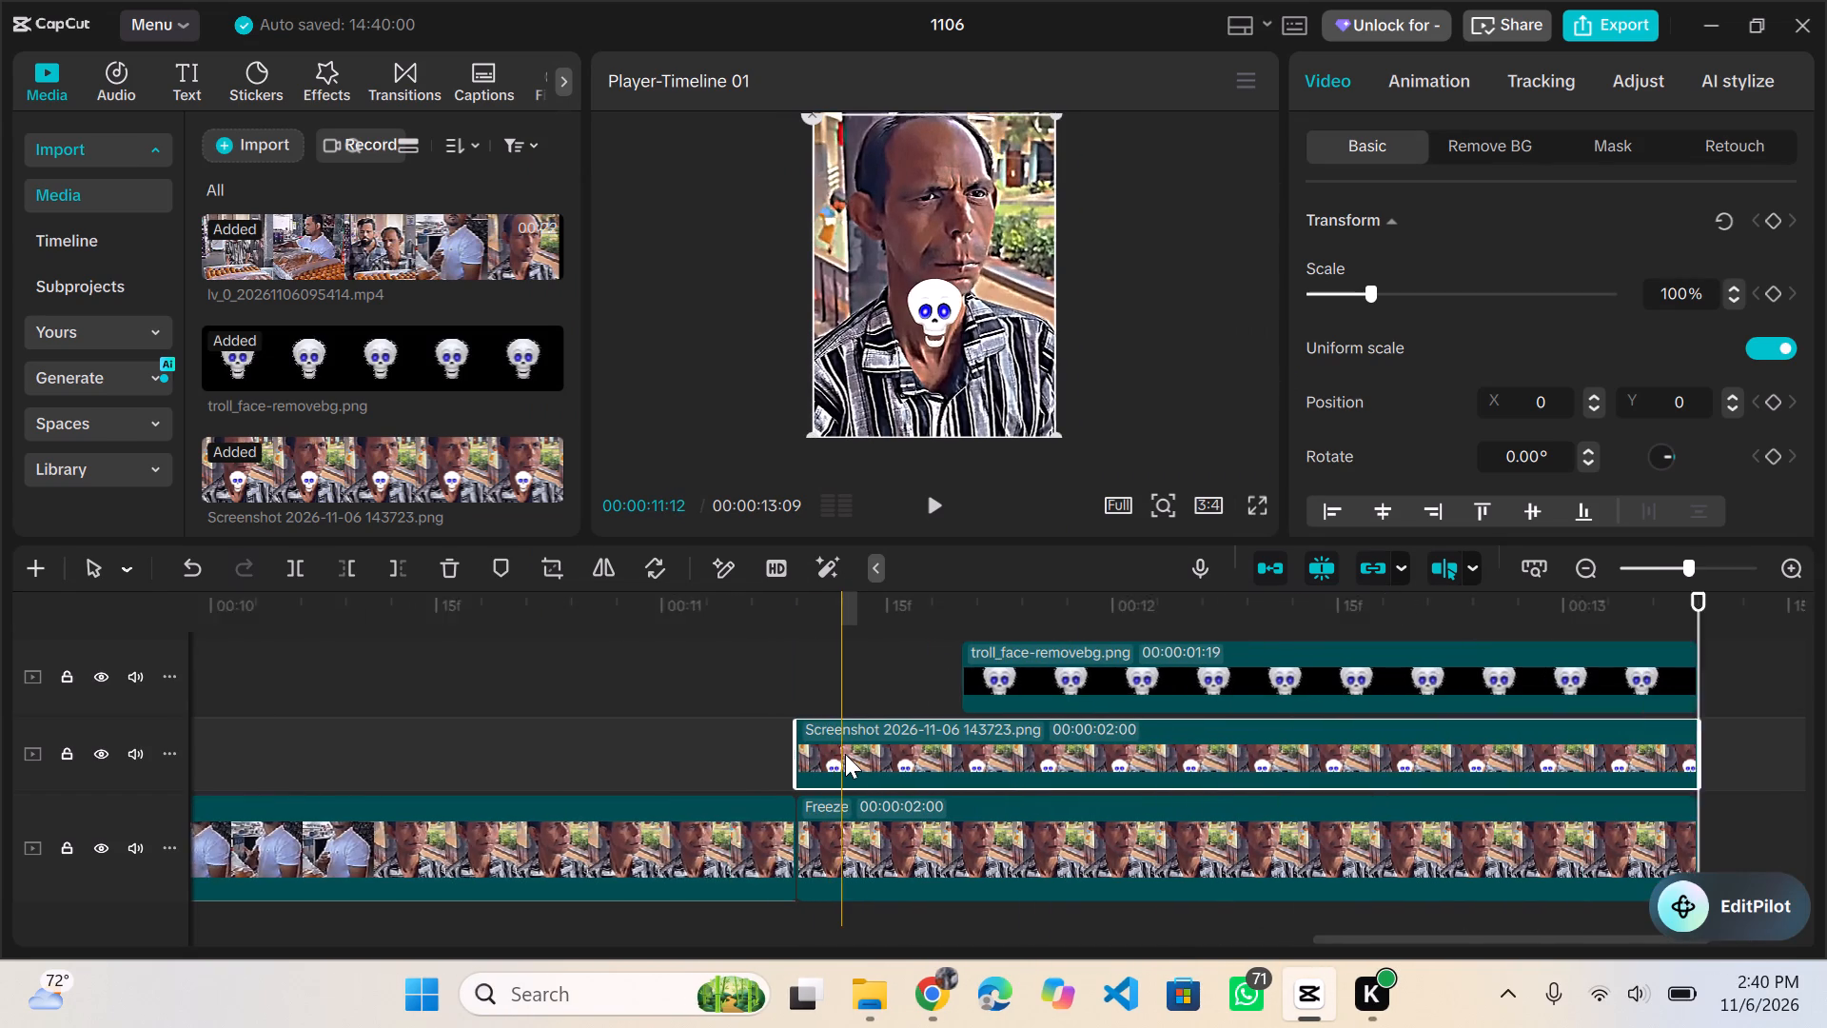
{"action": "scroll", "coordinate": [845, 754], "scroll_direction": "up", "scroll_amount": 2, "text": "ctrl"}
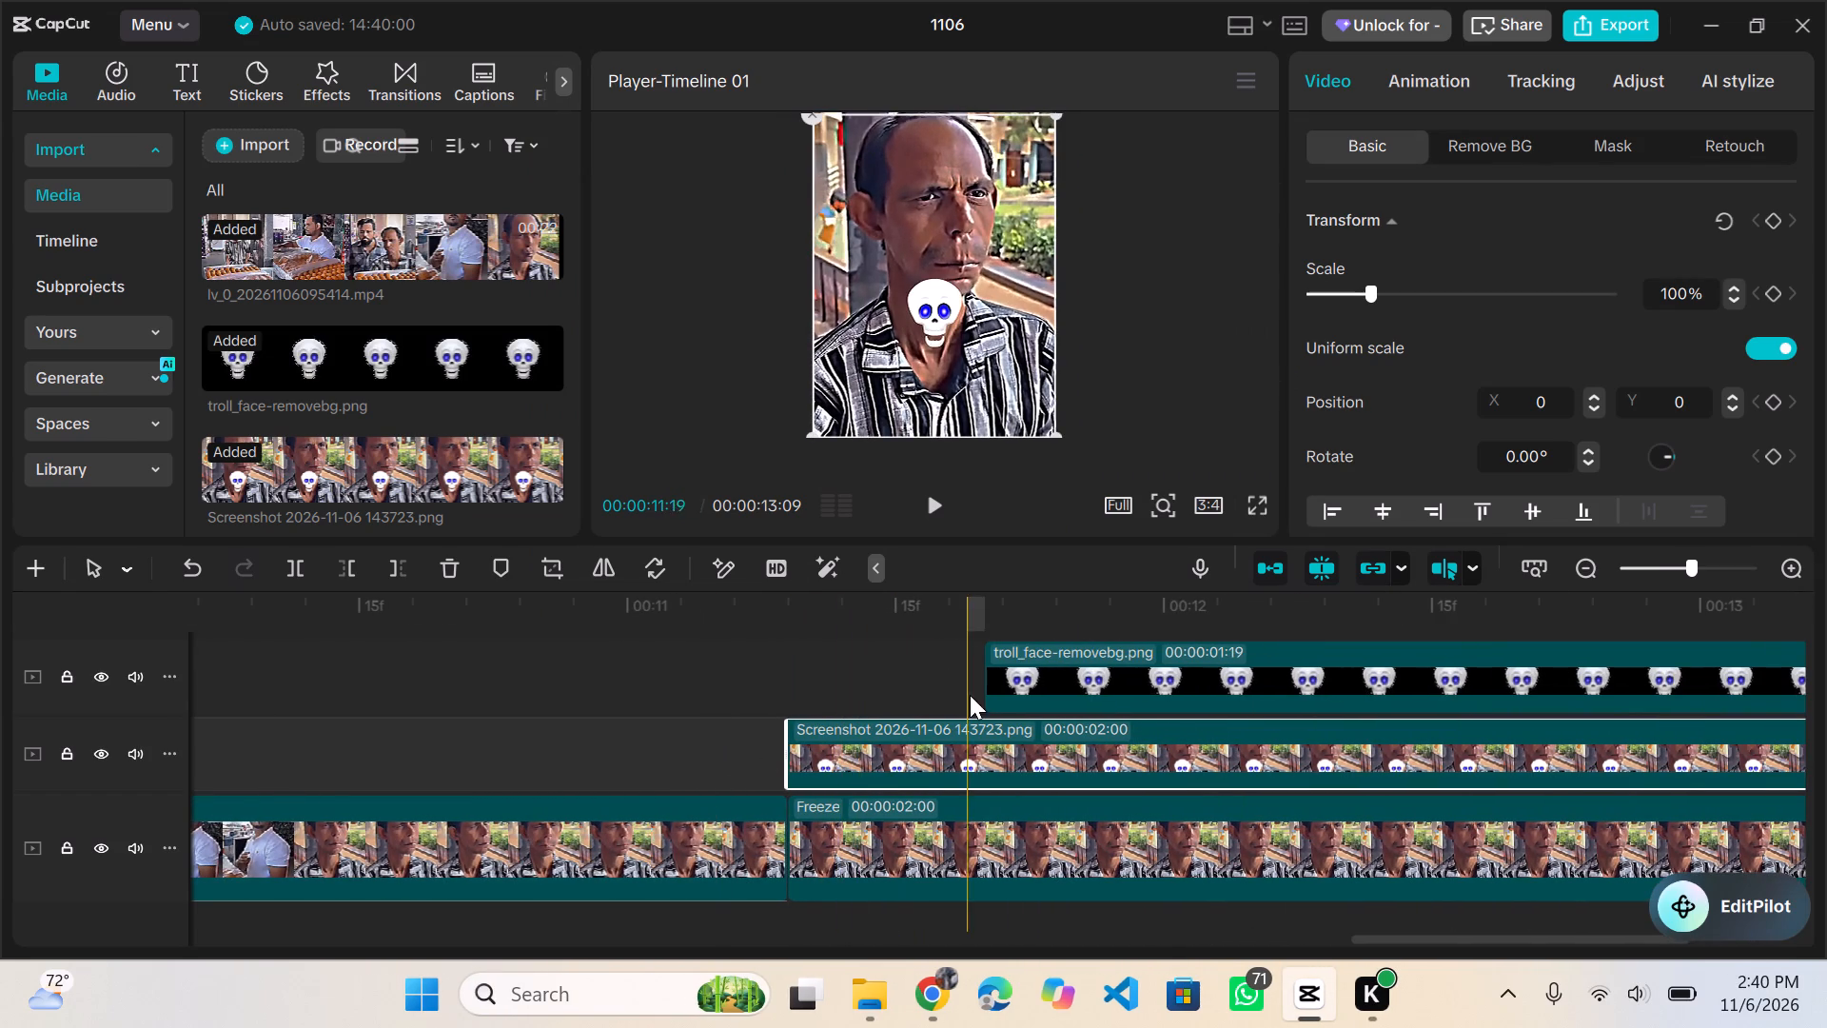
{"action": "left_click", "coordinate": [785, 619]}
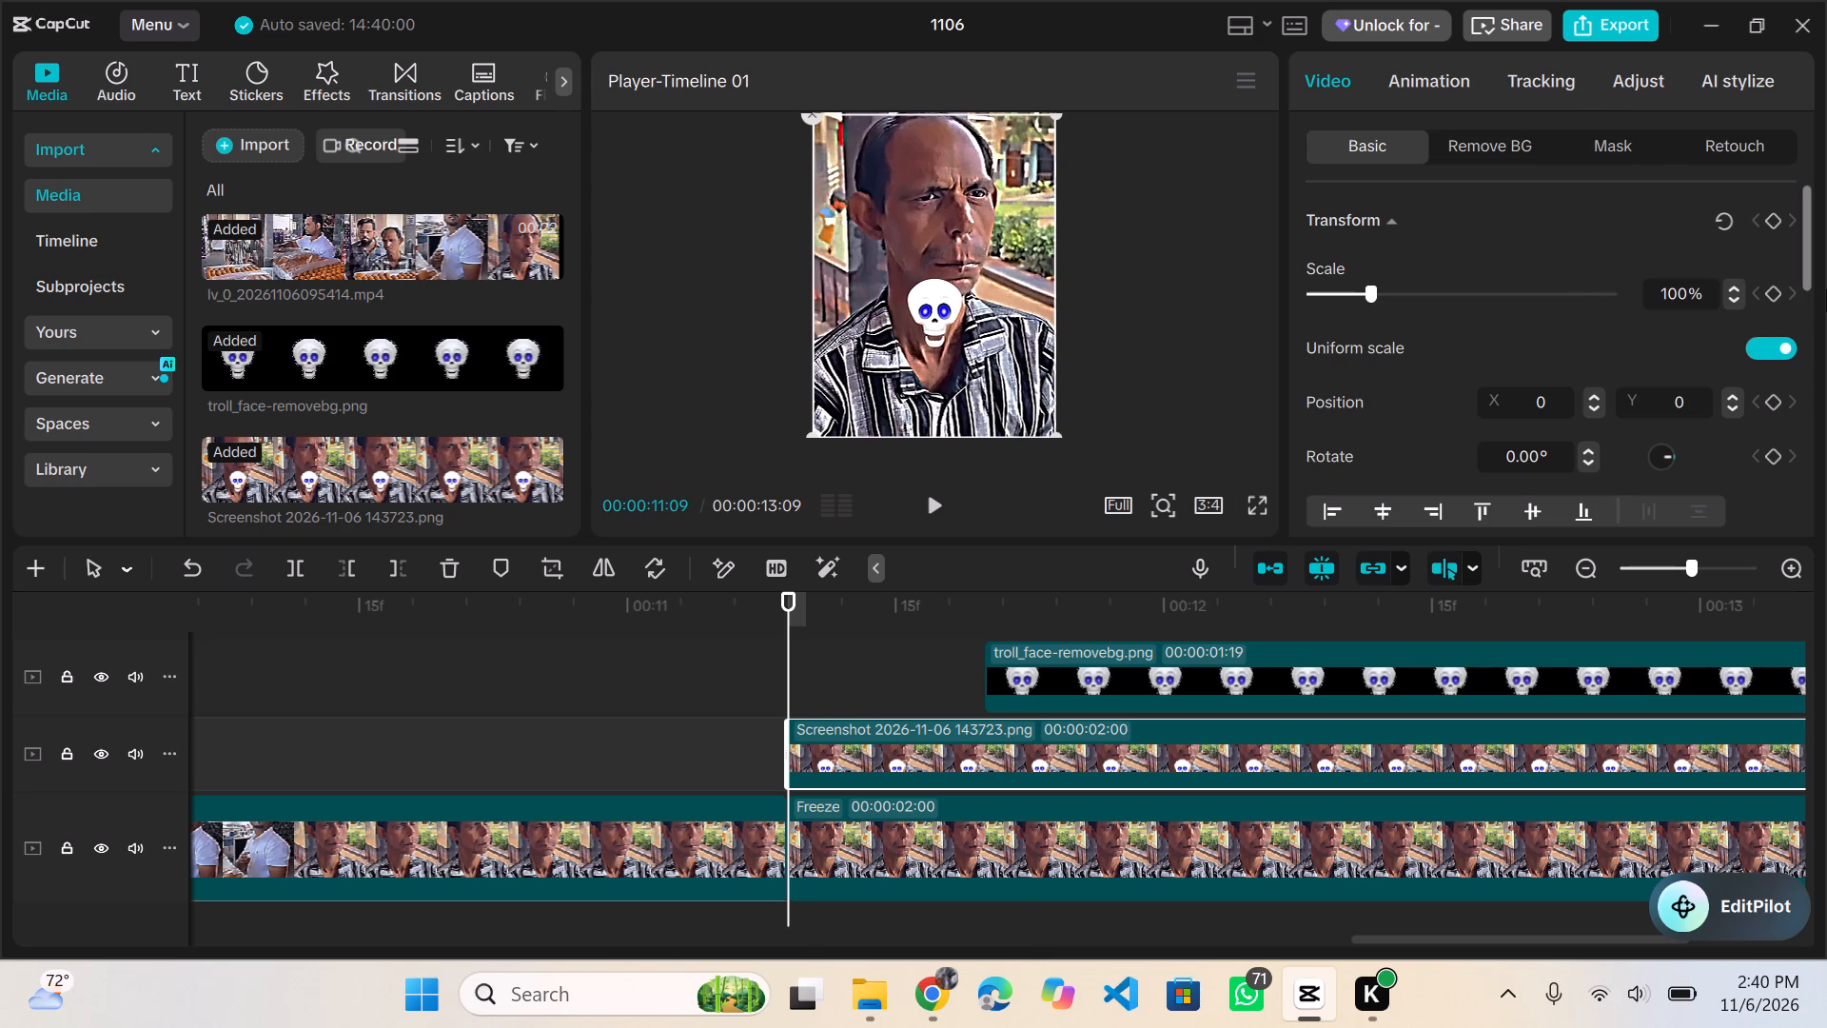
{"action": "left_click", "coordinate": [1770, 295]}
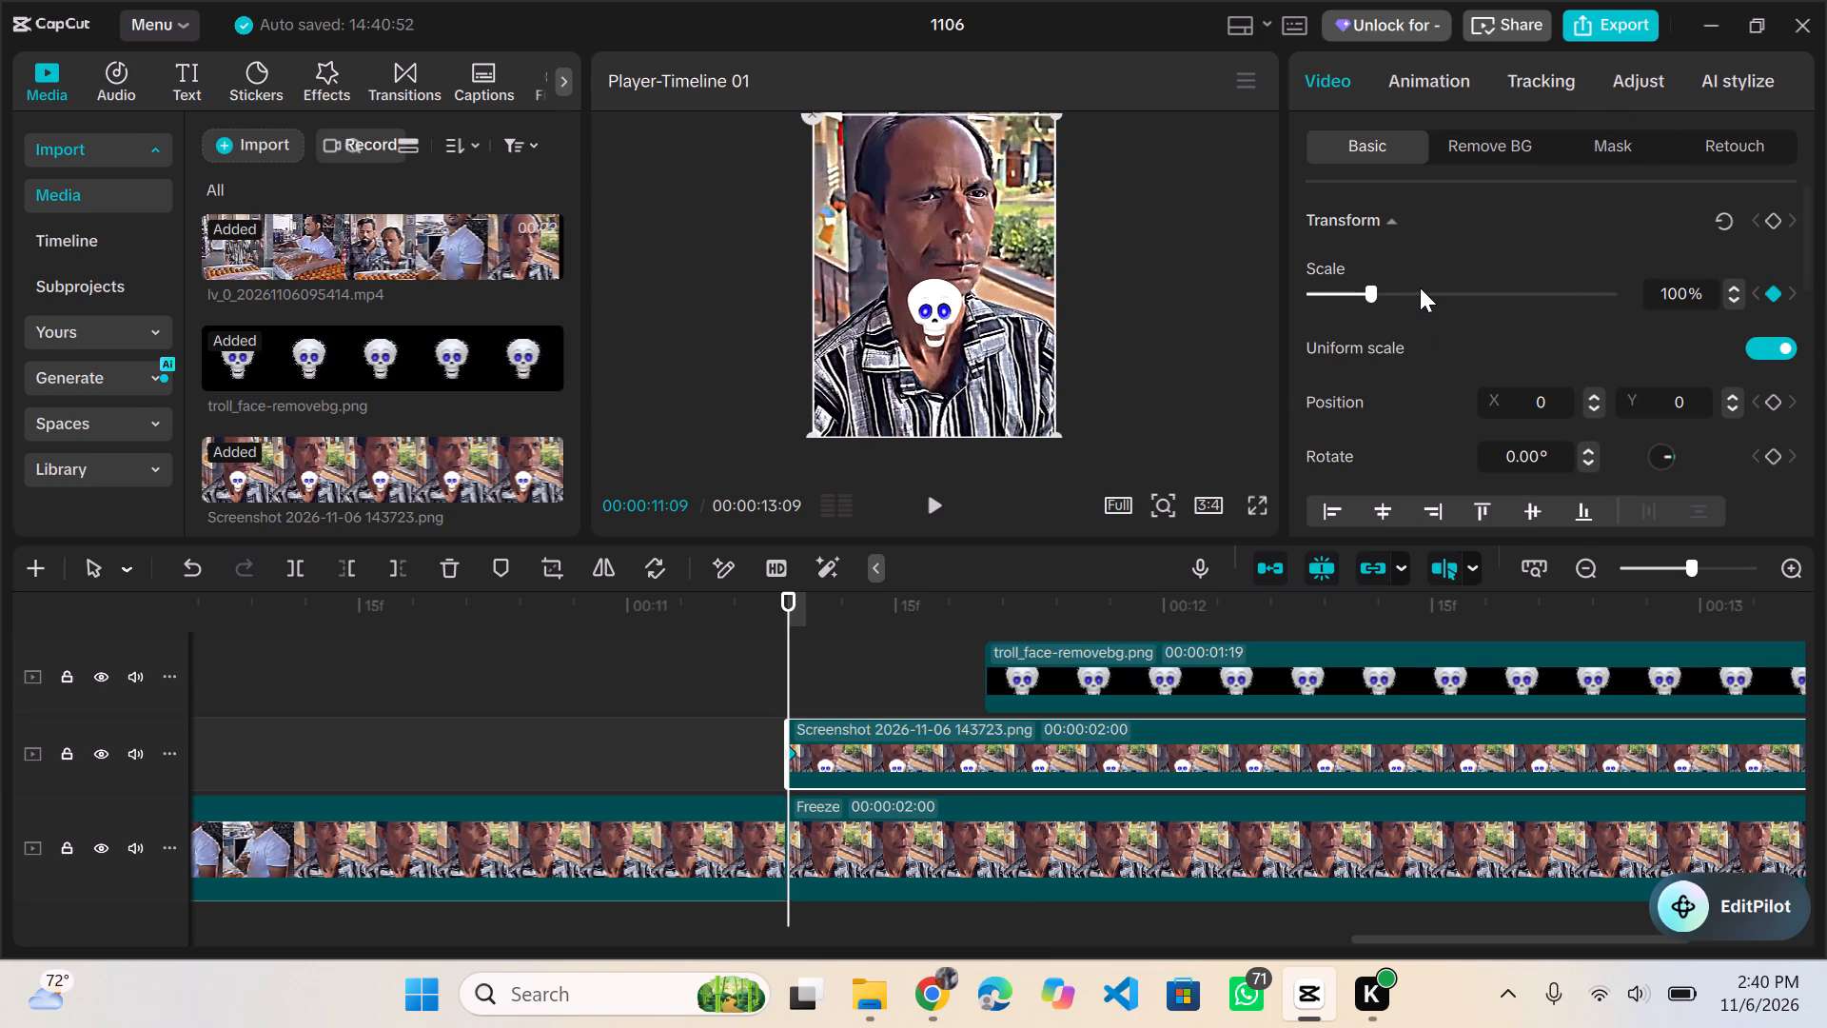
{"action": "left_click", "coordinate": [1433, 287]}
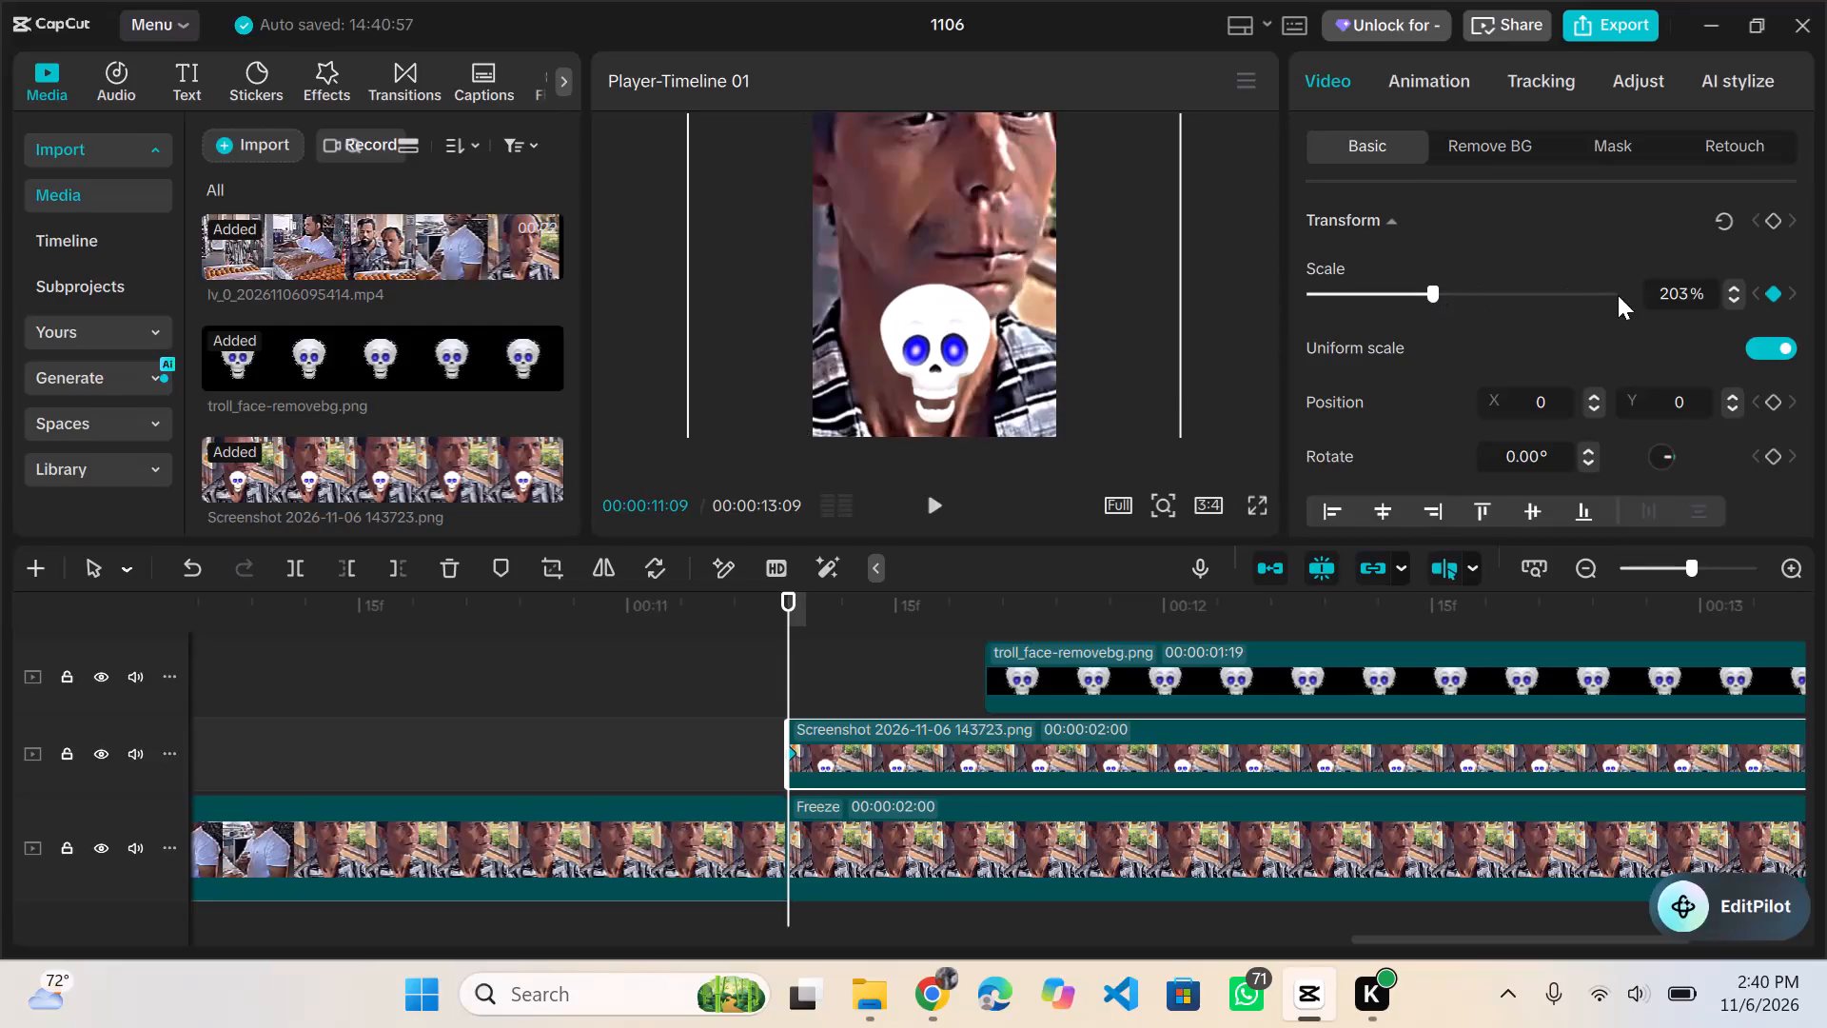
{"action": "left_click", "coordinate": [1734, 286]}
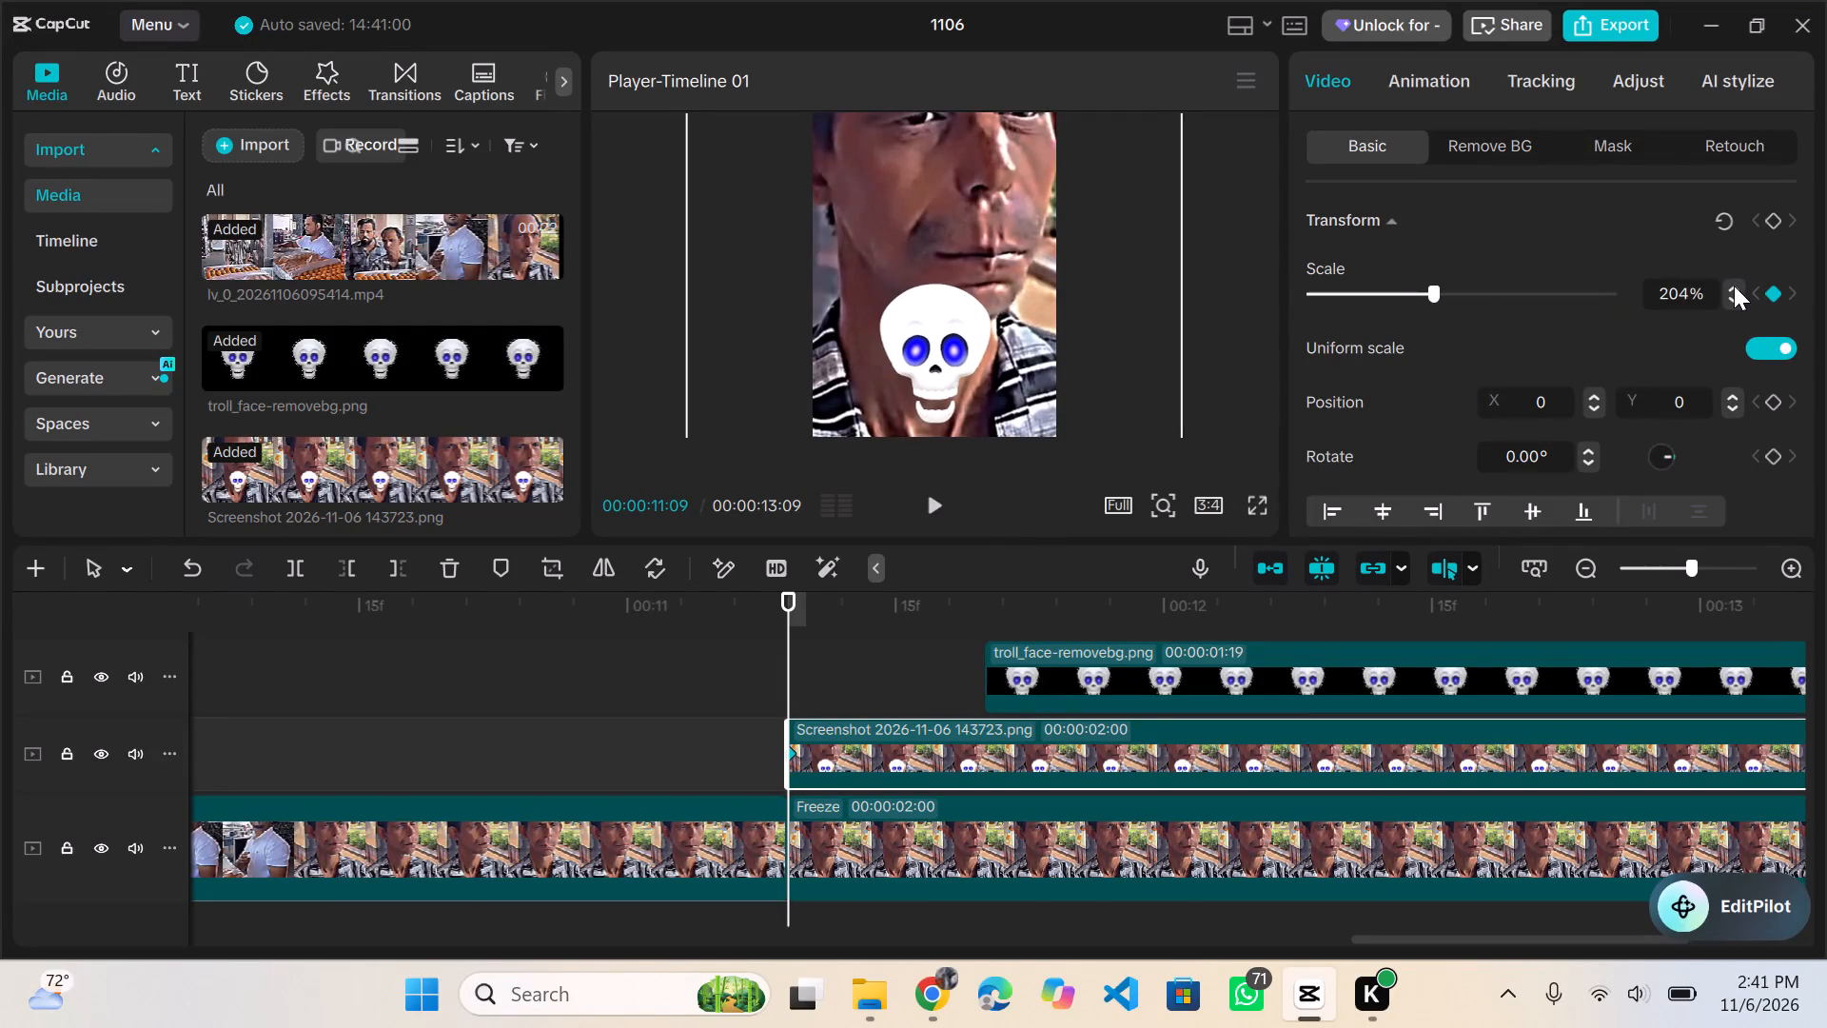
{"action": "double_click", "coordinate": [1734, 286]}
{"action": "left_click", "coordinate": [1734, 286]}
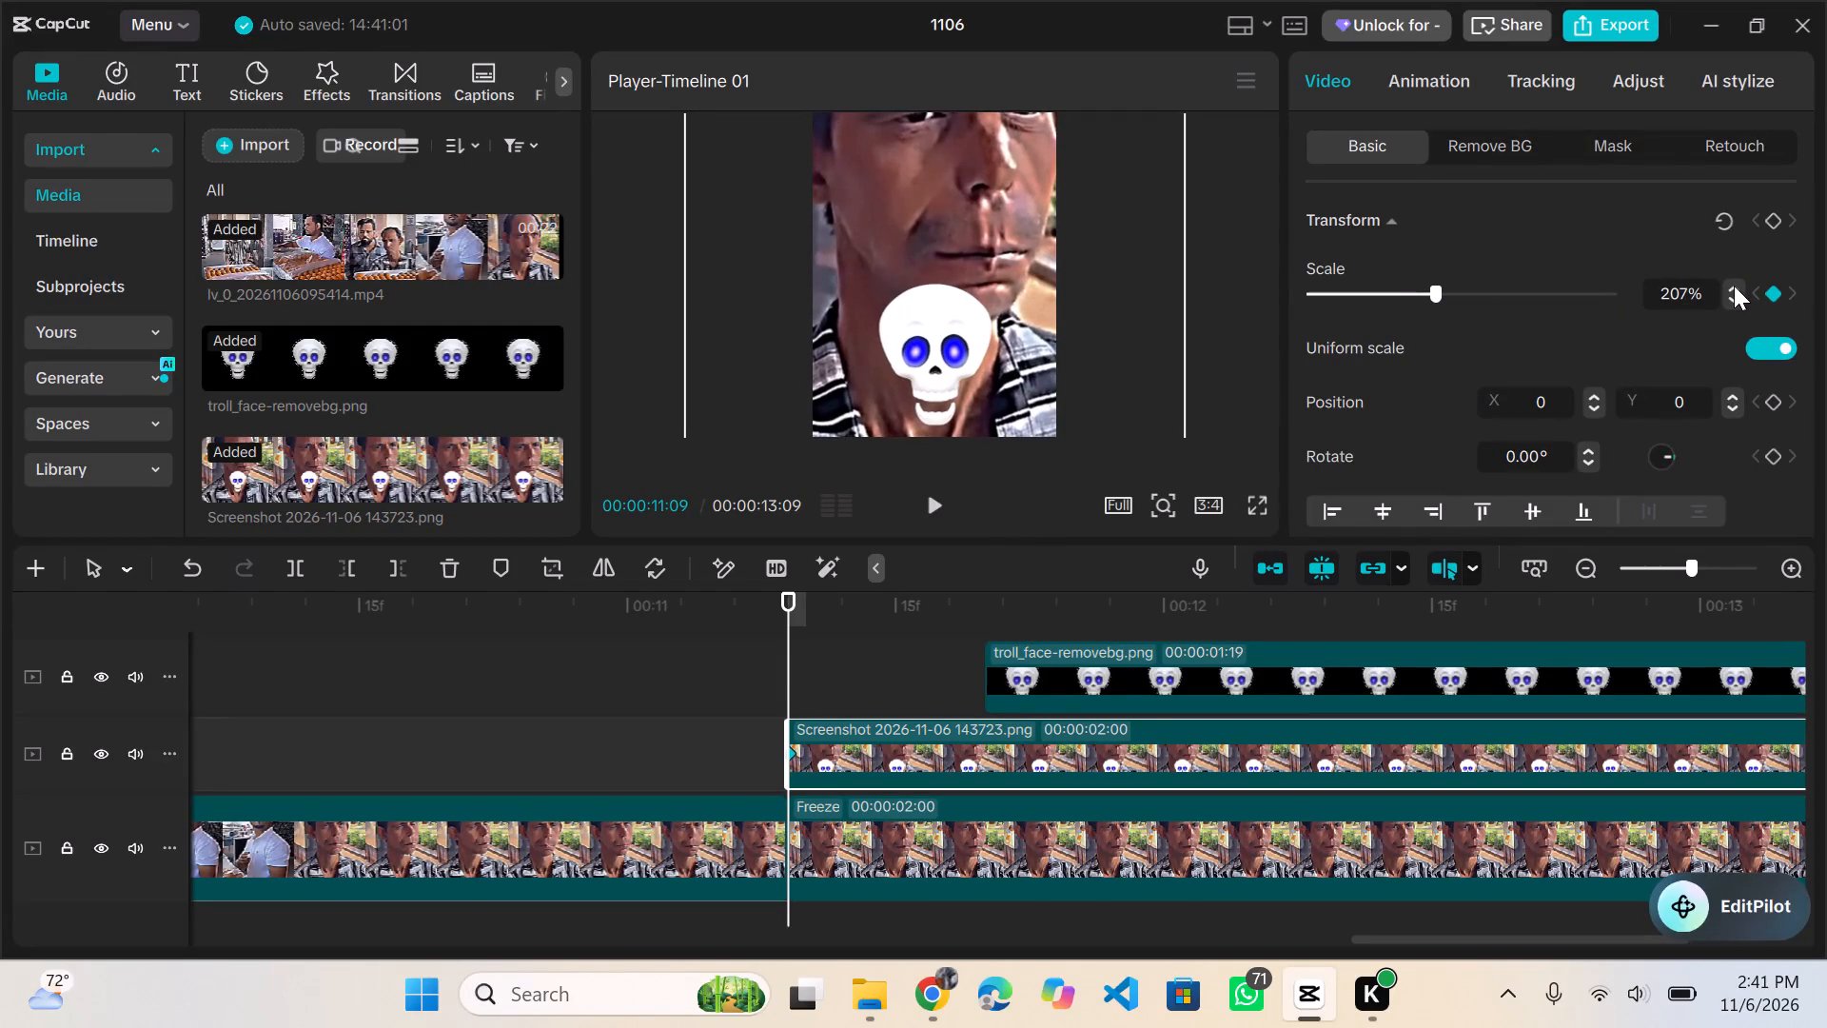
{"action": "triple_click", "coordinate": [1734, 286]}
{"action": "left_click", "coordinate": [1734, 286]}
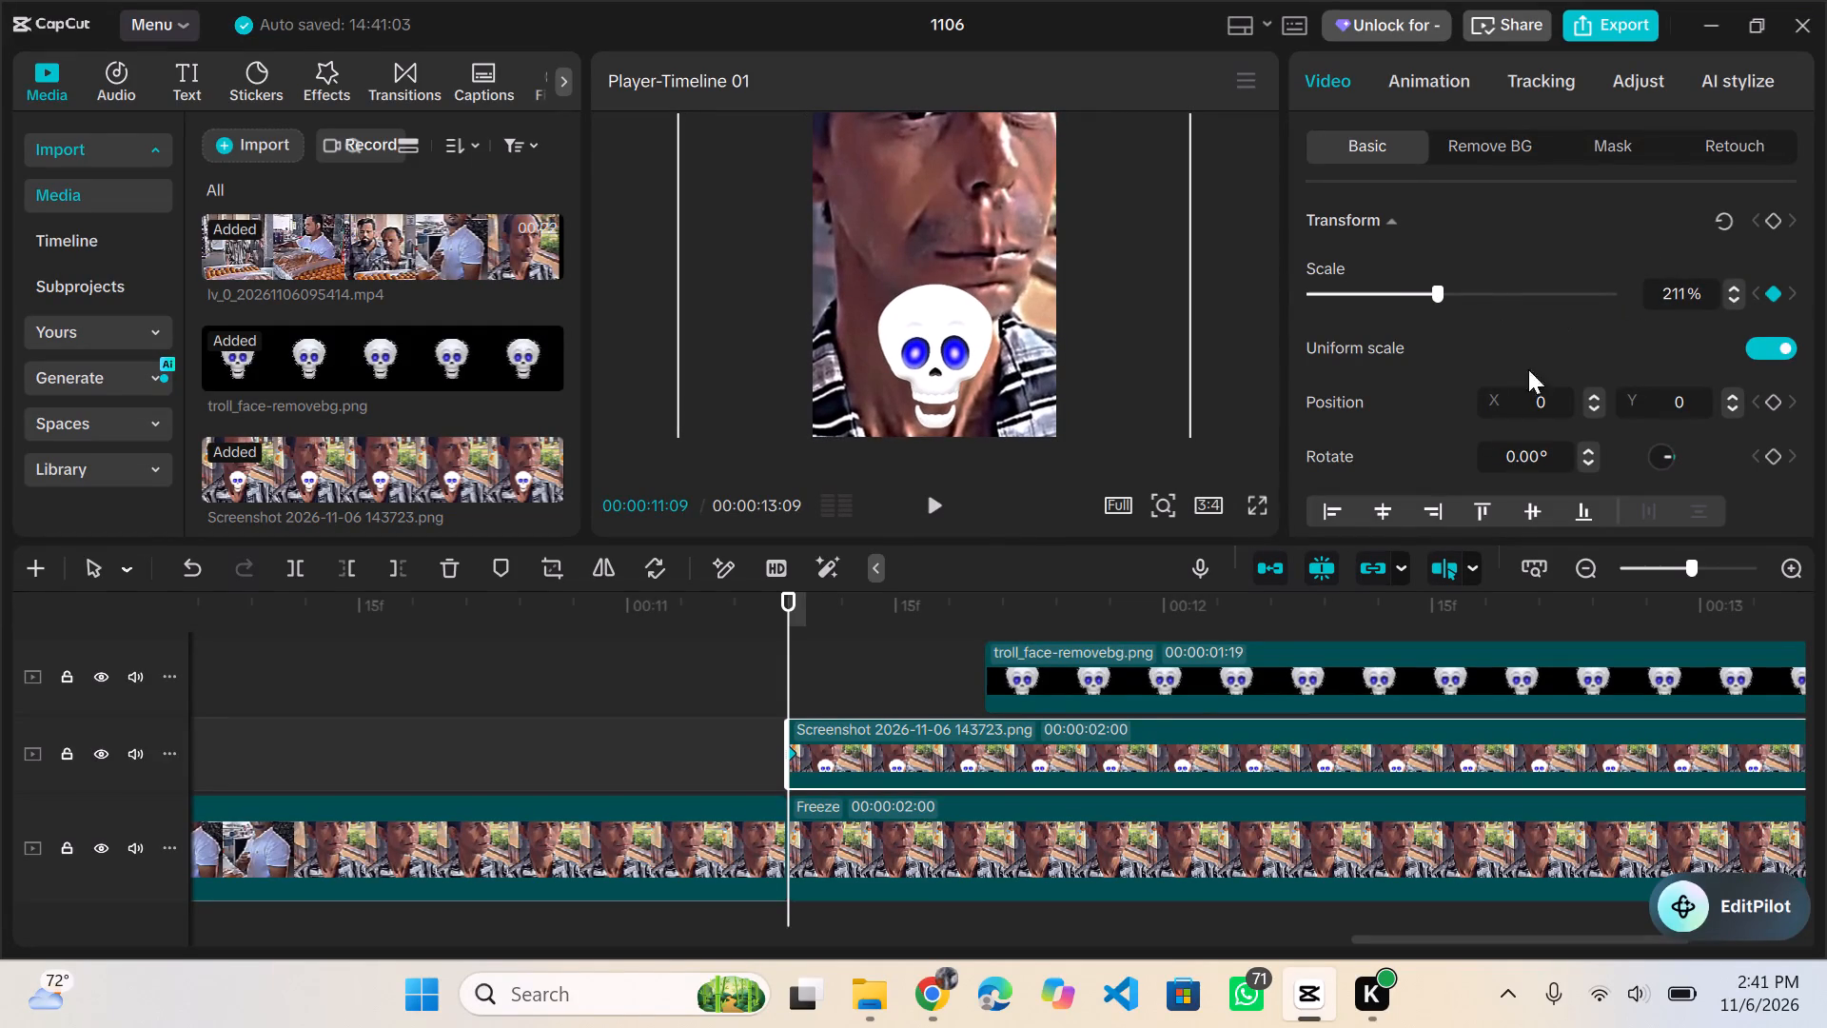
Add scale keyframes to the screenshot clip of 187% at the 15-frame mark after 00:00:11:00 and 159% at 00:00:11:21.
{"action": "left_click", "coordinate": [896, 613]}
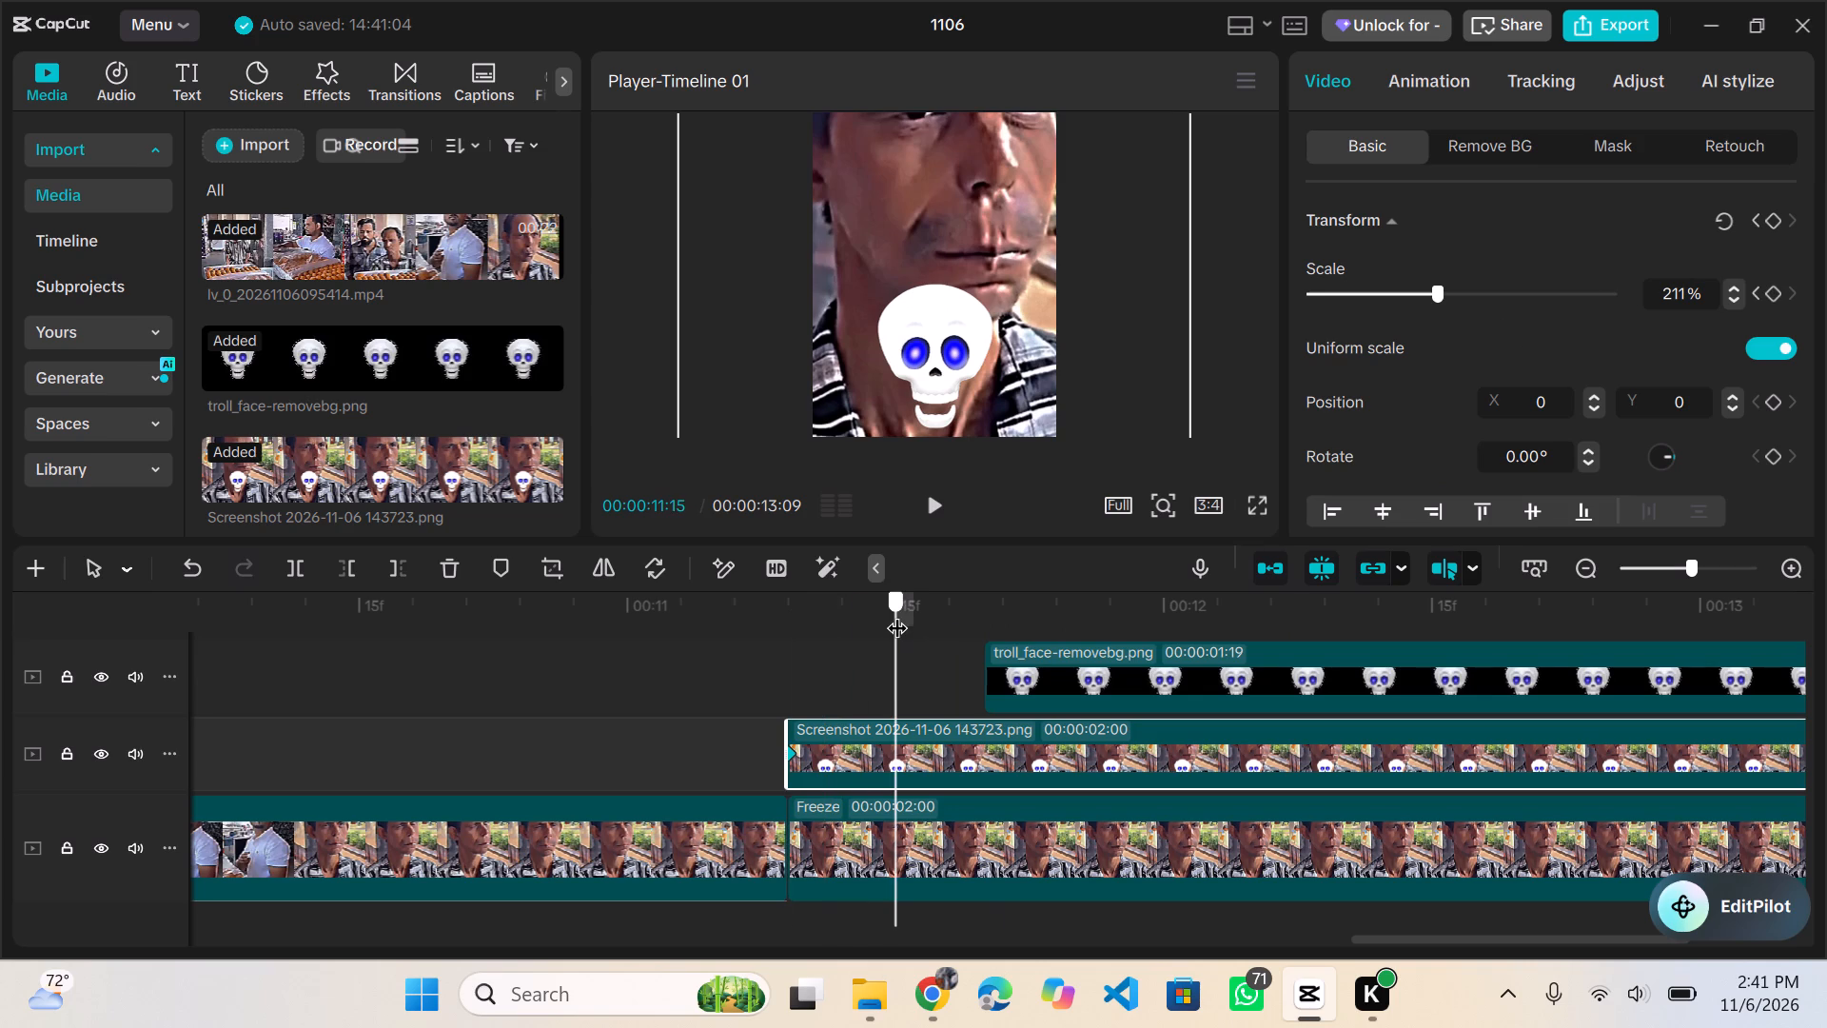
{"action": "left_click", "coordinate": [1424, 292]}
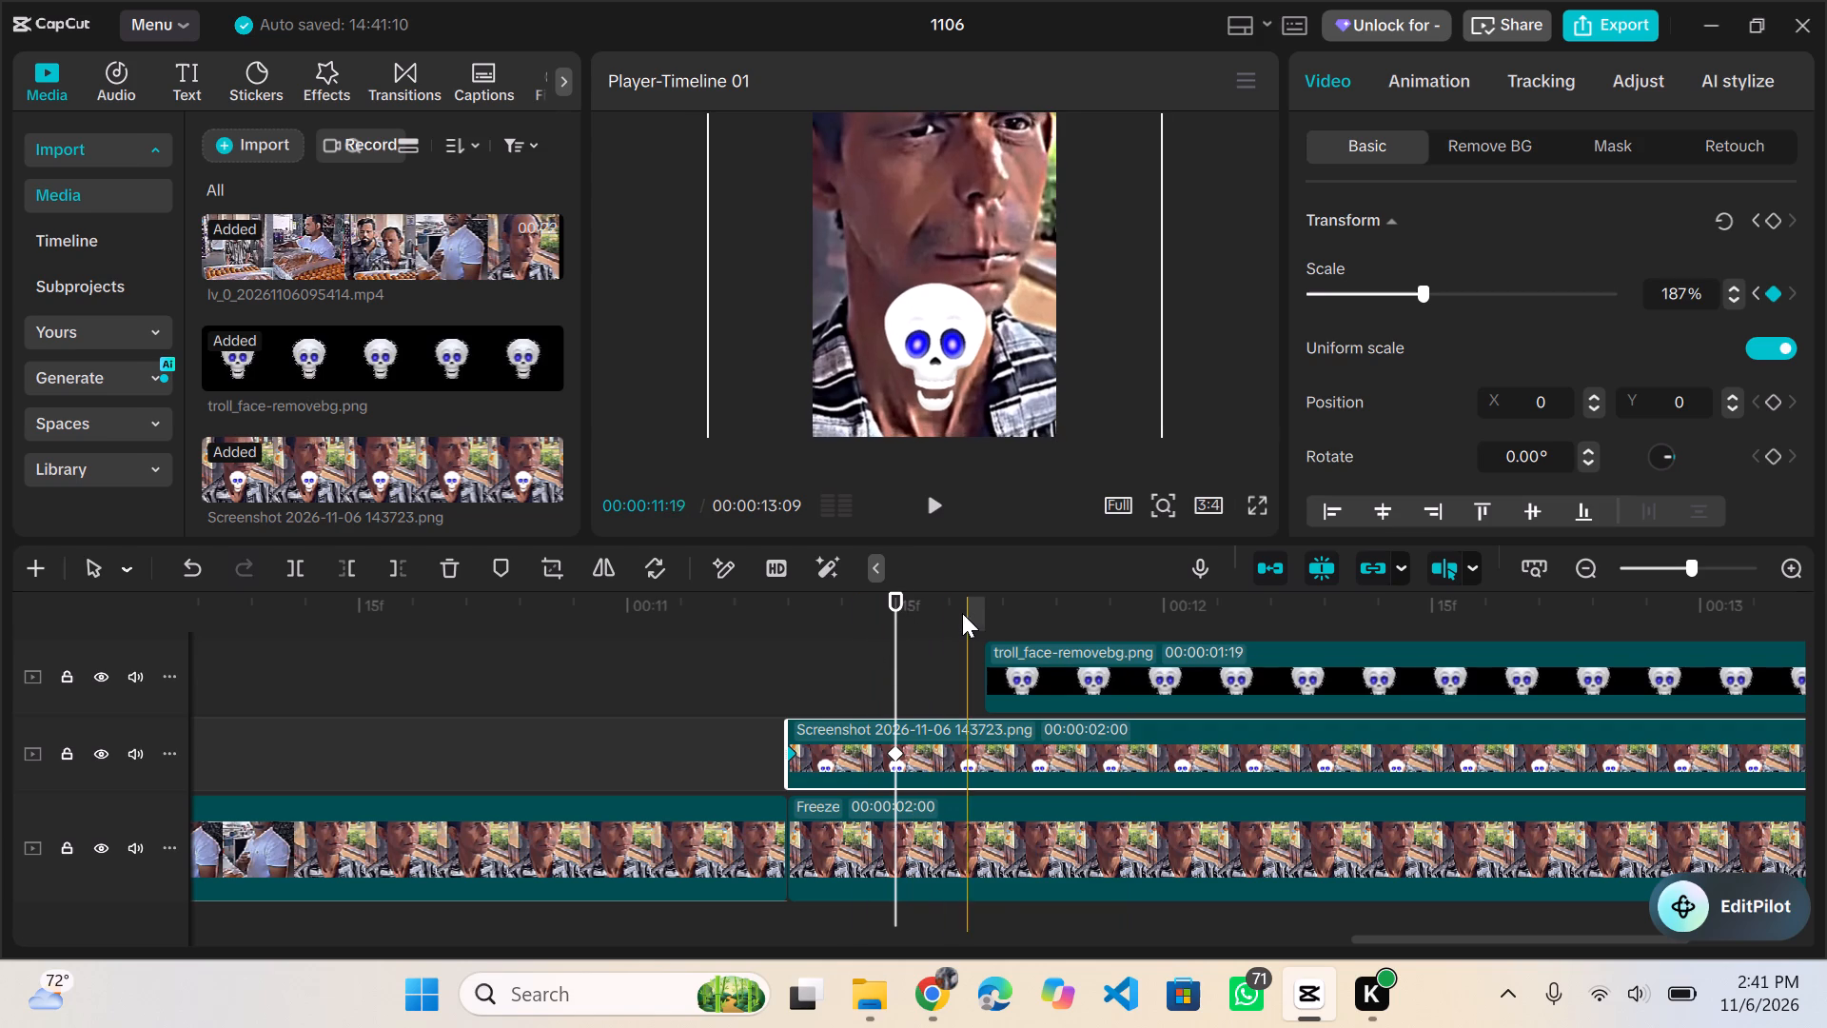
{"action": "left_click", "coordinate": [997, 597]}
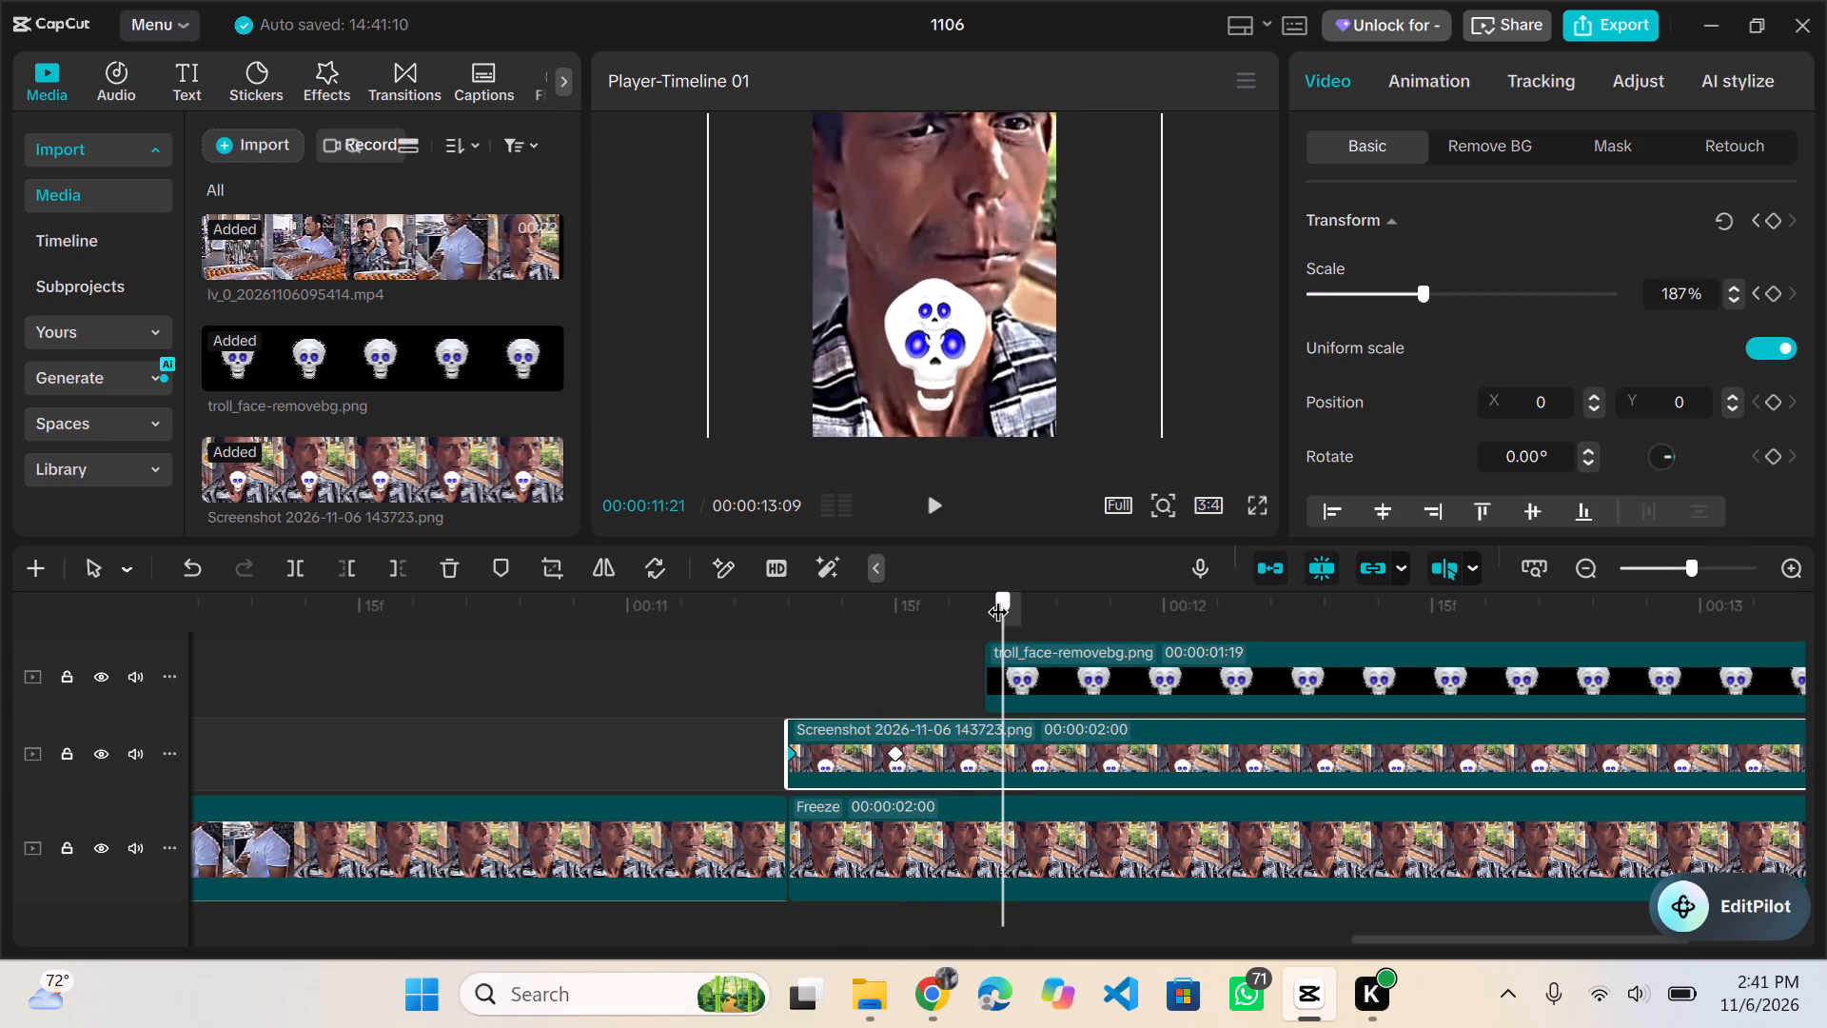
{"action": "left_click", "coordinate": [1406, 289]}
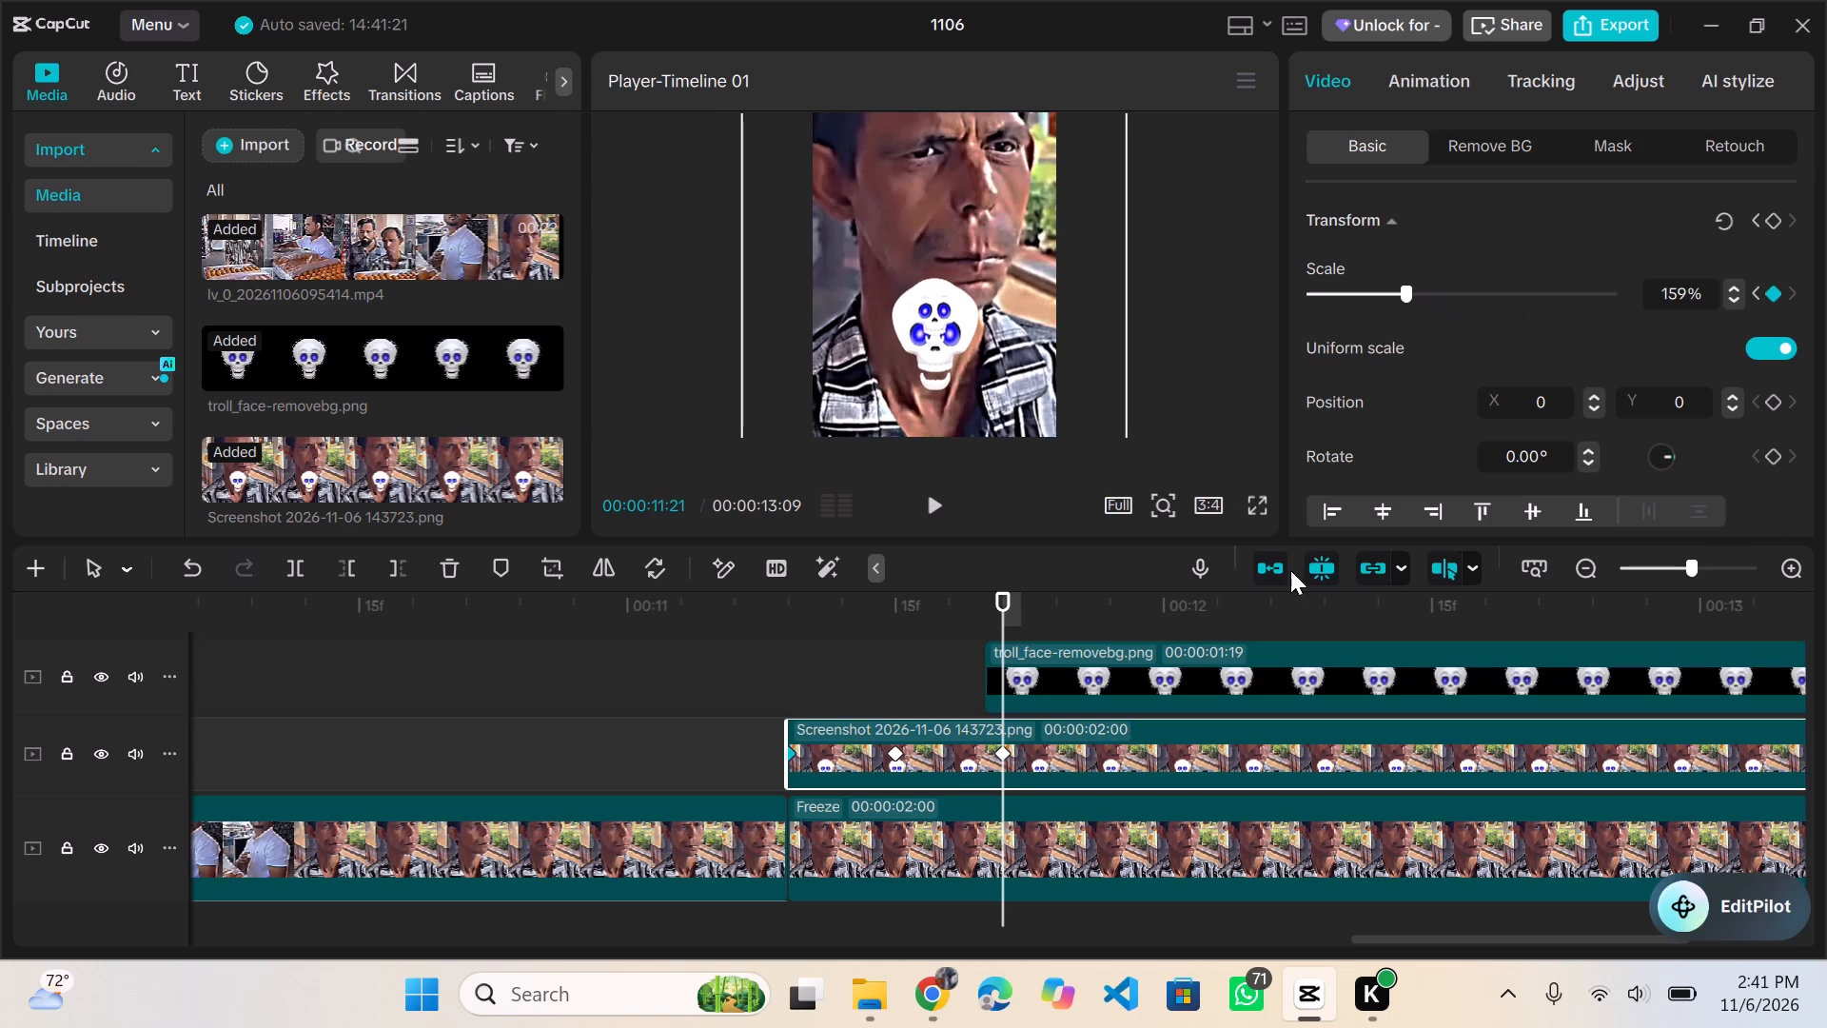
Add a scale keyframe to the screenshot clip at 00:00:11:27 and set its scale to 128%.
{"action": "left_click", "coordinate": [1110, 603]}
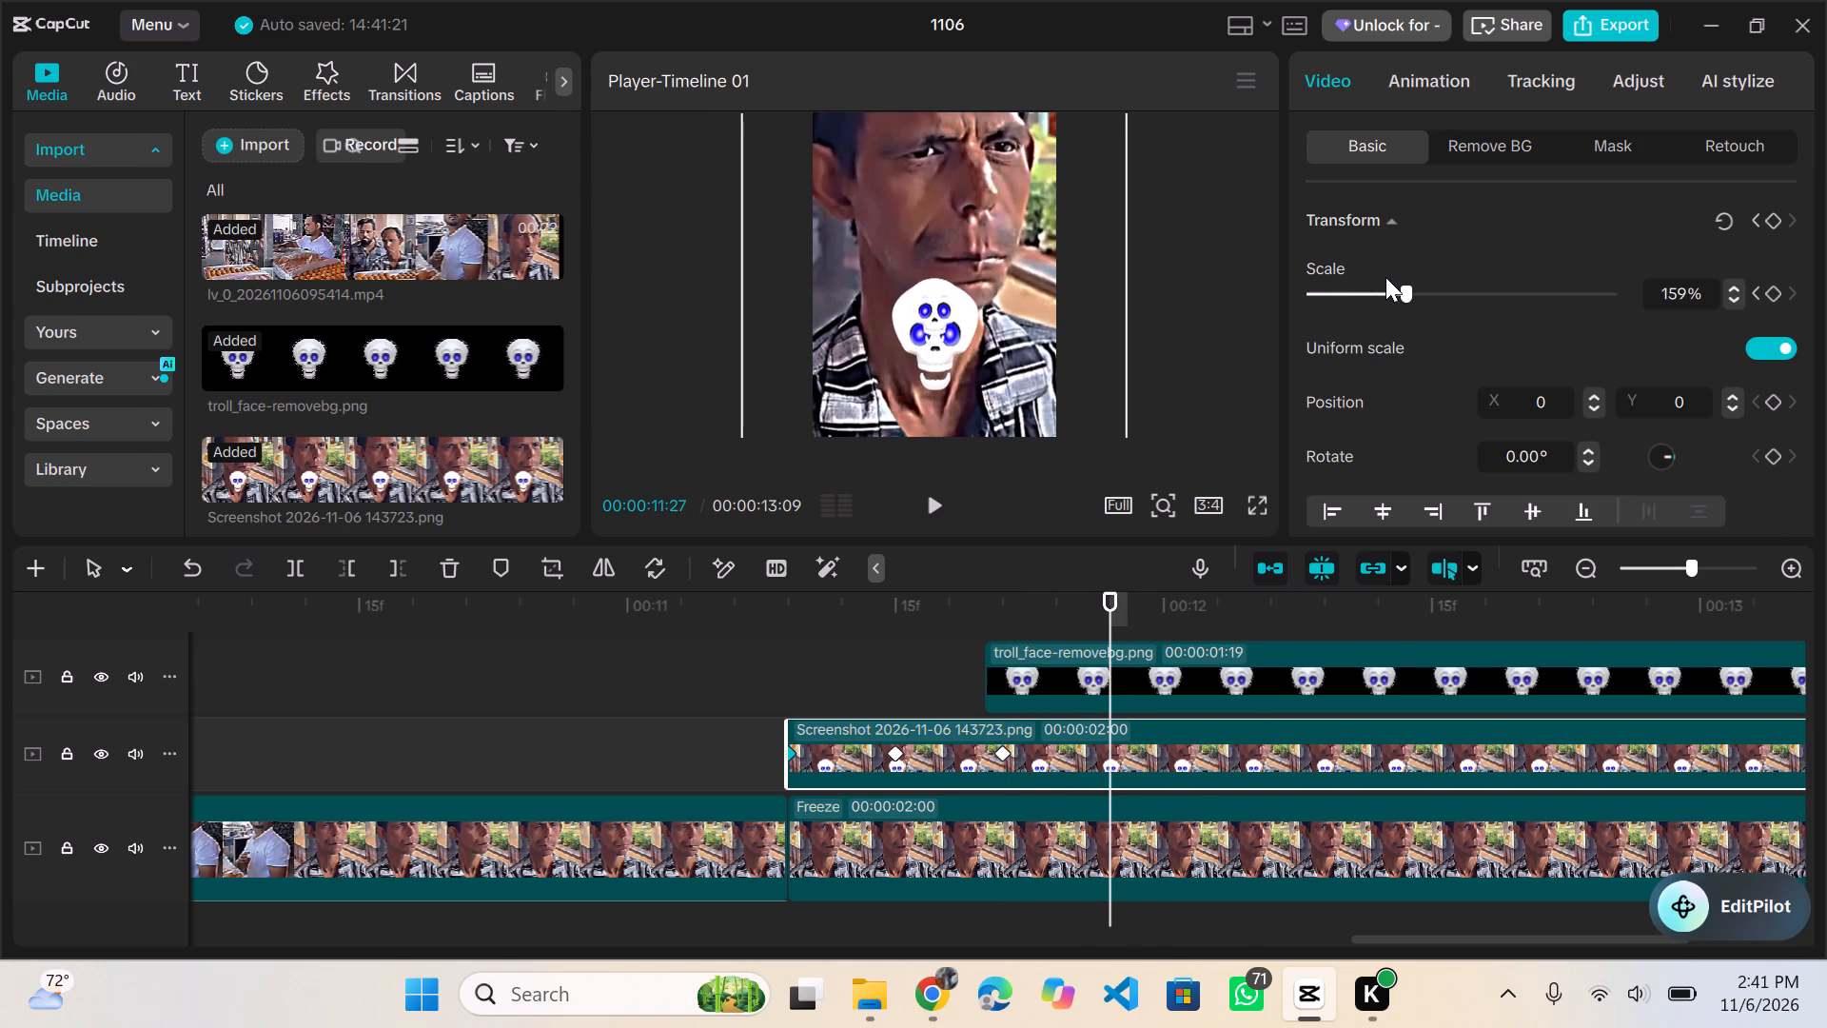
{"action": "left_click", "coordinate": [1386, 287]}
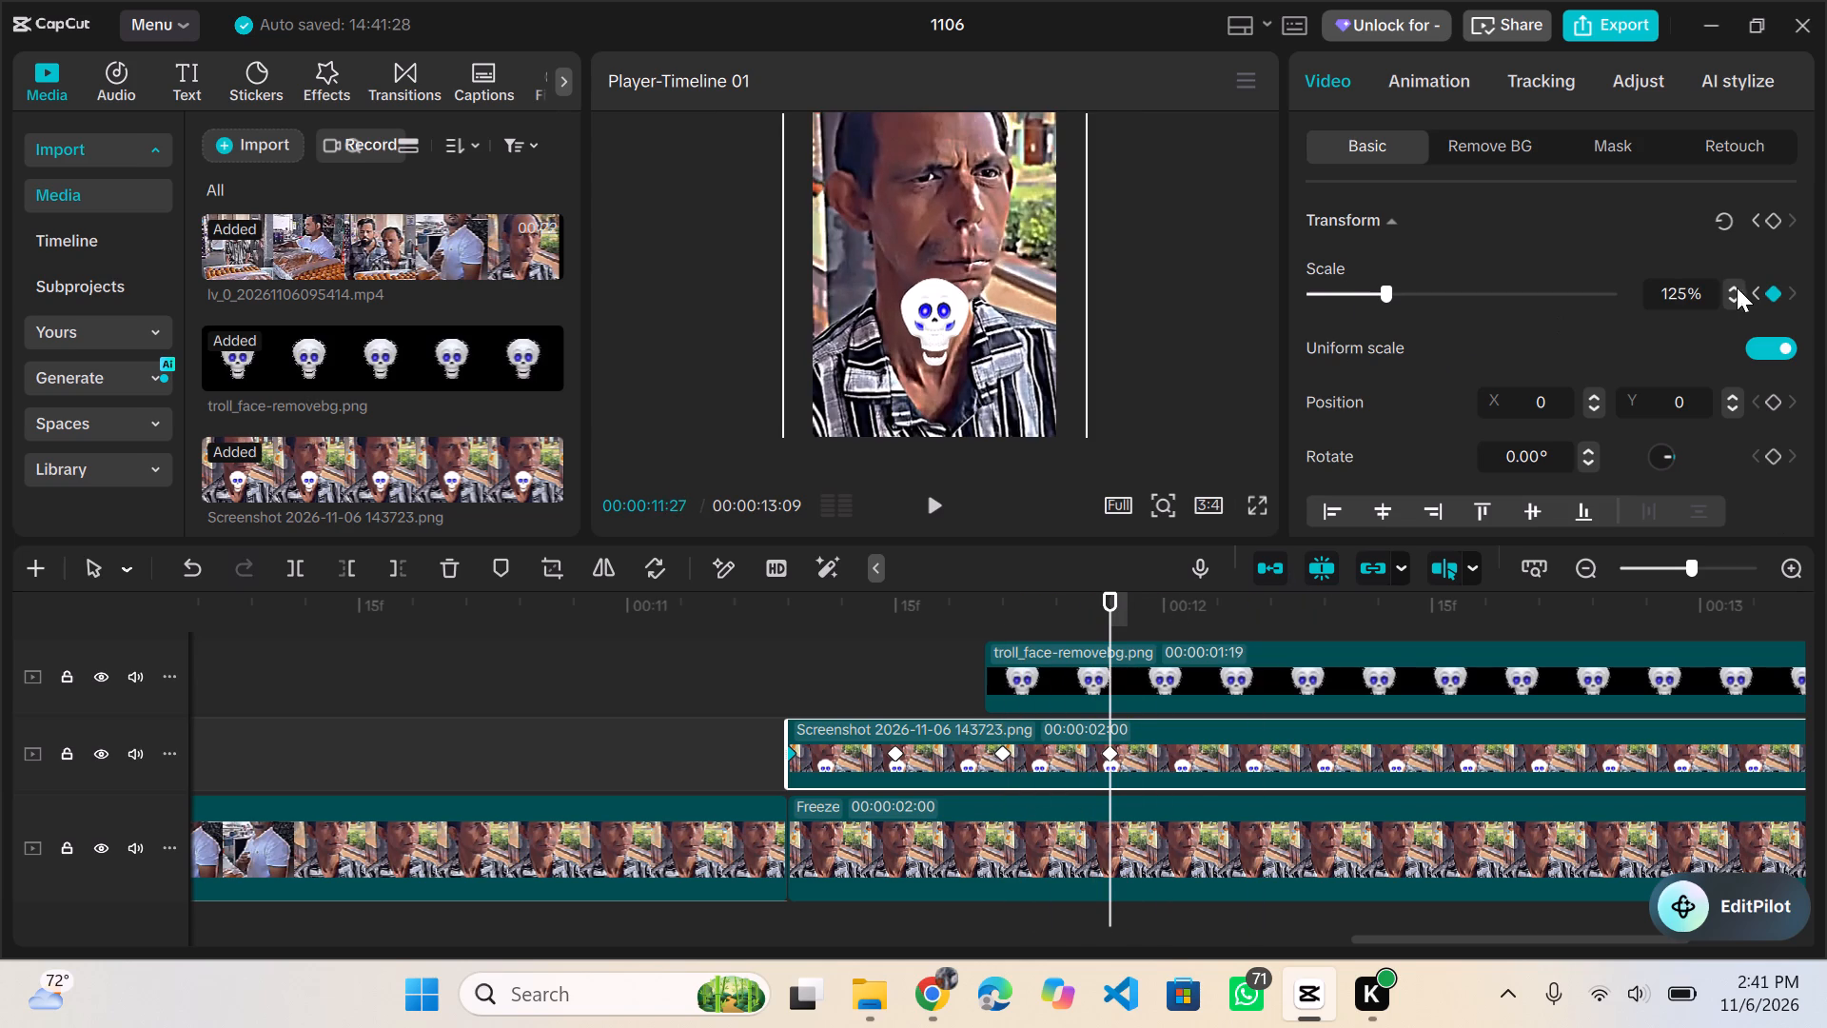
{"action": "triple_click", "coordinate": [1727, 283]}
{"action": "left_click", "coordinate": [1727, 282]}
{"action": "double_click", "coordinate": [1733, 288]}
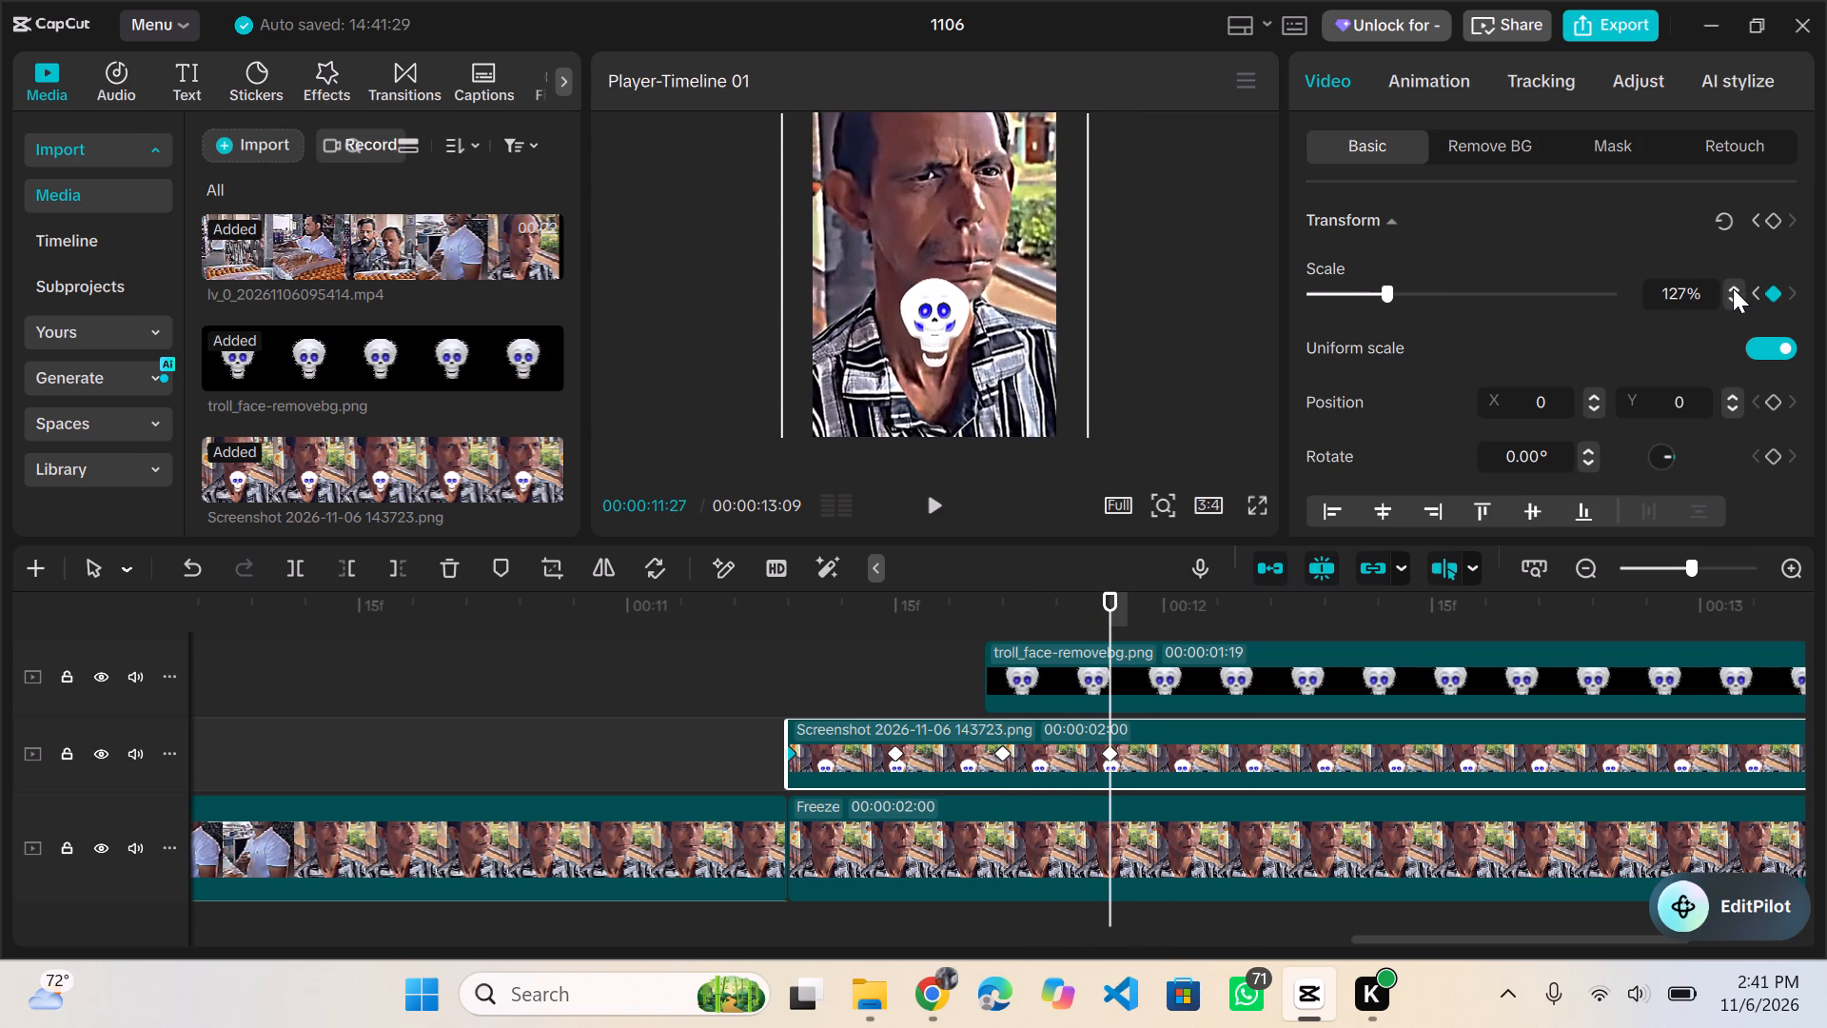
{"action": "left_click", "coordinate": [1733, 289]}
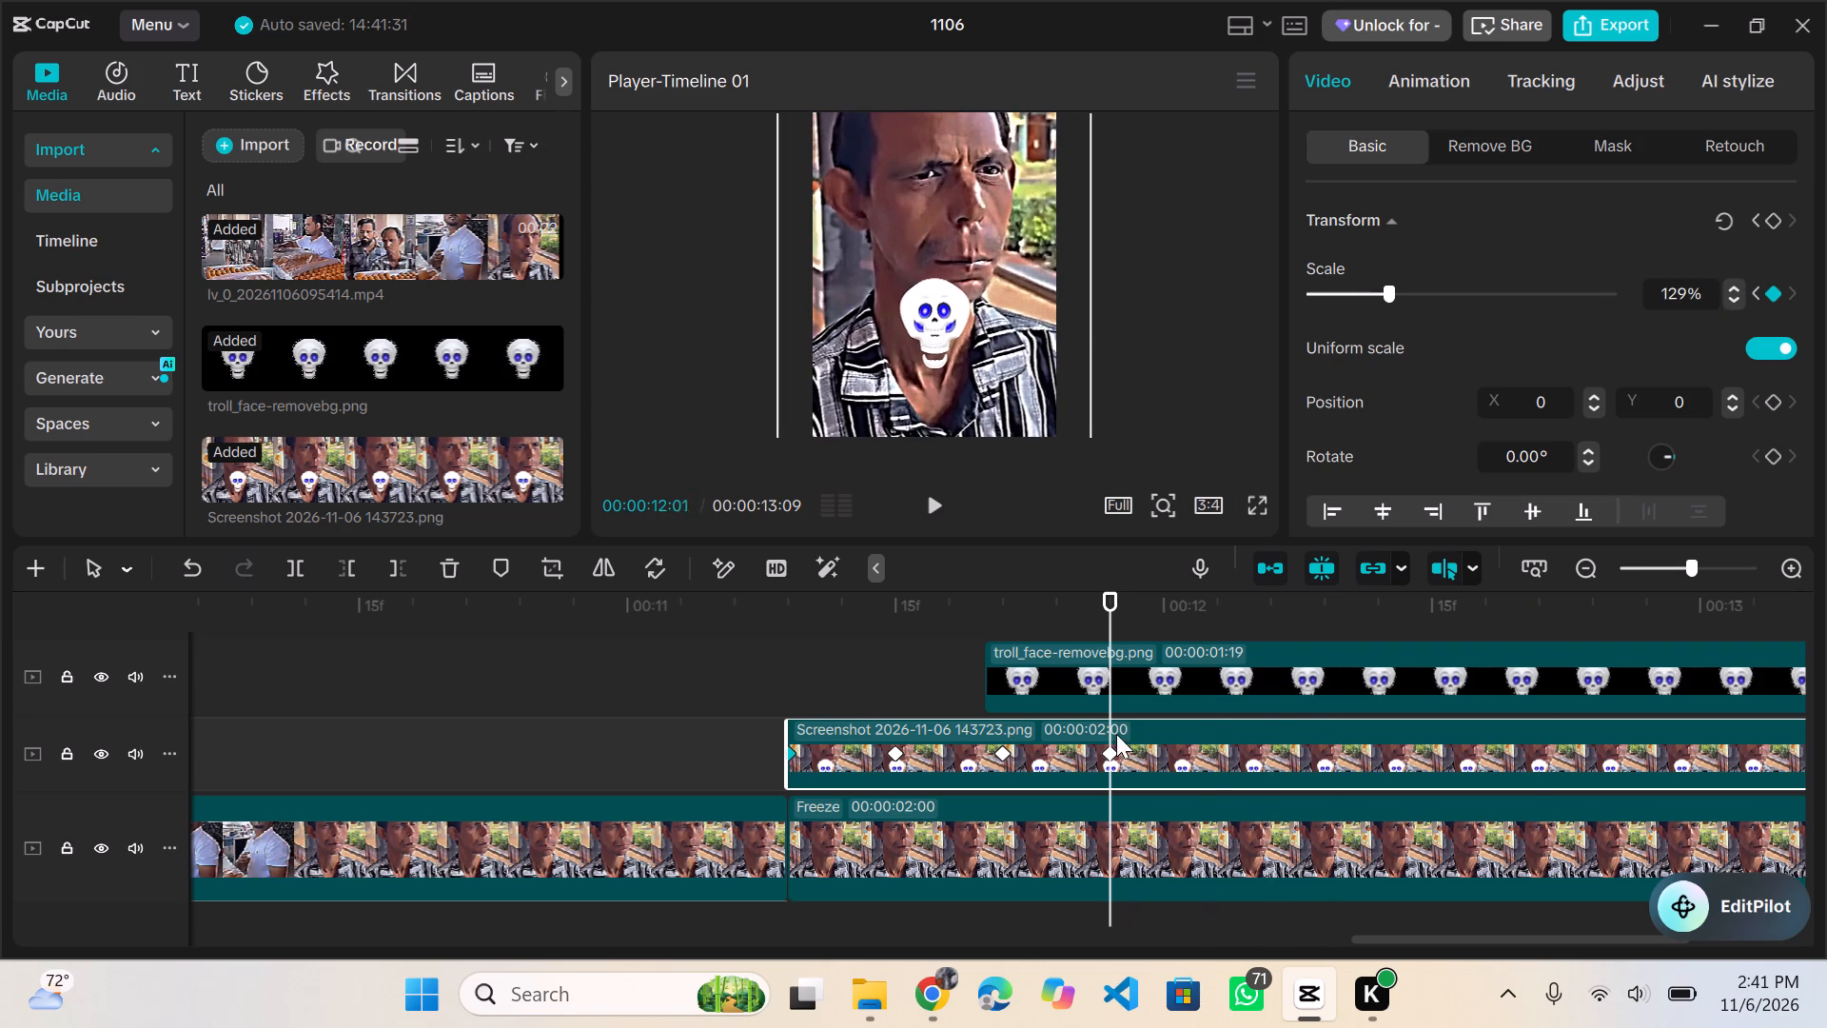
{"action": "left_click", "coordinate": [1738, 299]}
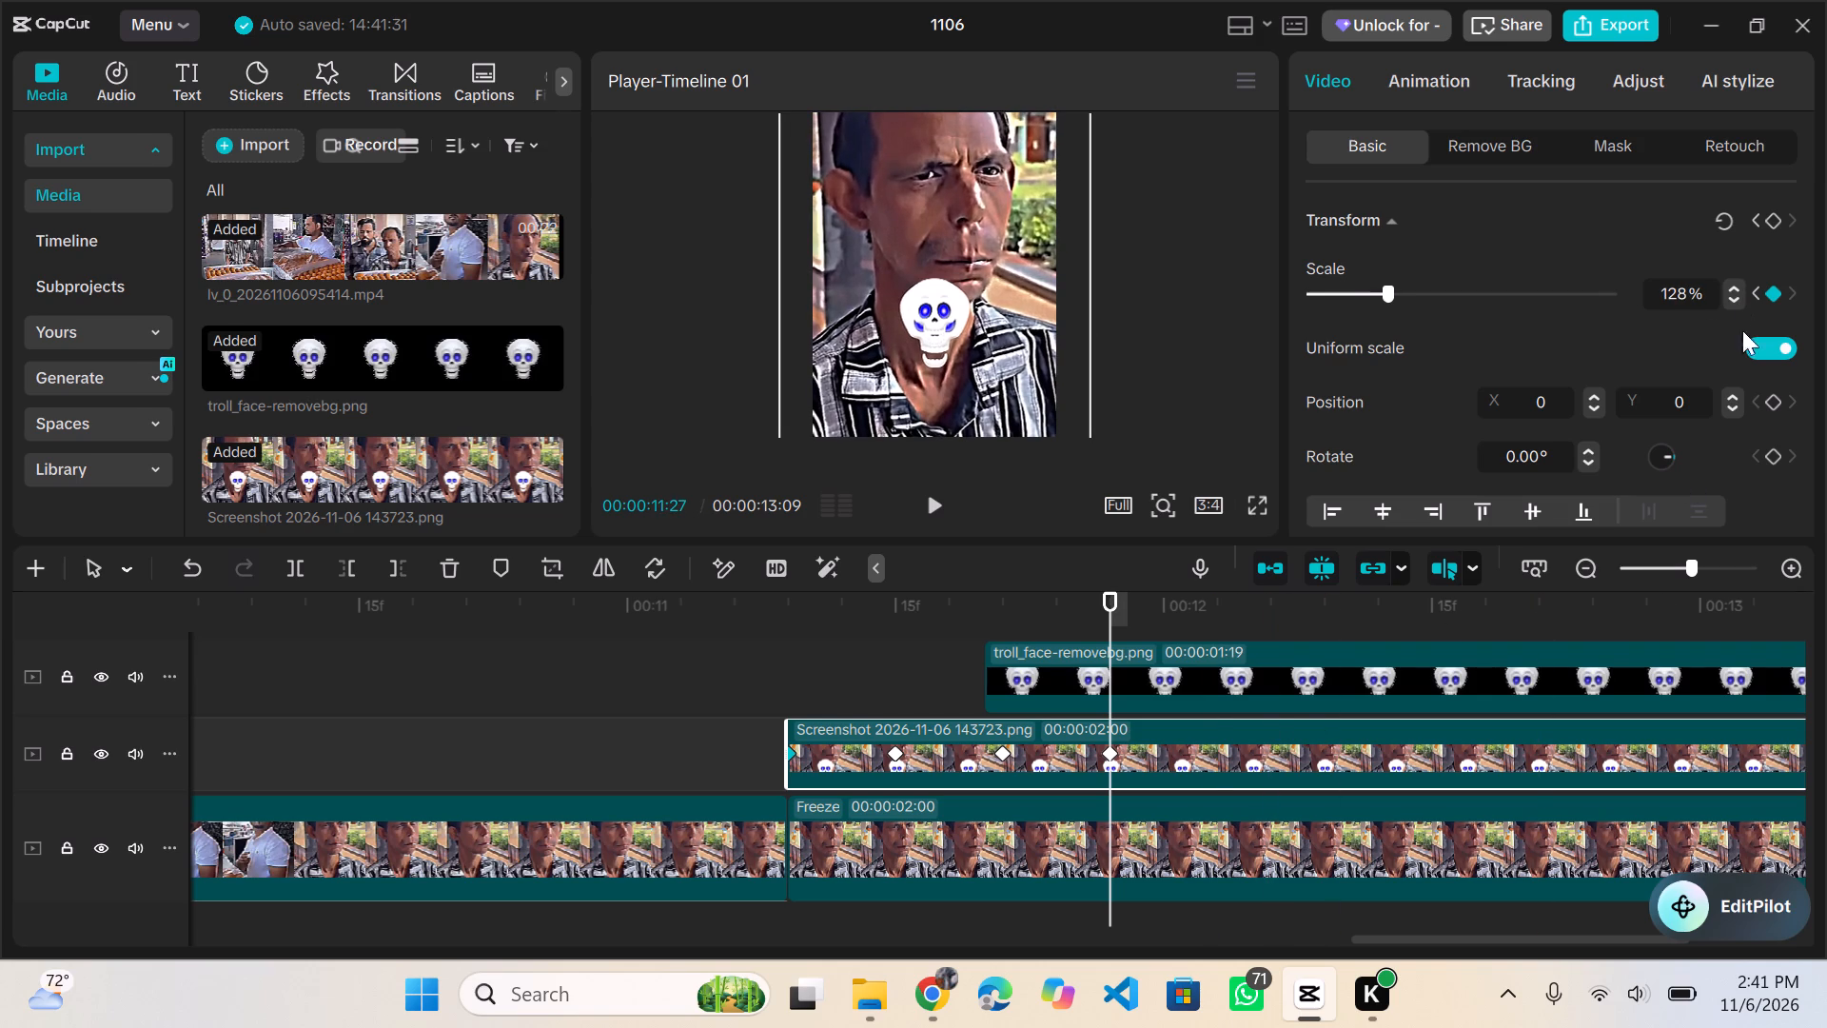
Add scale keyframes of 110% to the screenshot clip at 00:00:12:03 and 00:00:12:06.
{"action": "left_click", "coordinate": [1217, 609]}
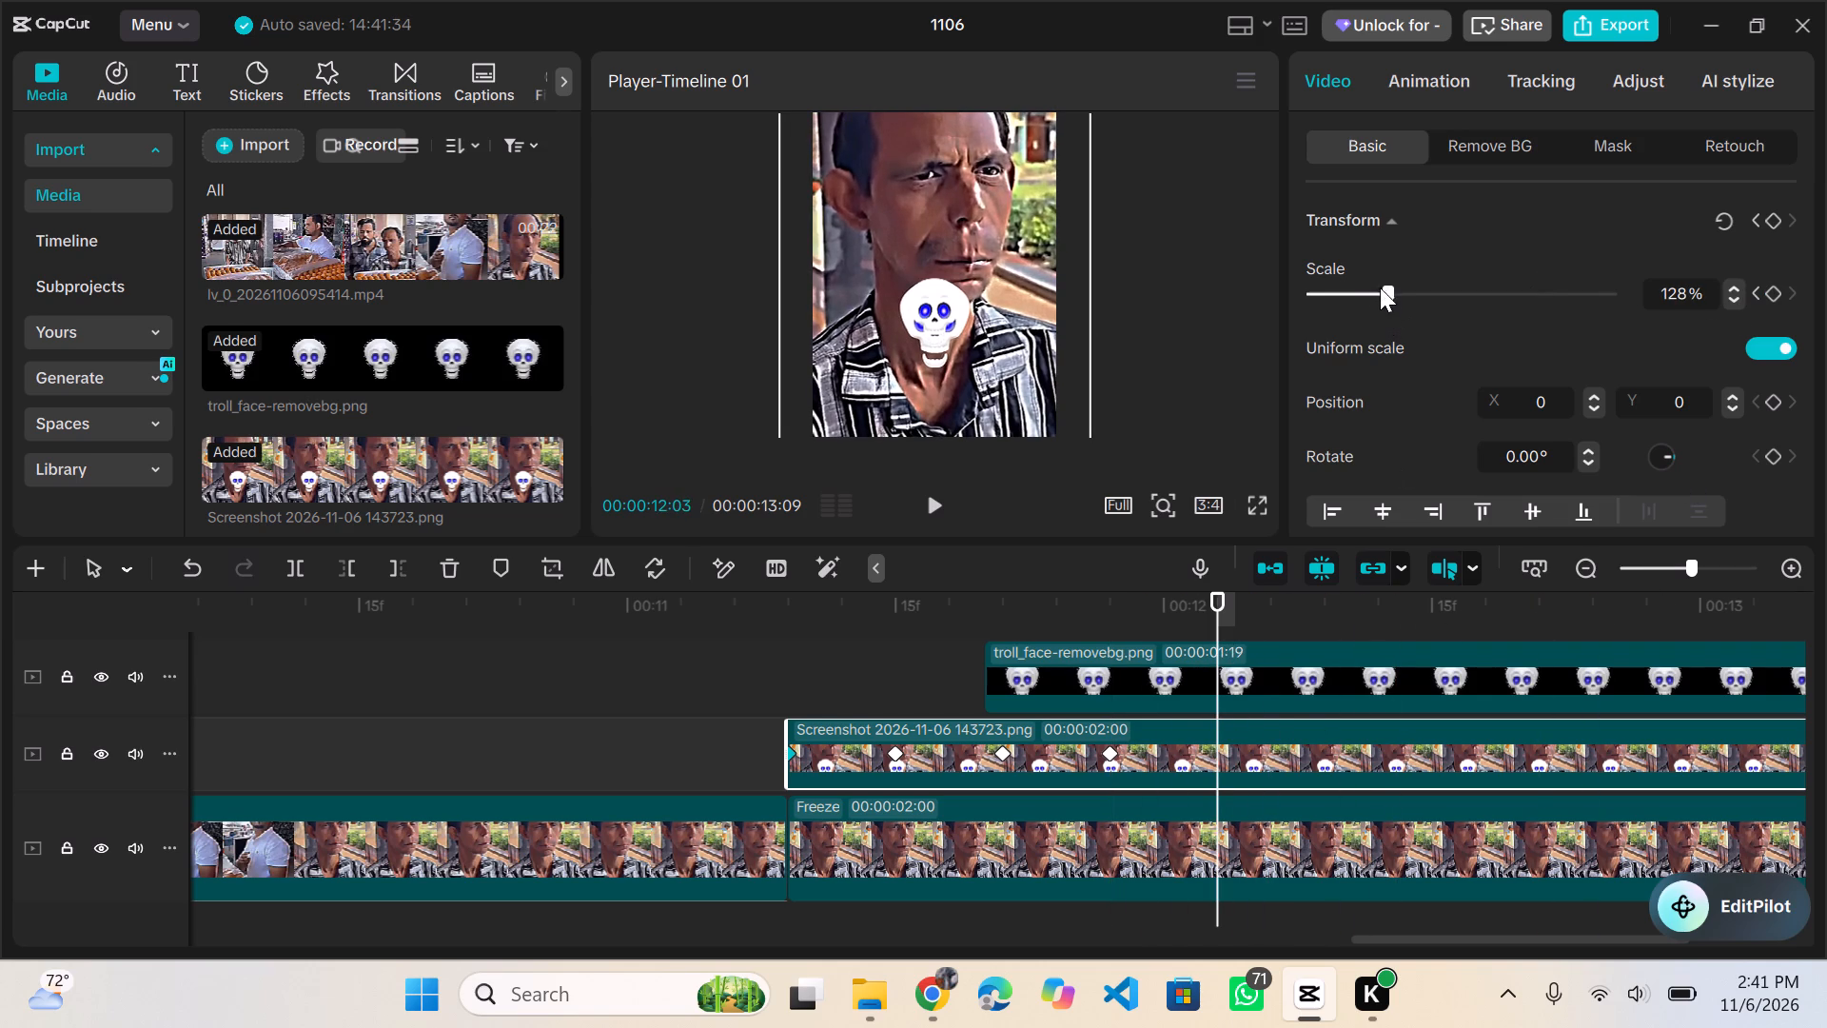
{"action": "left_click", "coordinate": [1380, 290]}
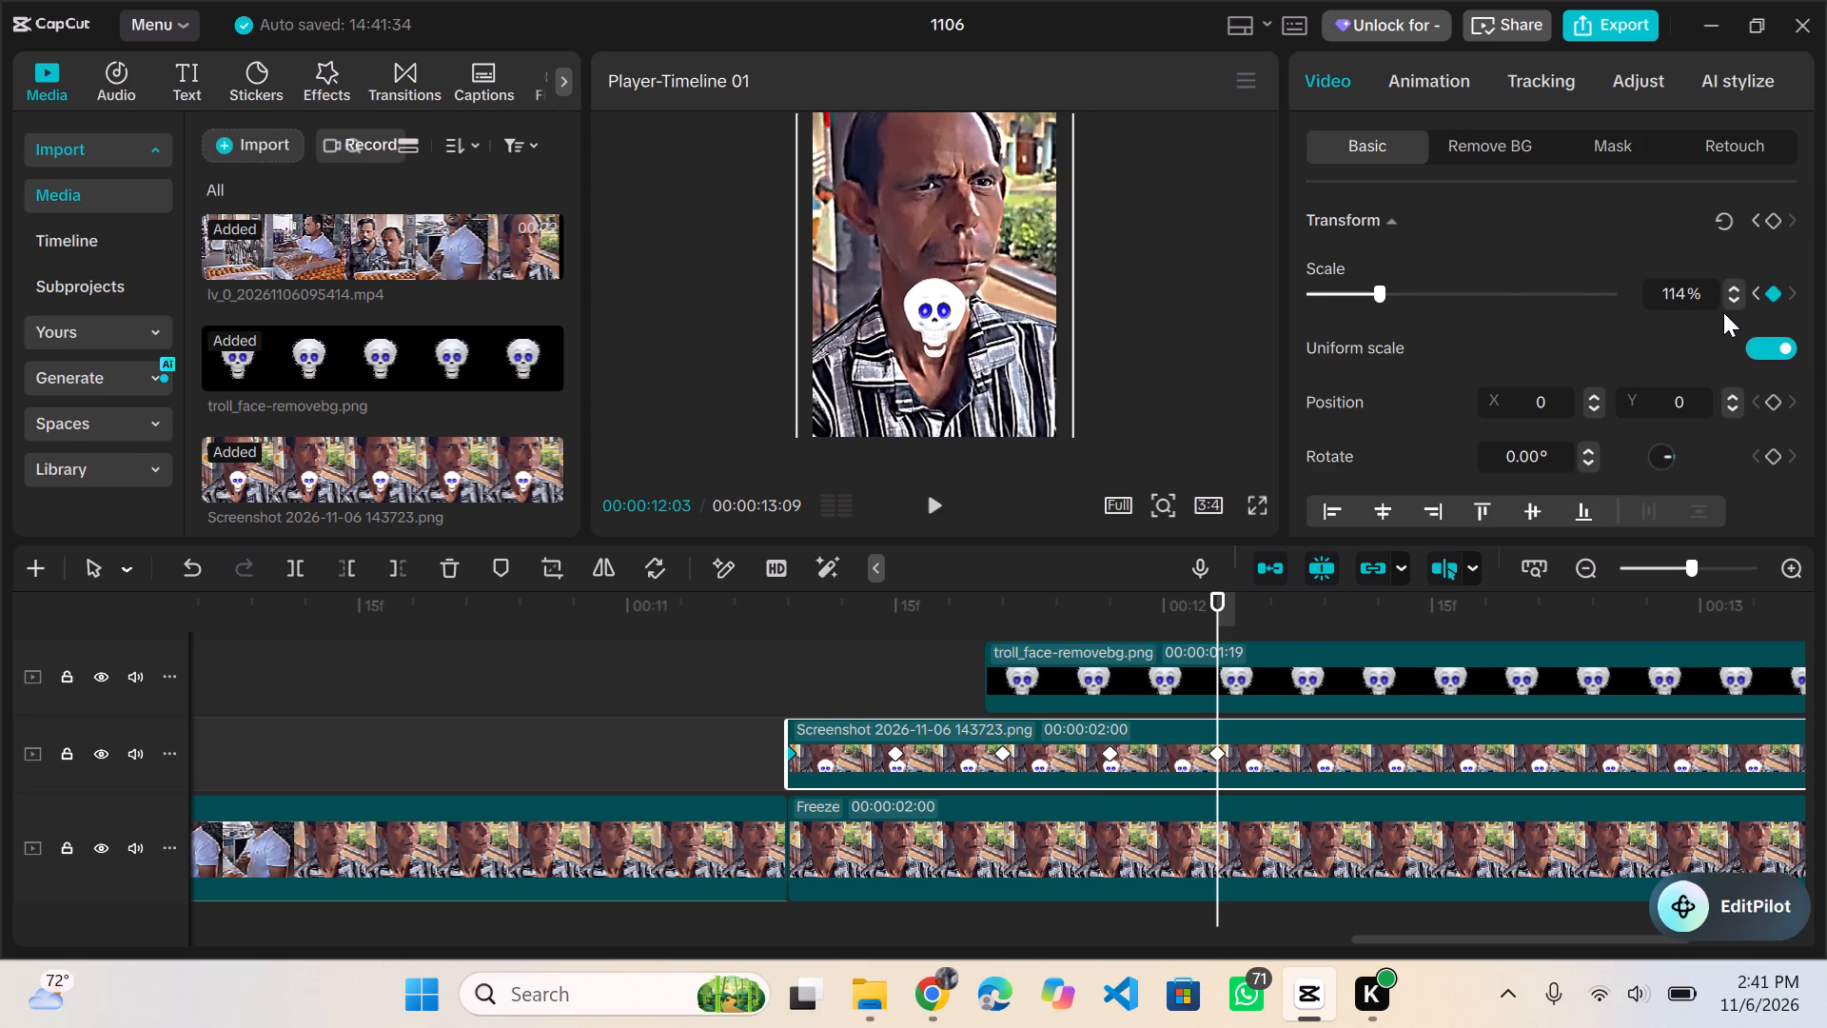
{"action": "left_click", "coordinate": [1734, 299]}
{"action": "left_click", "coordinate": [1734, 299]}
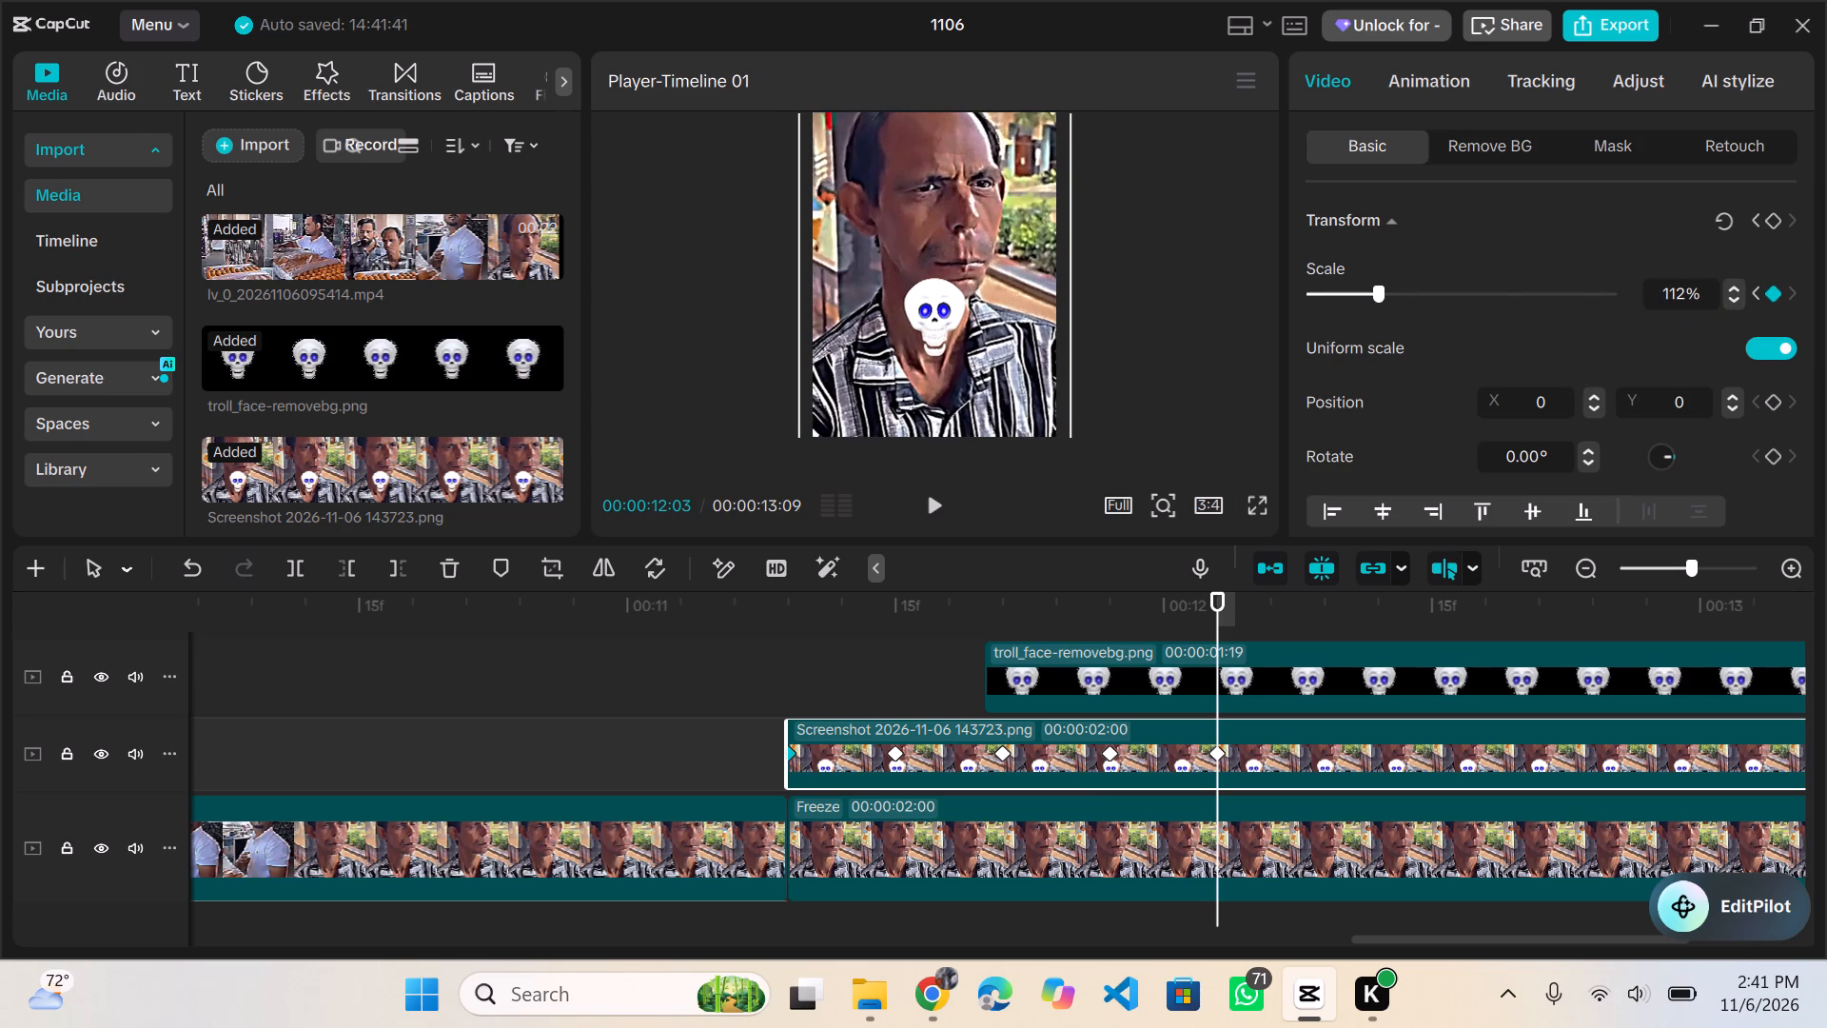
{"action": "left_click", "coordinate": [1739, 294]}
{"action": "left_click", "coordinate": [1739, 294]}
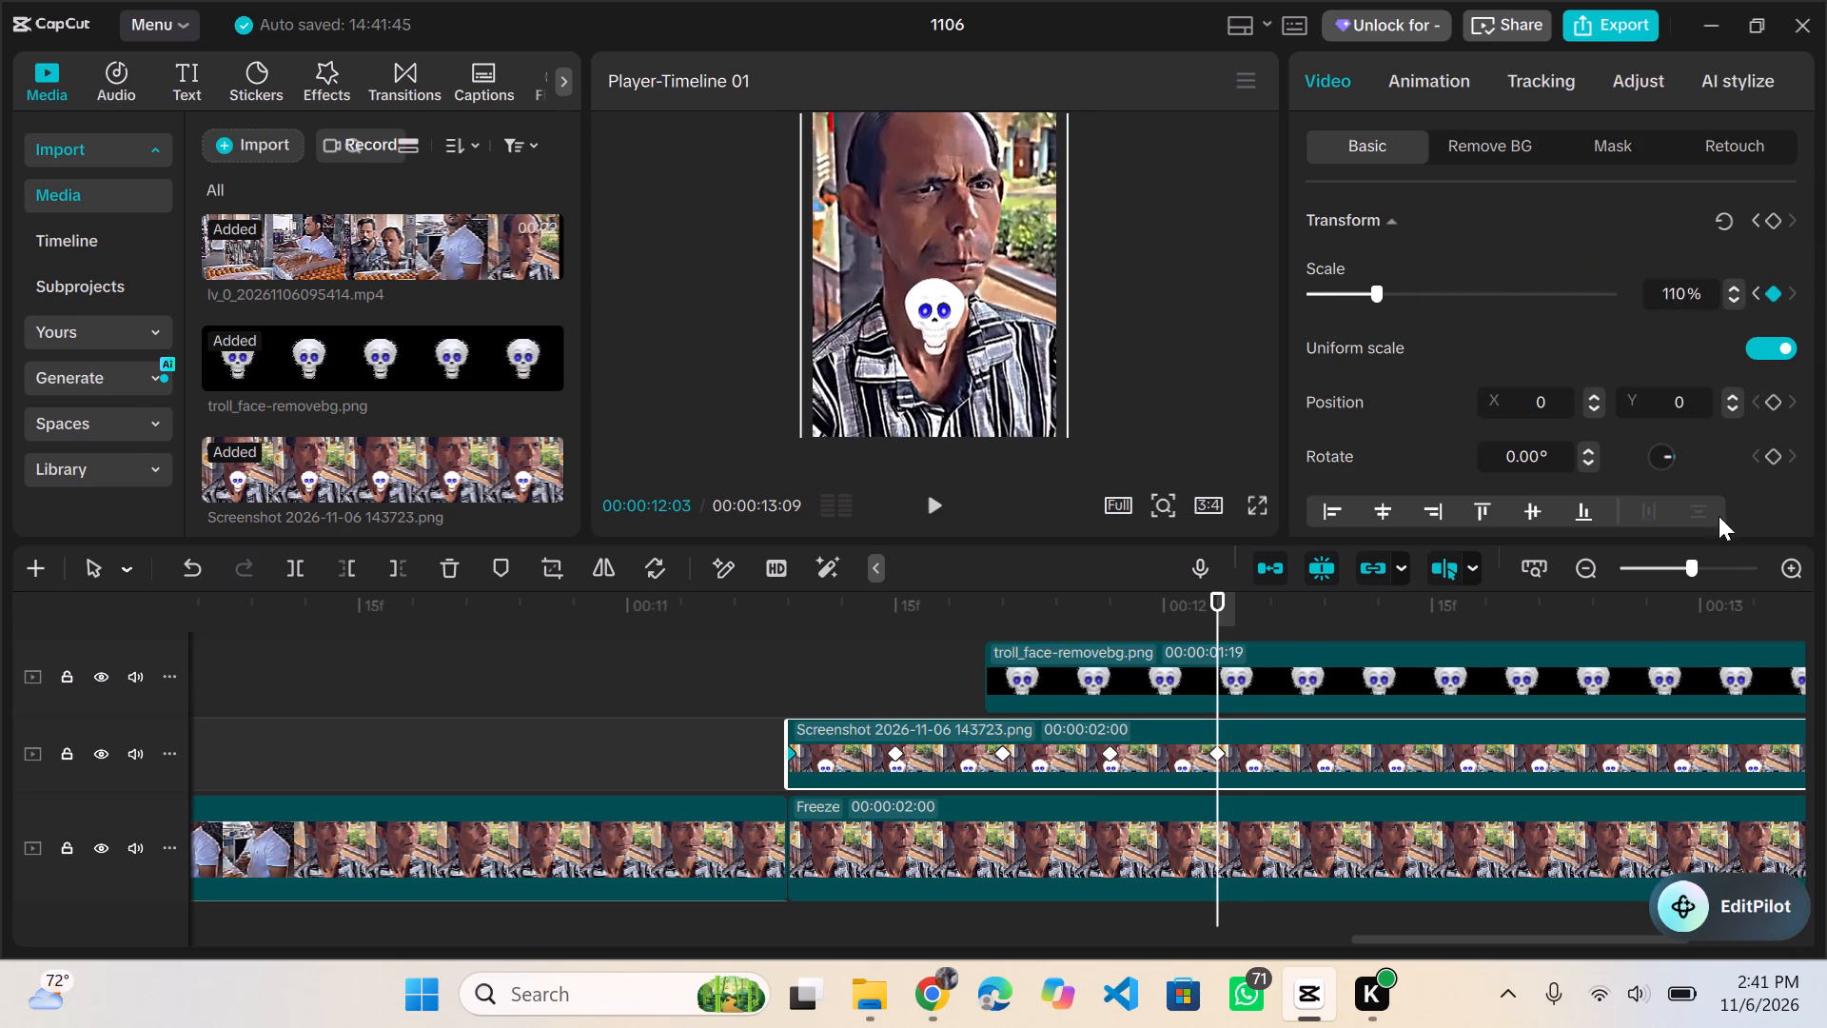
{"action": "left_click", "coordinate": [1278, 603]}
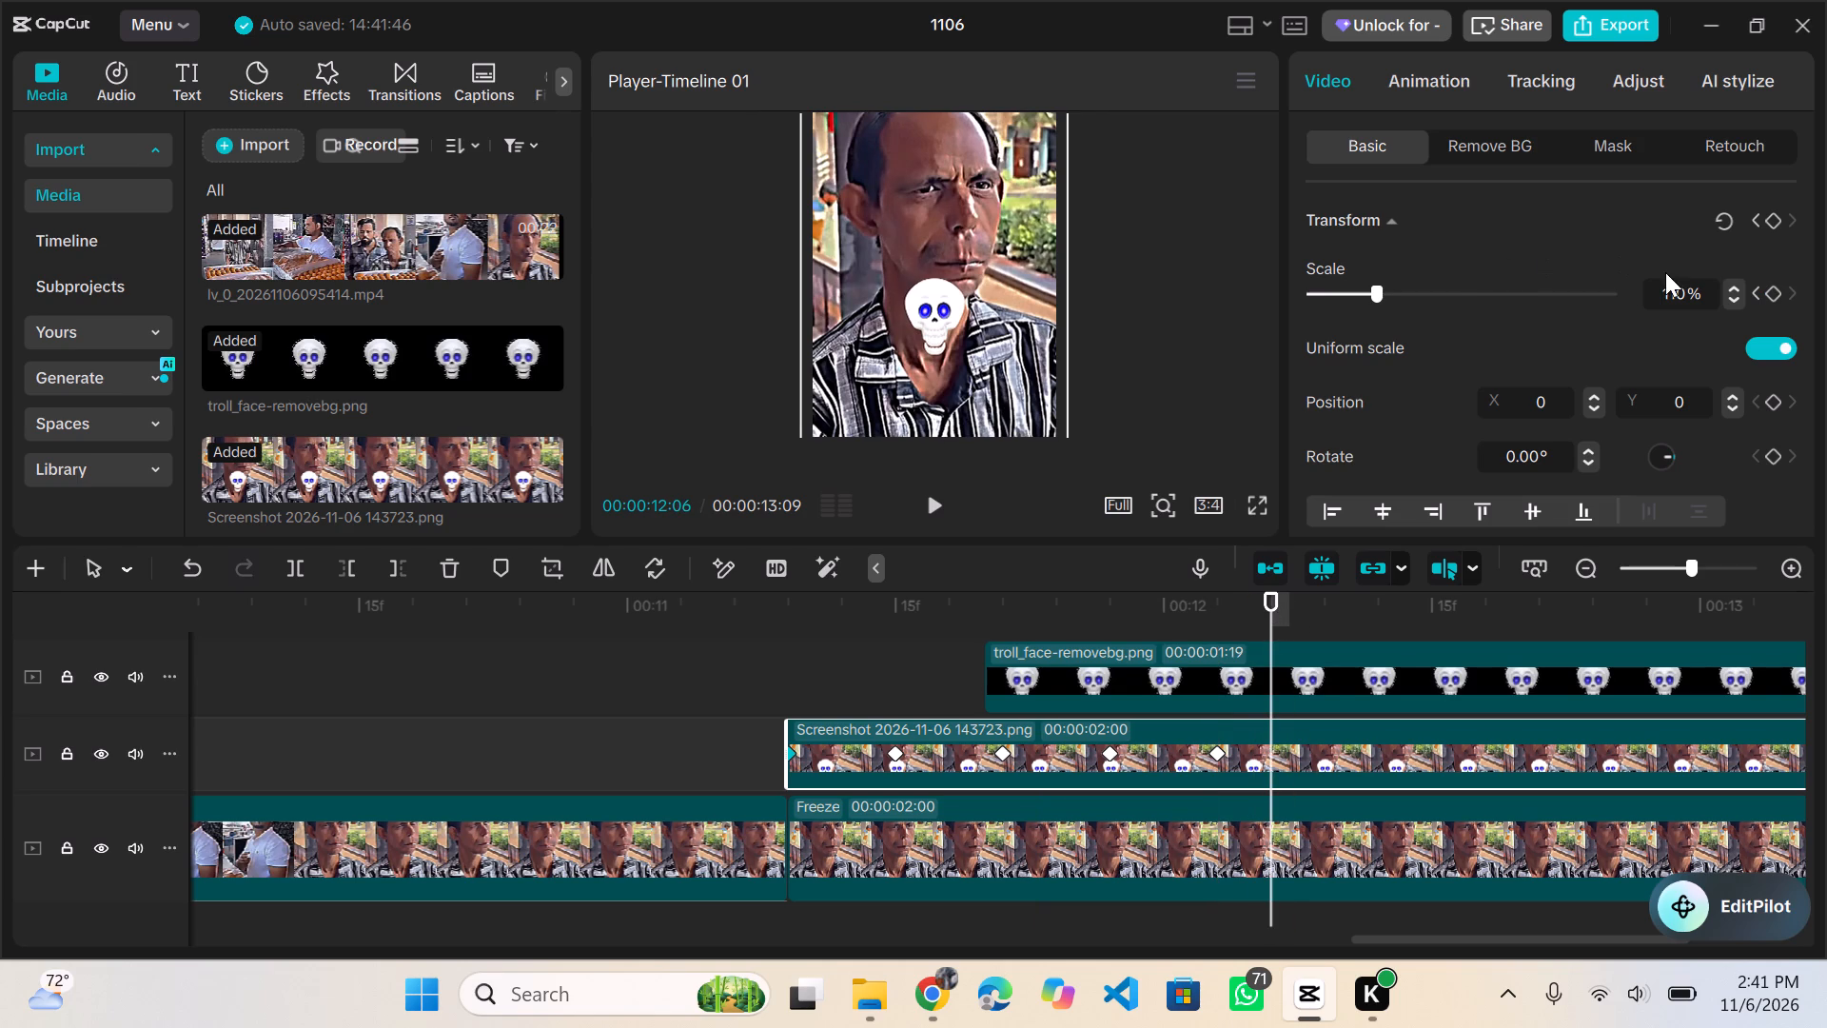
{"action": "left_click", "coordinate": [1779, 291]}
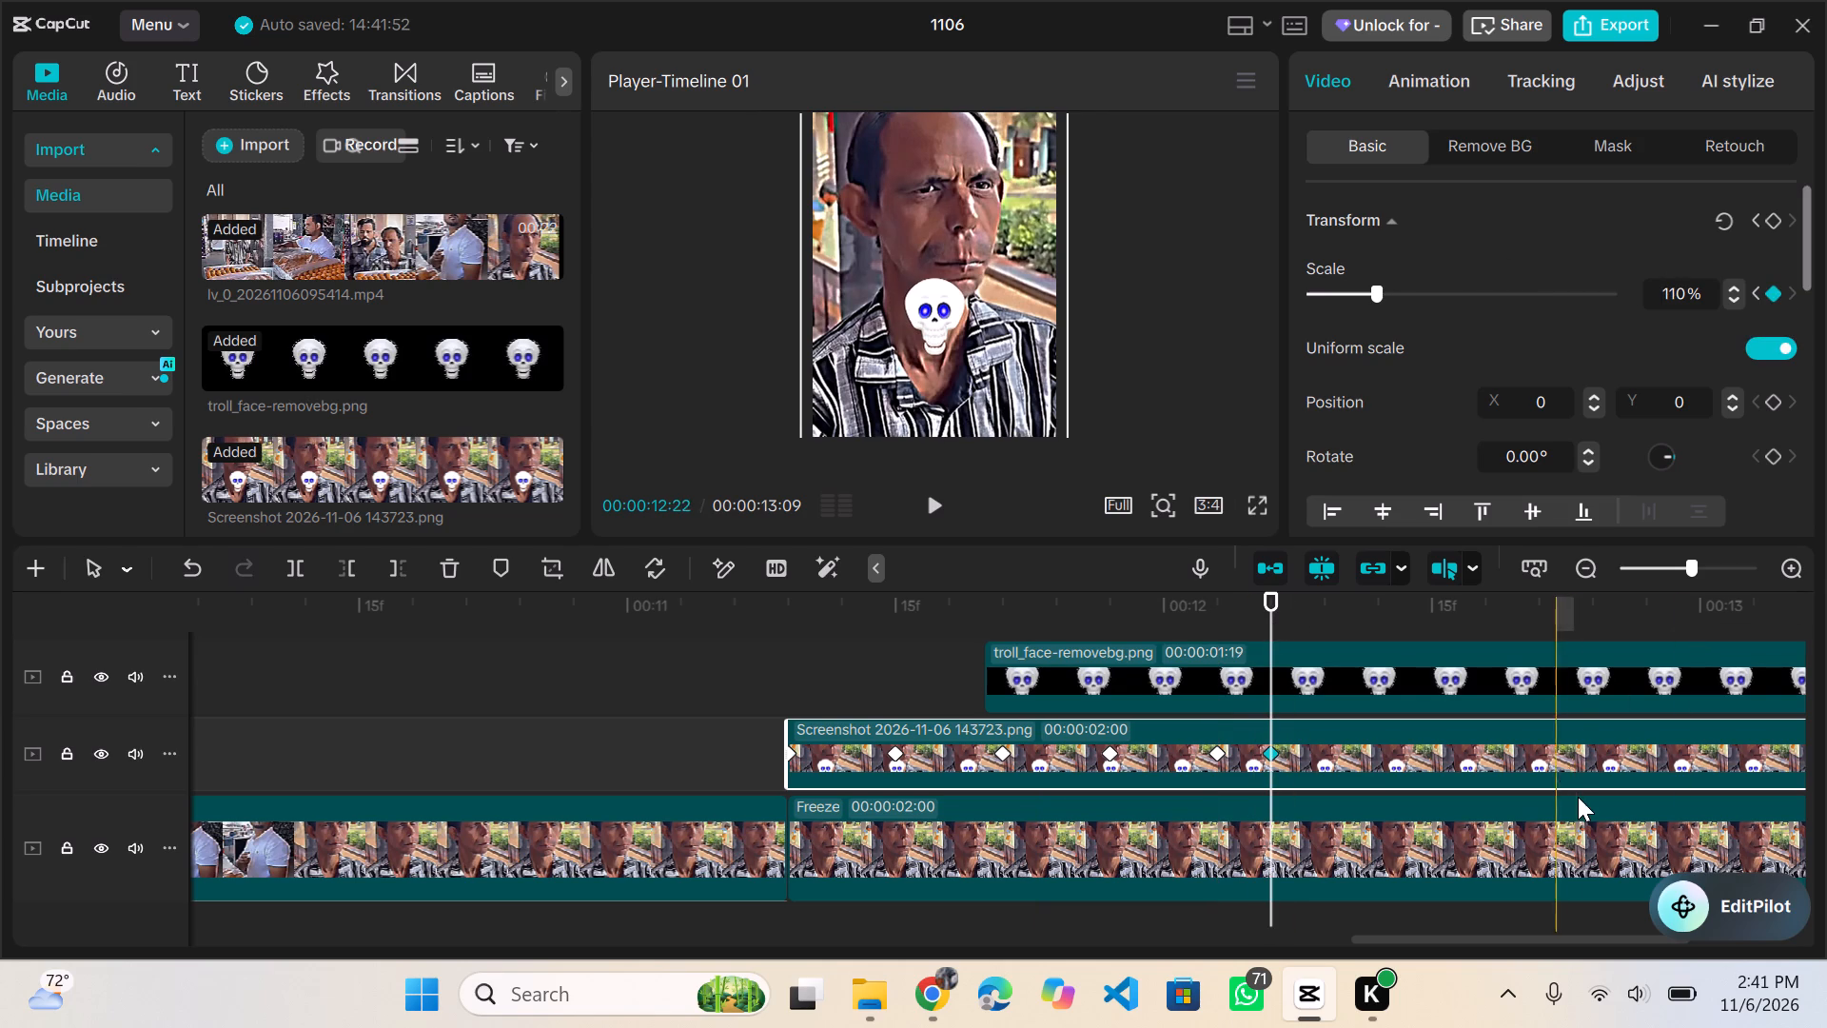
Move the screenshot clip along its track so that it starts at 00:00:11:13, after the beginning of the freeze clip.
{"action": "scroll", "coordinate": [1578, 797], "scroll_direction": "left", "scroll_amount": 1}
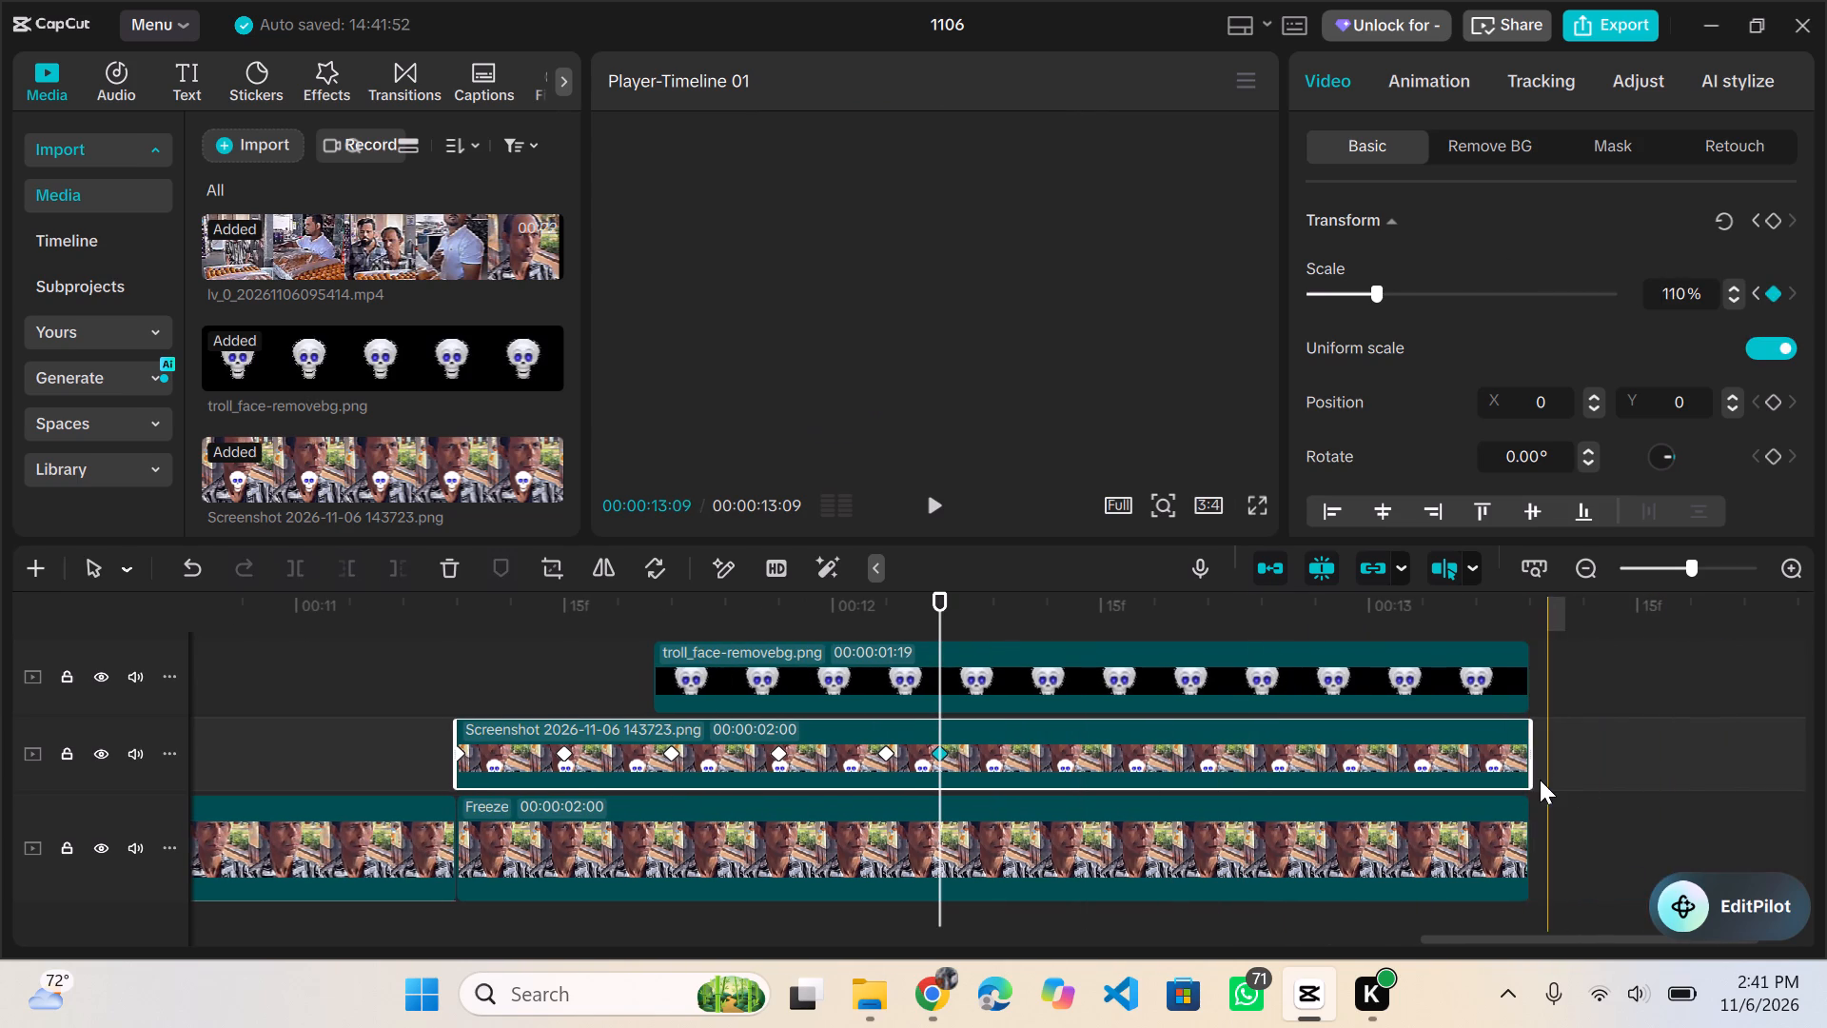
{"action": "scroll", "coordinate": [1004, 816], "scroll_direction": "right", "scroll_amount": 1}
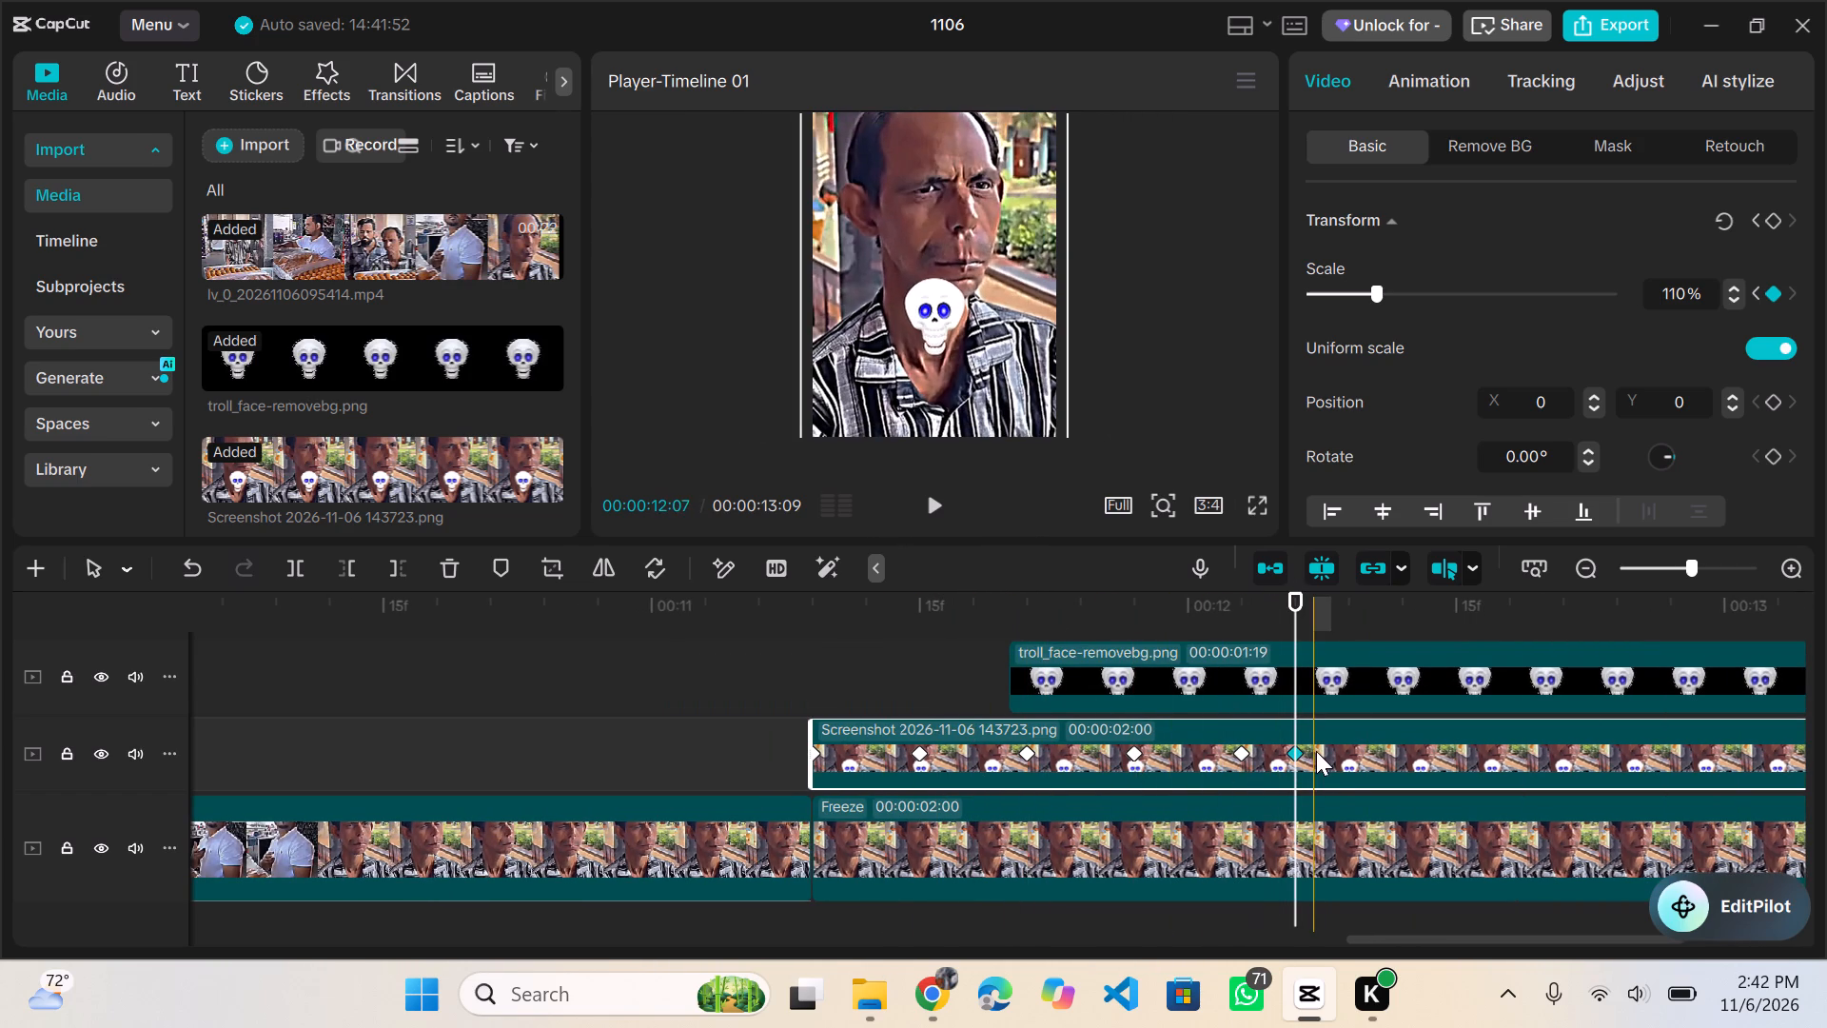
{"action": "left_click_drag", "start_coordinate": [1317, 751], "coordinate": [1391, 763]}
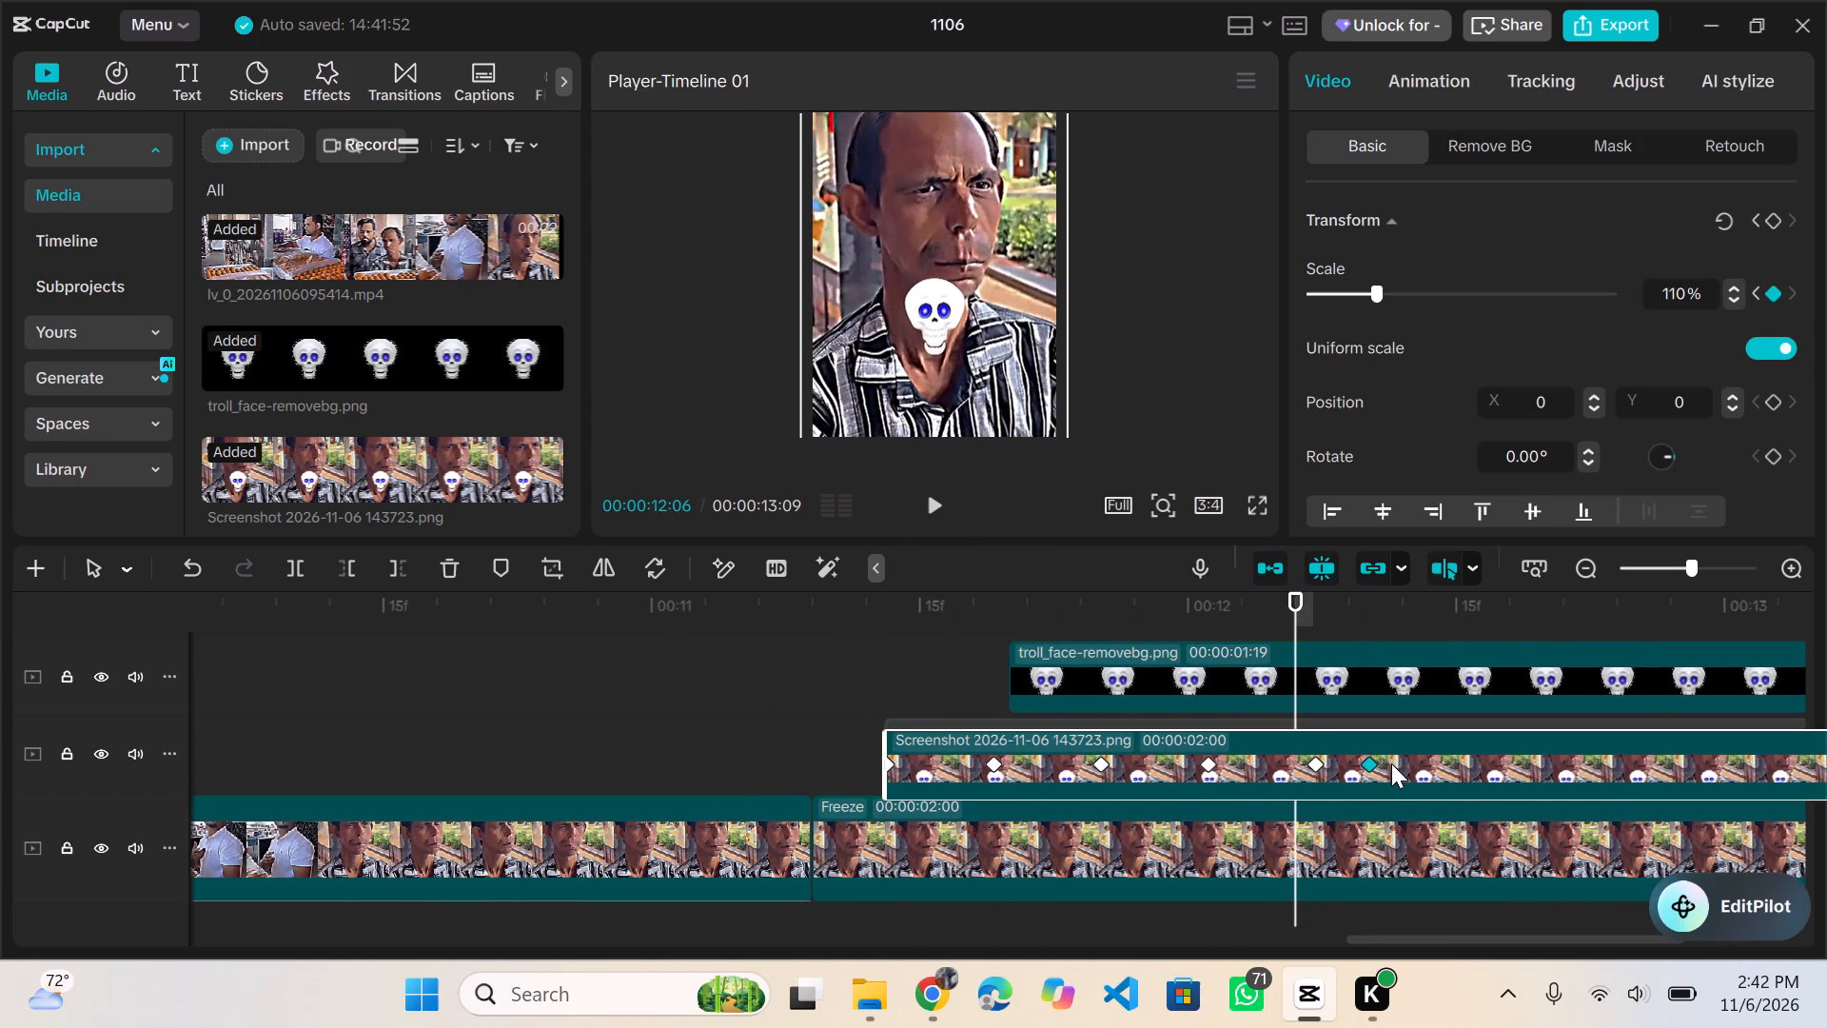
{"action": "left_click_drag", "start_coordinate": [1391, 763], "coordinate": [1392, 751]}
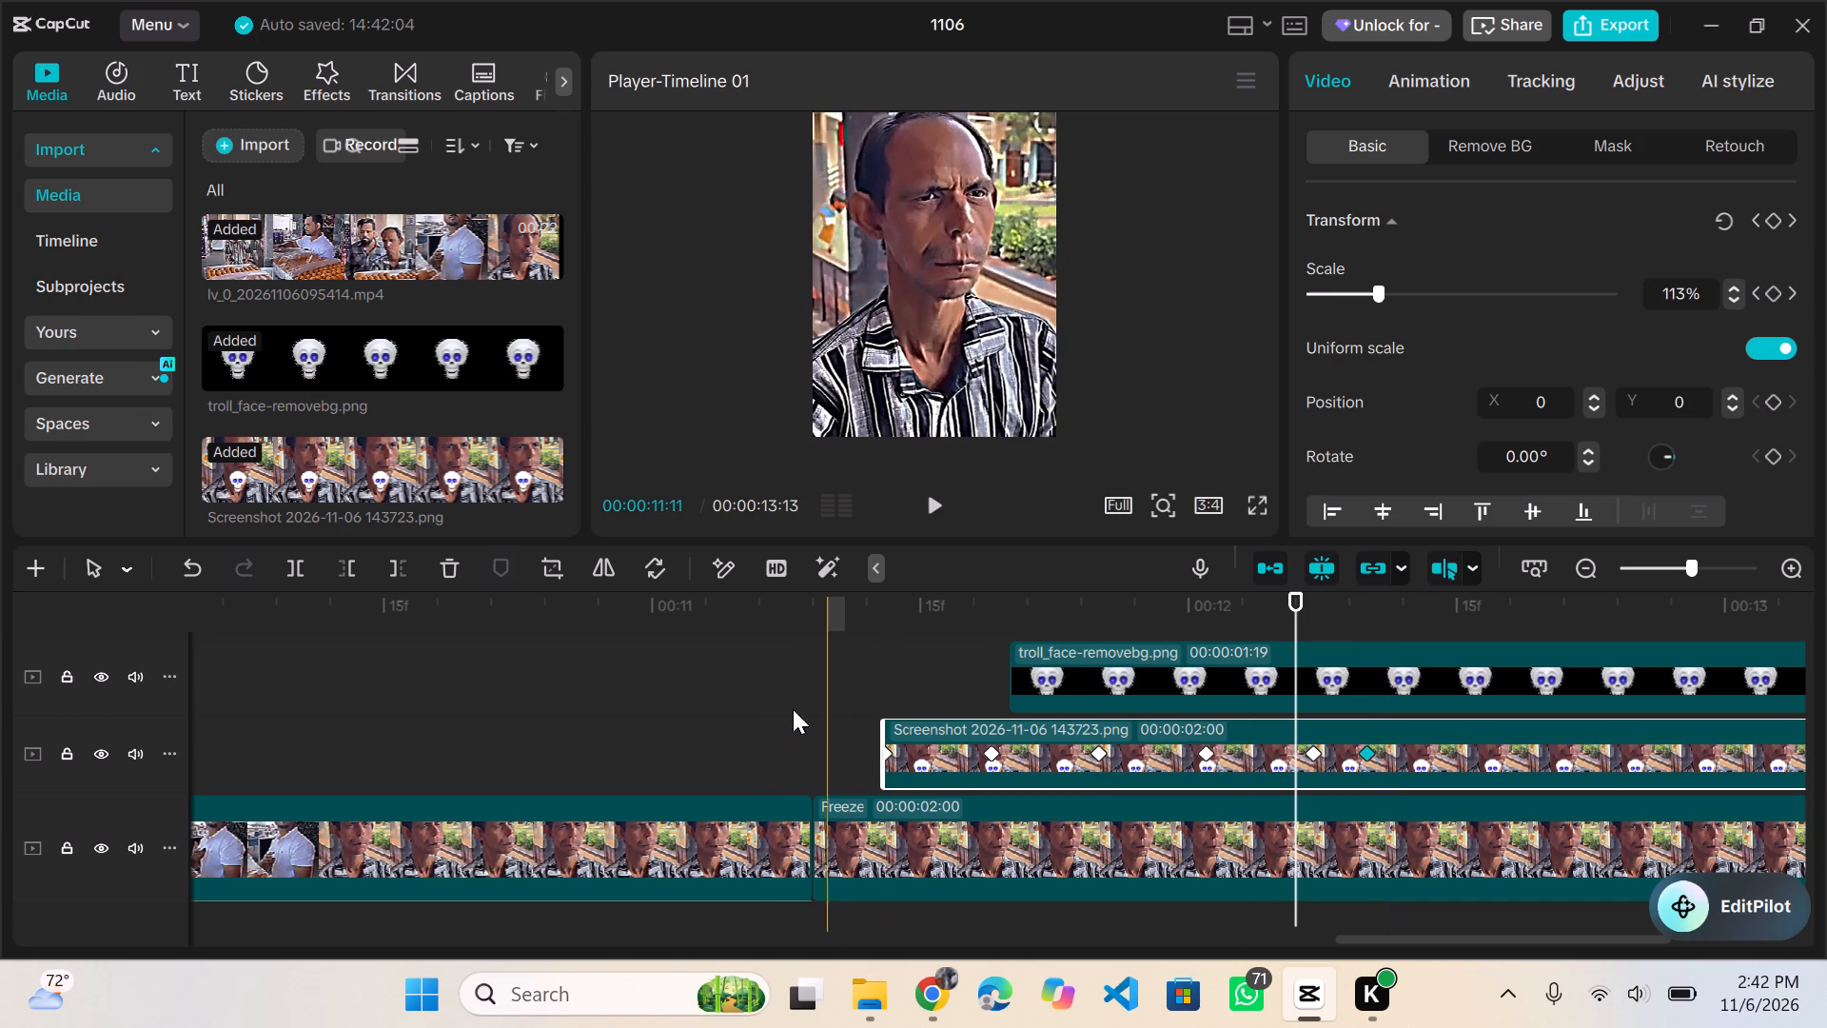
Split the freeze clip at 00:00:11:13, where the screenshot clip starts.
{"action": "left_click", "coordinate": [814, 606]}
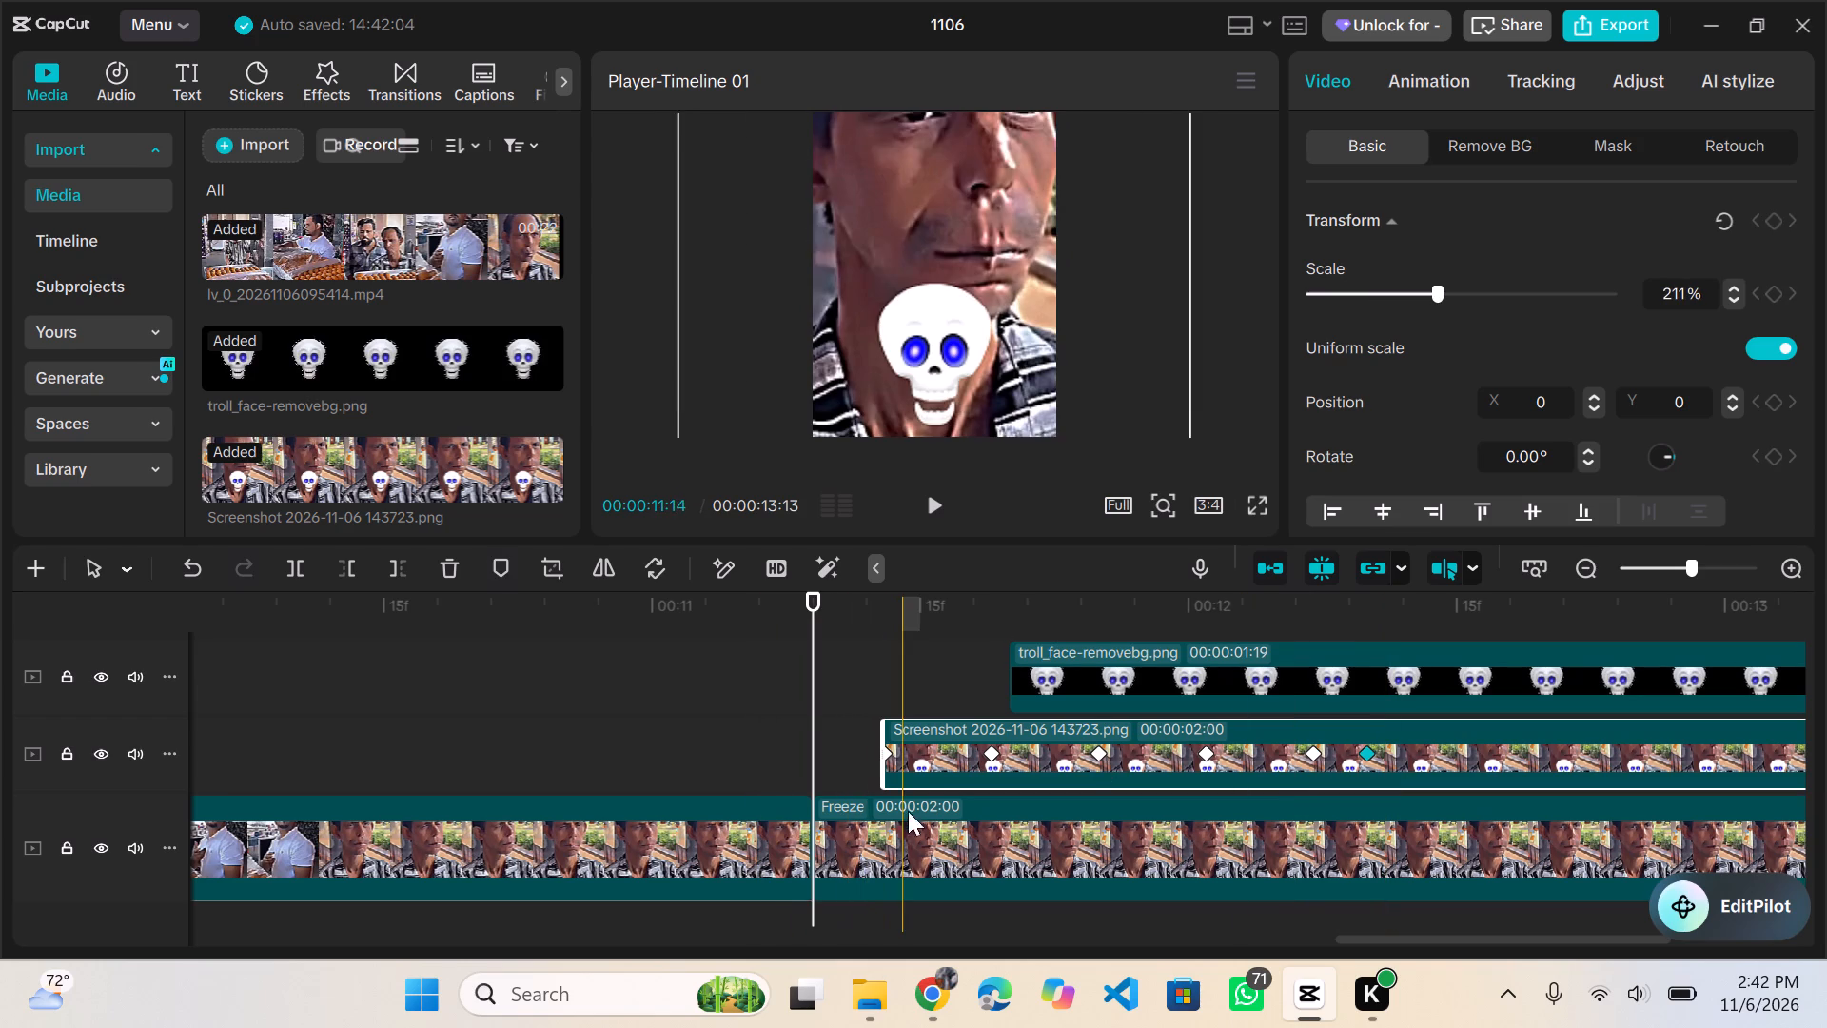
{"action": "left_click", "coordinate": [880, 794]}
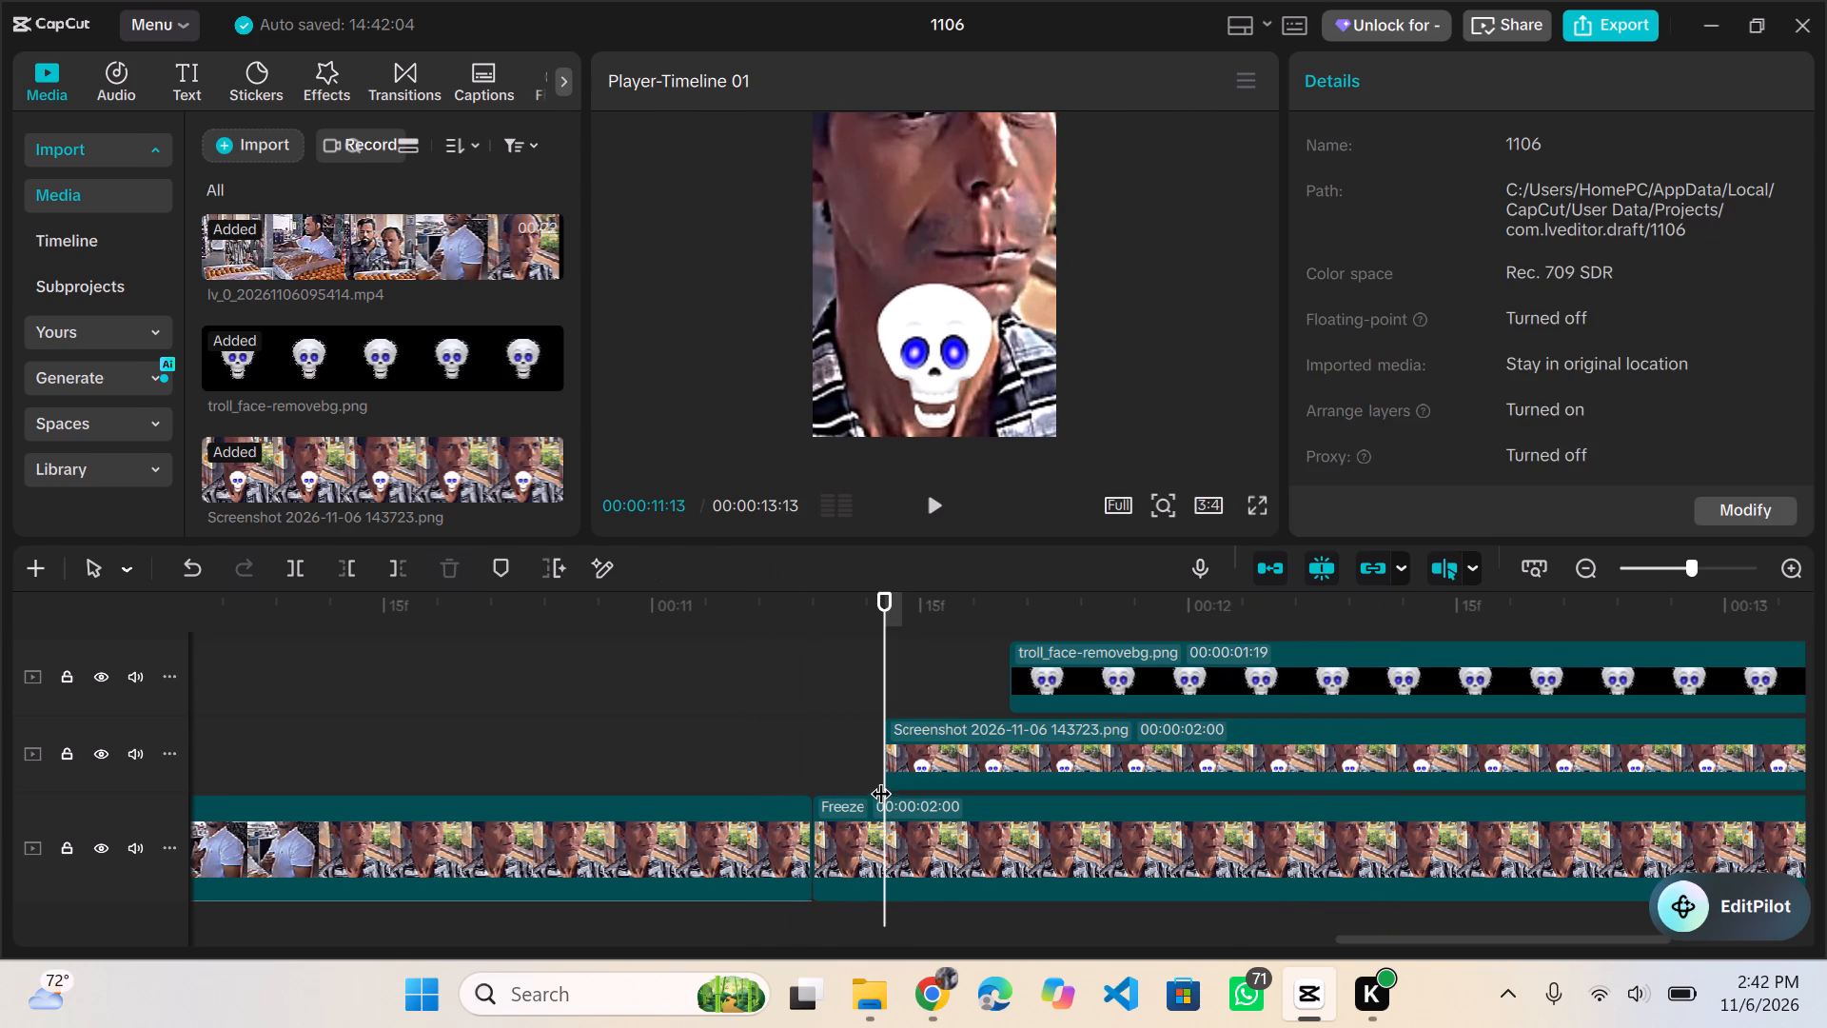
{"action": "left_click", "coordinate": [851, 875]}
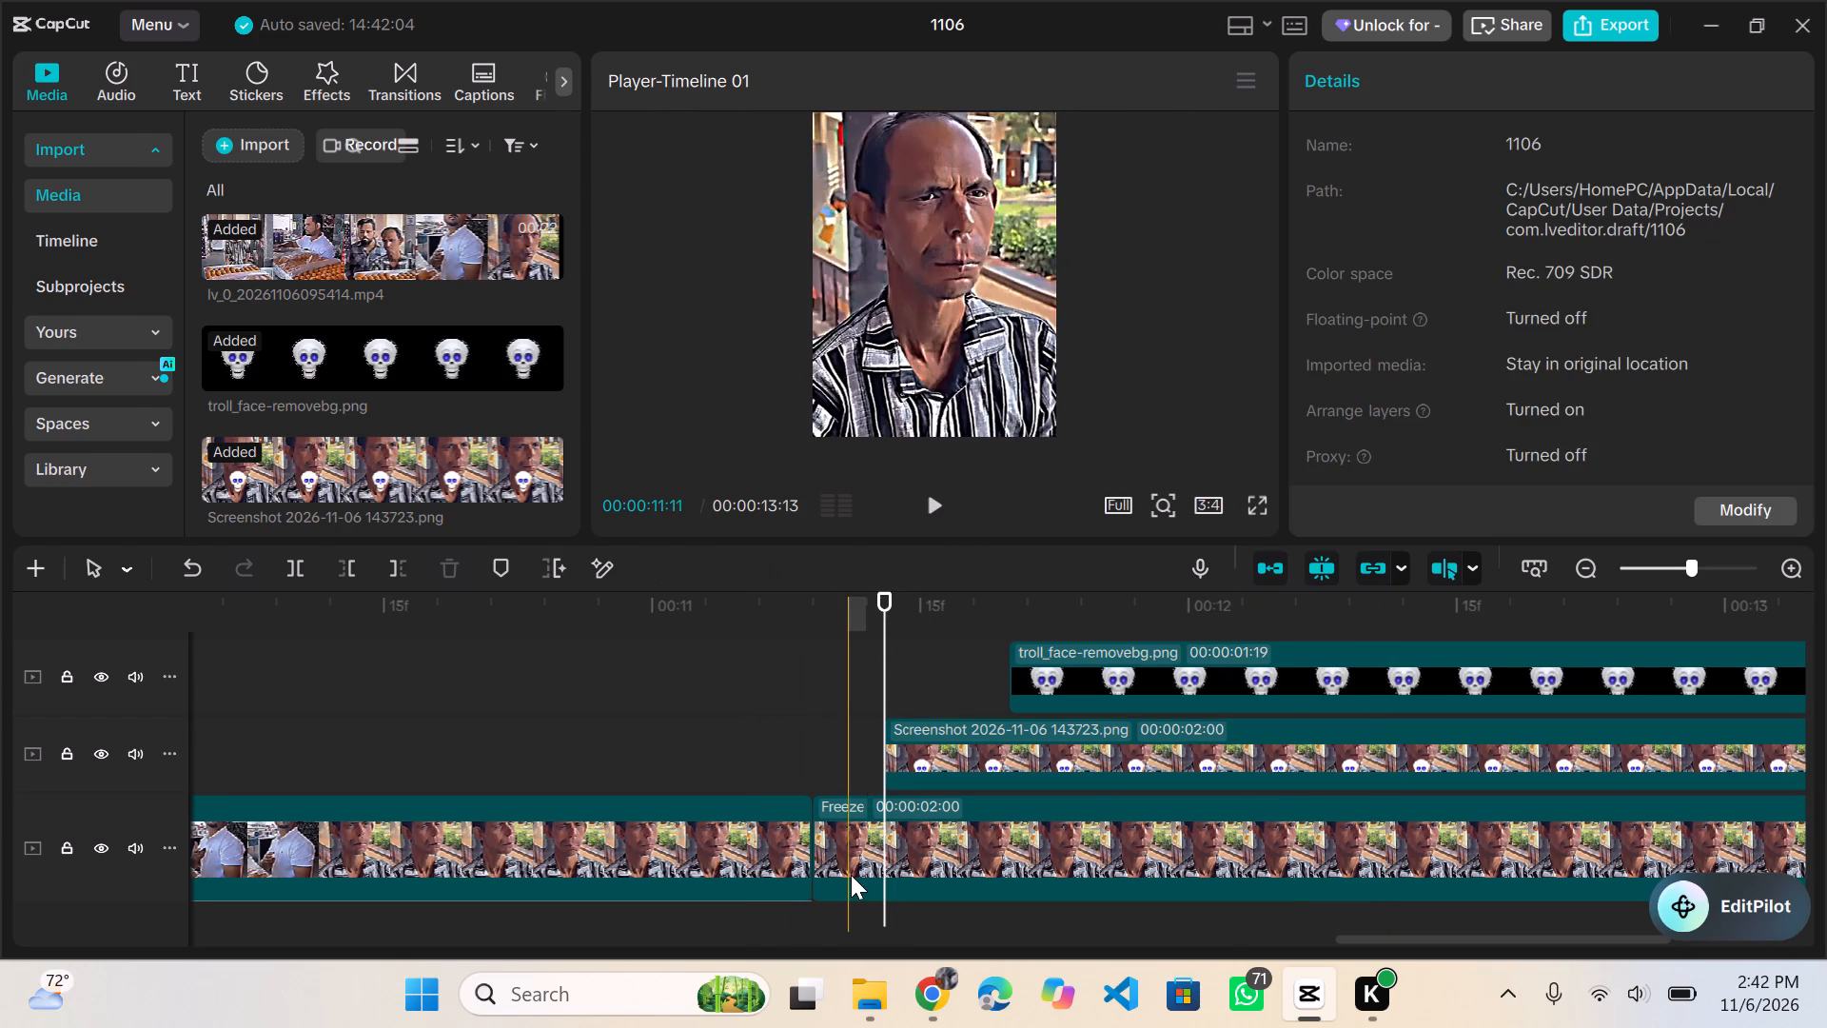
{"action": "left_click", "coordinate": [303, 576]}
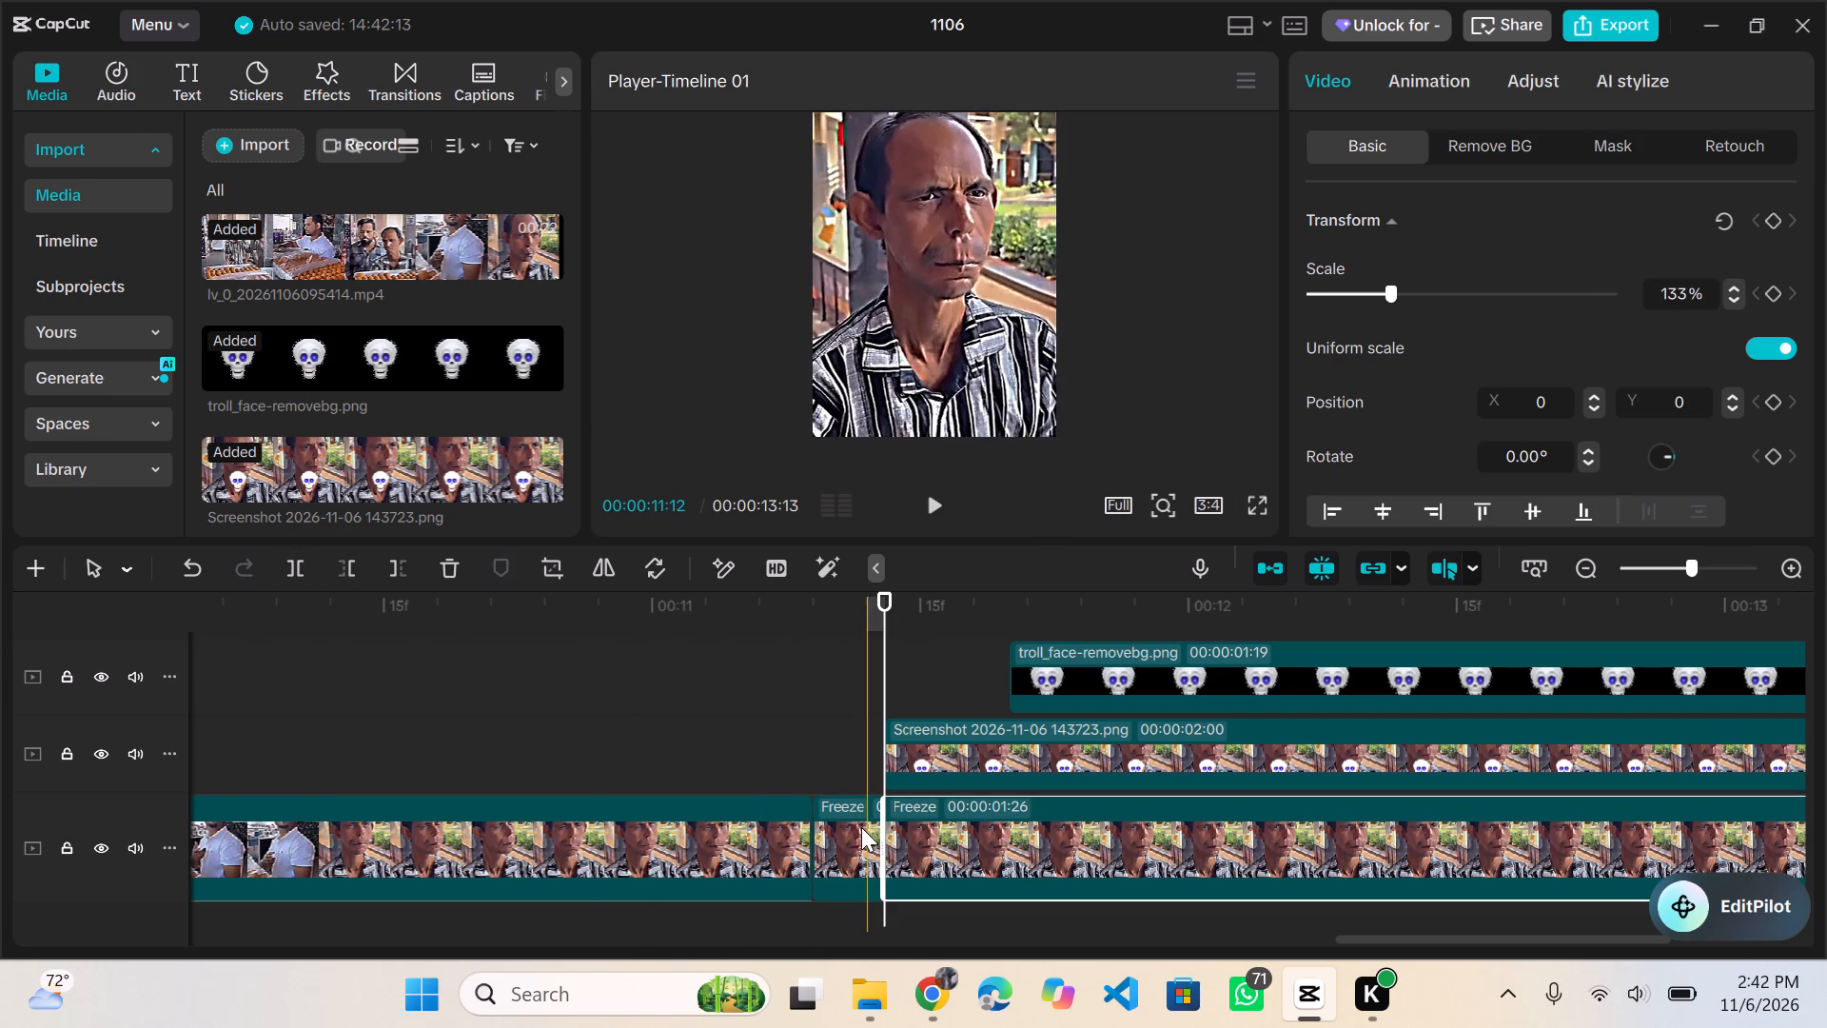
Add a scale keyframe at the start of the short first freeze piece, 00:00:11:09, and set its scale to 376%.
{"action": "left_click", "coordinate": [859, 834]}
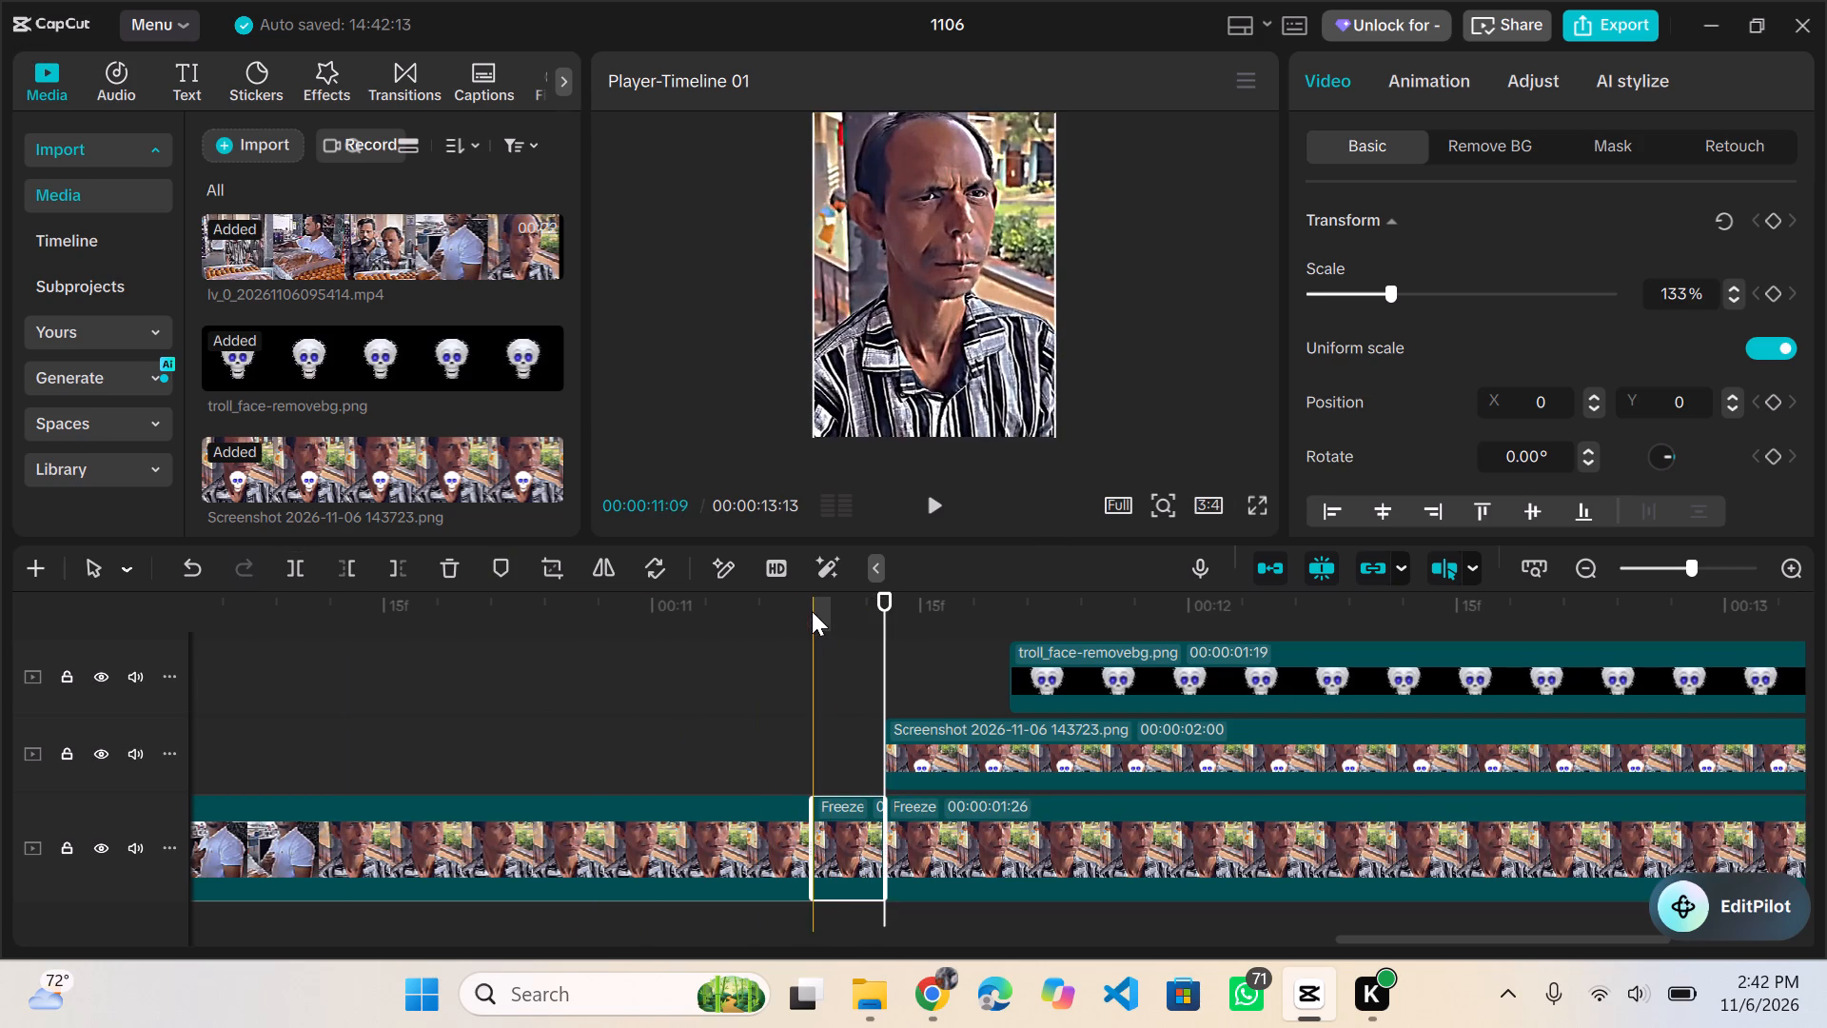
{"action": "left_click", "coordinate": [812, 611]}
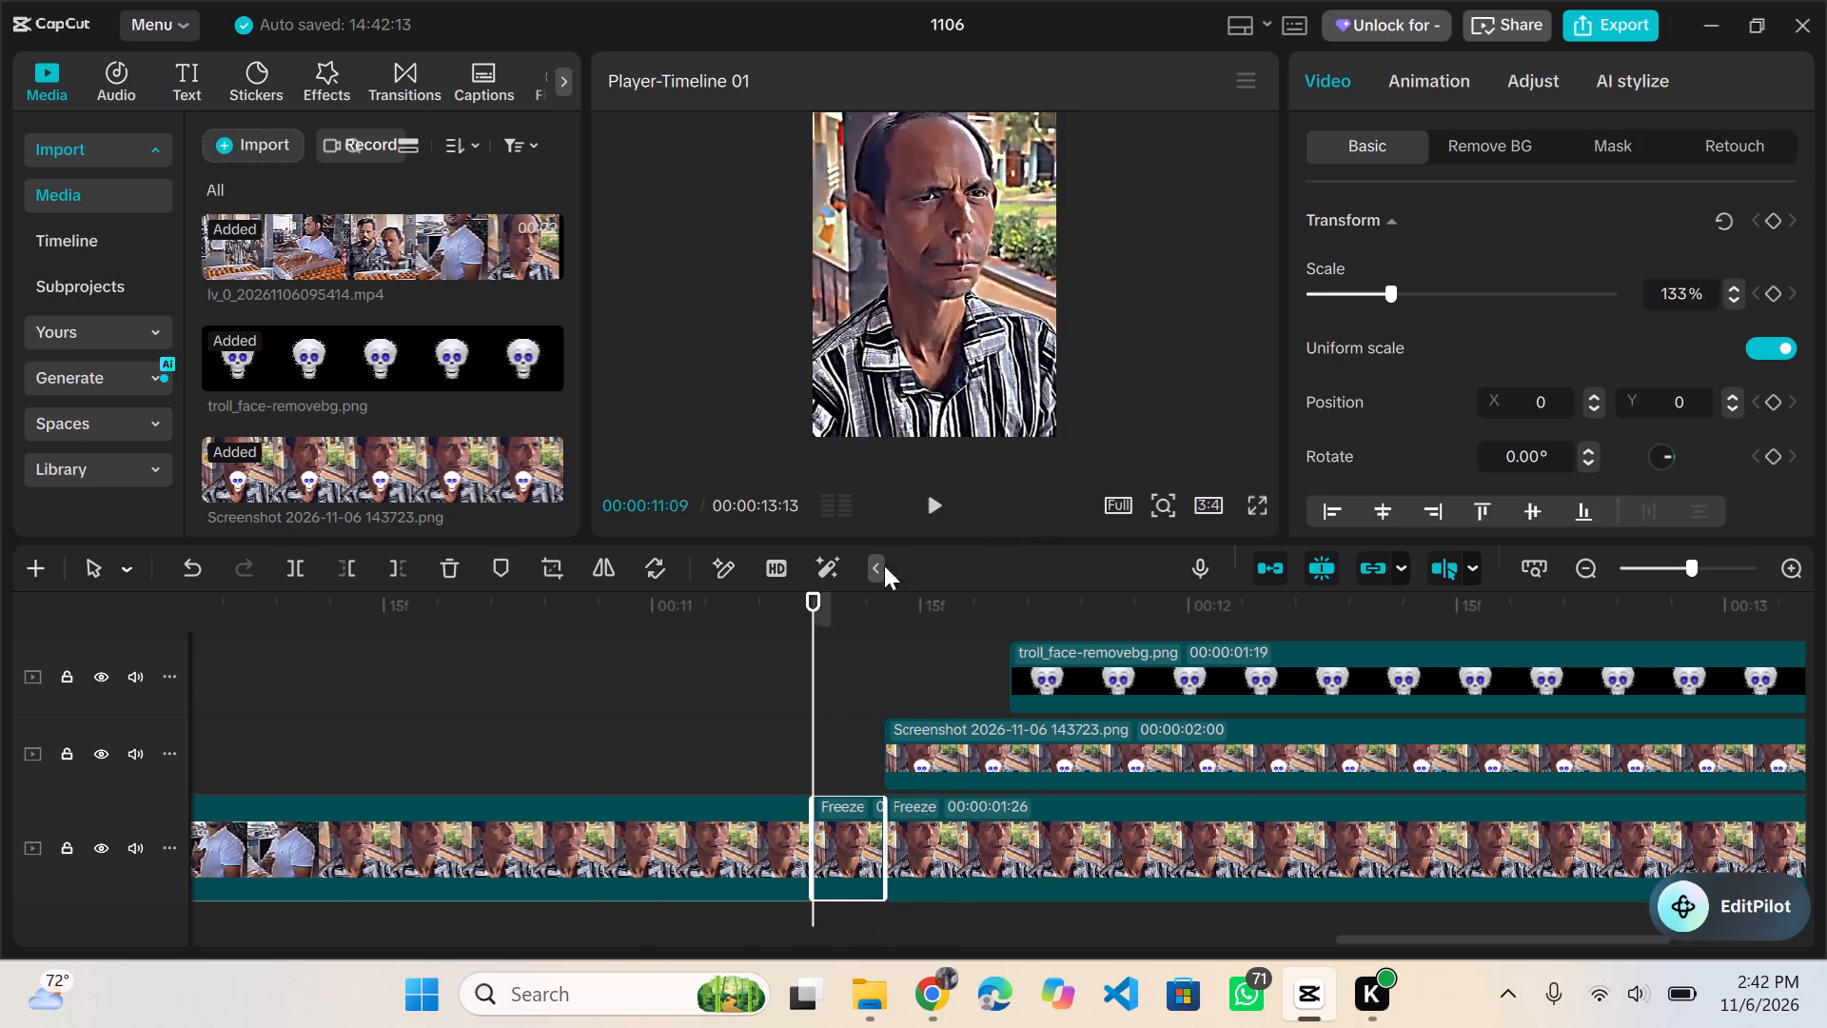
{"action": "left_click", "coordinate": [1772, 292]}
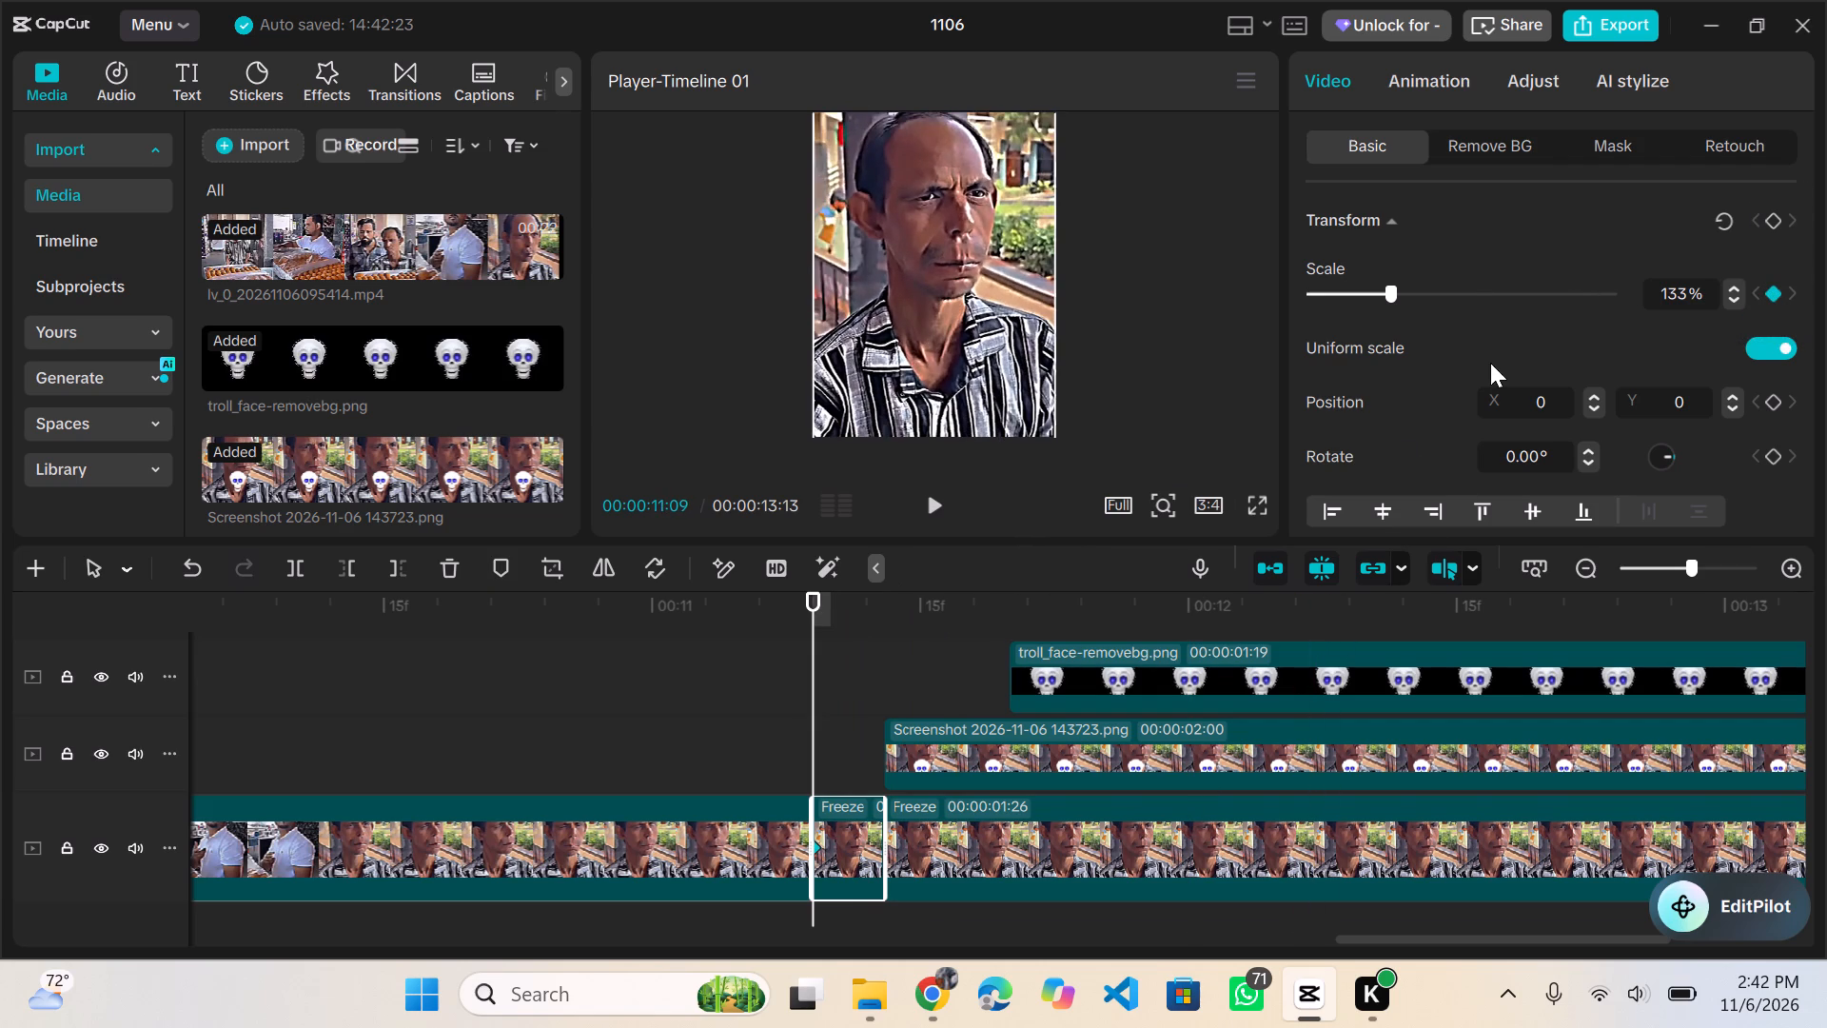
{"action": "left_click", "coordinate": [1459, 298]}
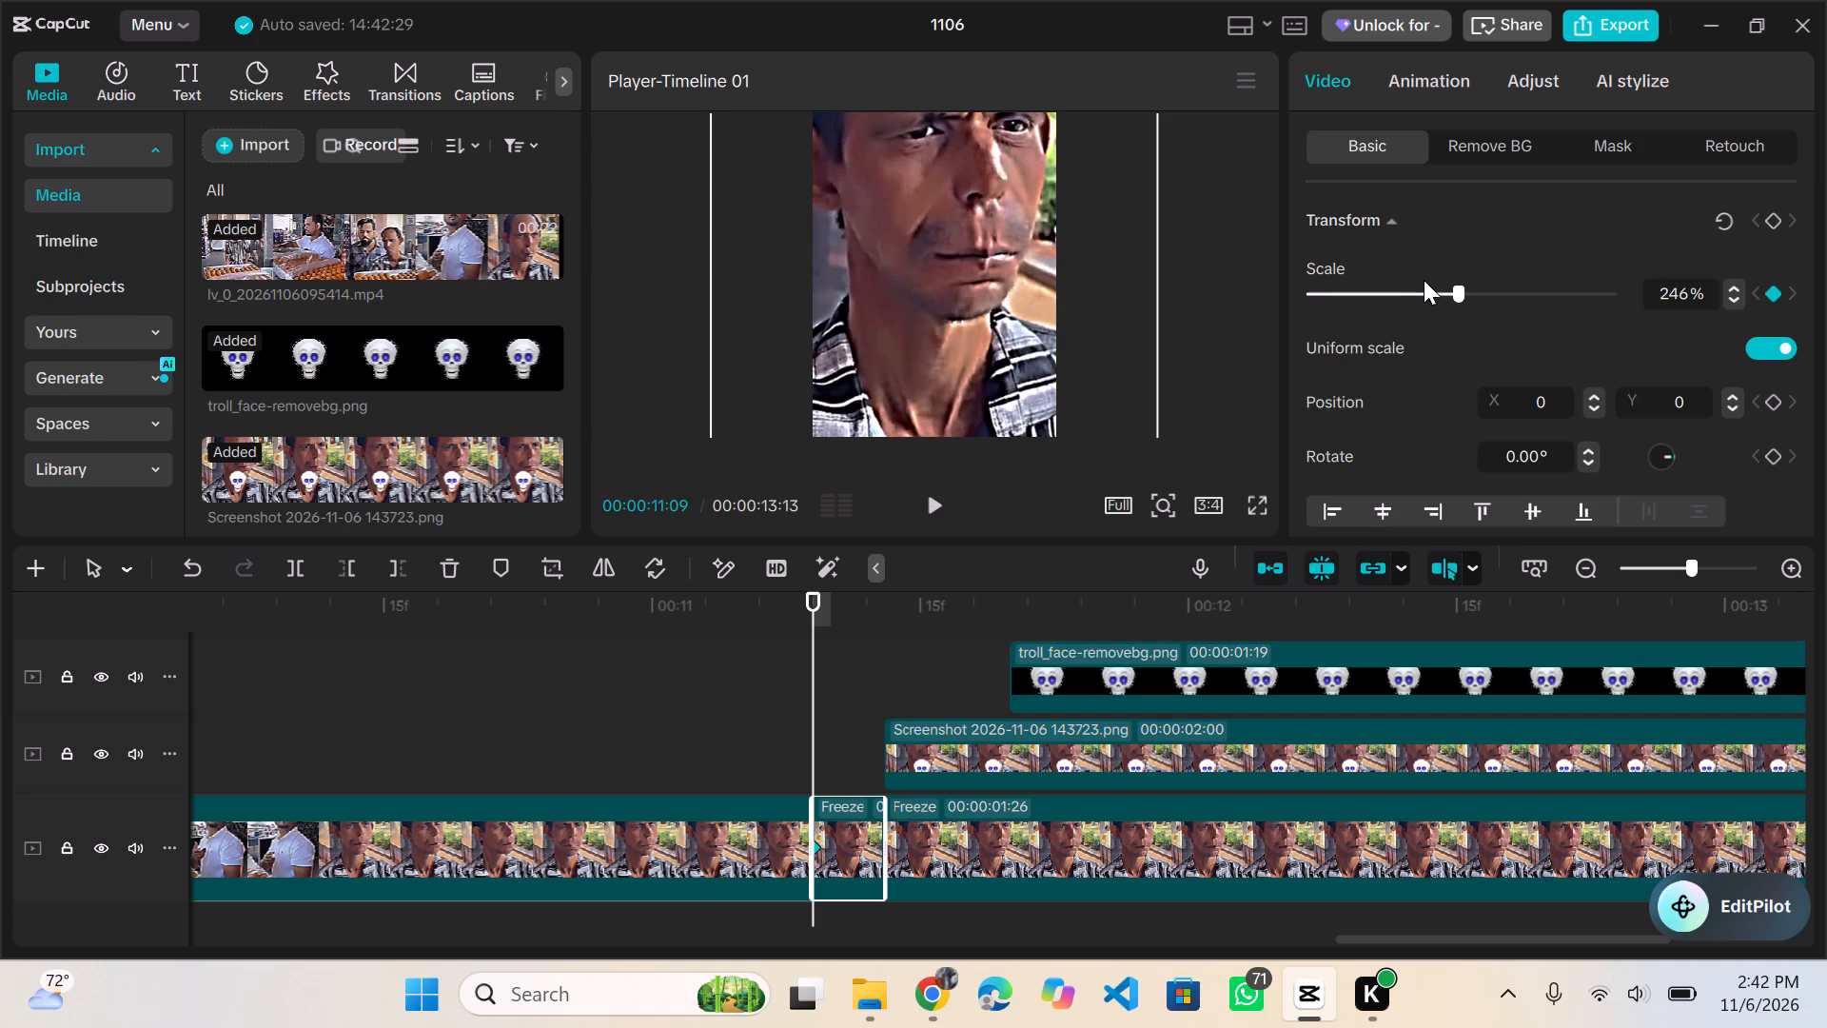
{"action": "left_click", "coordinate": [1486, 287]}
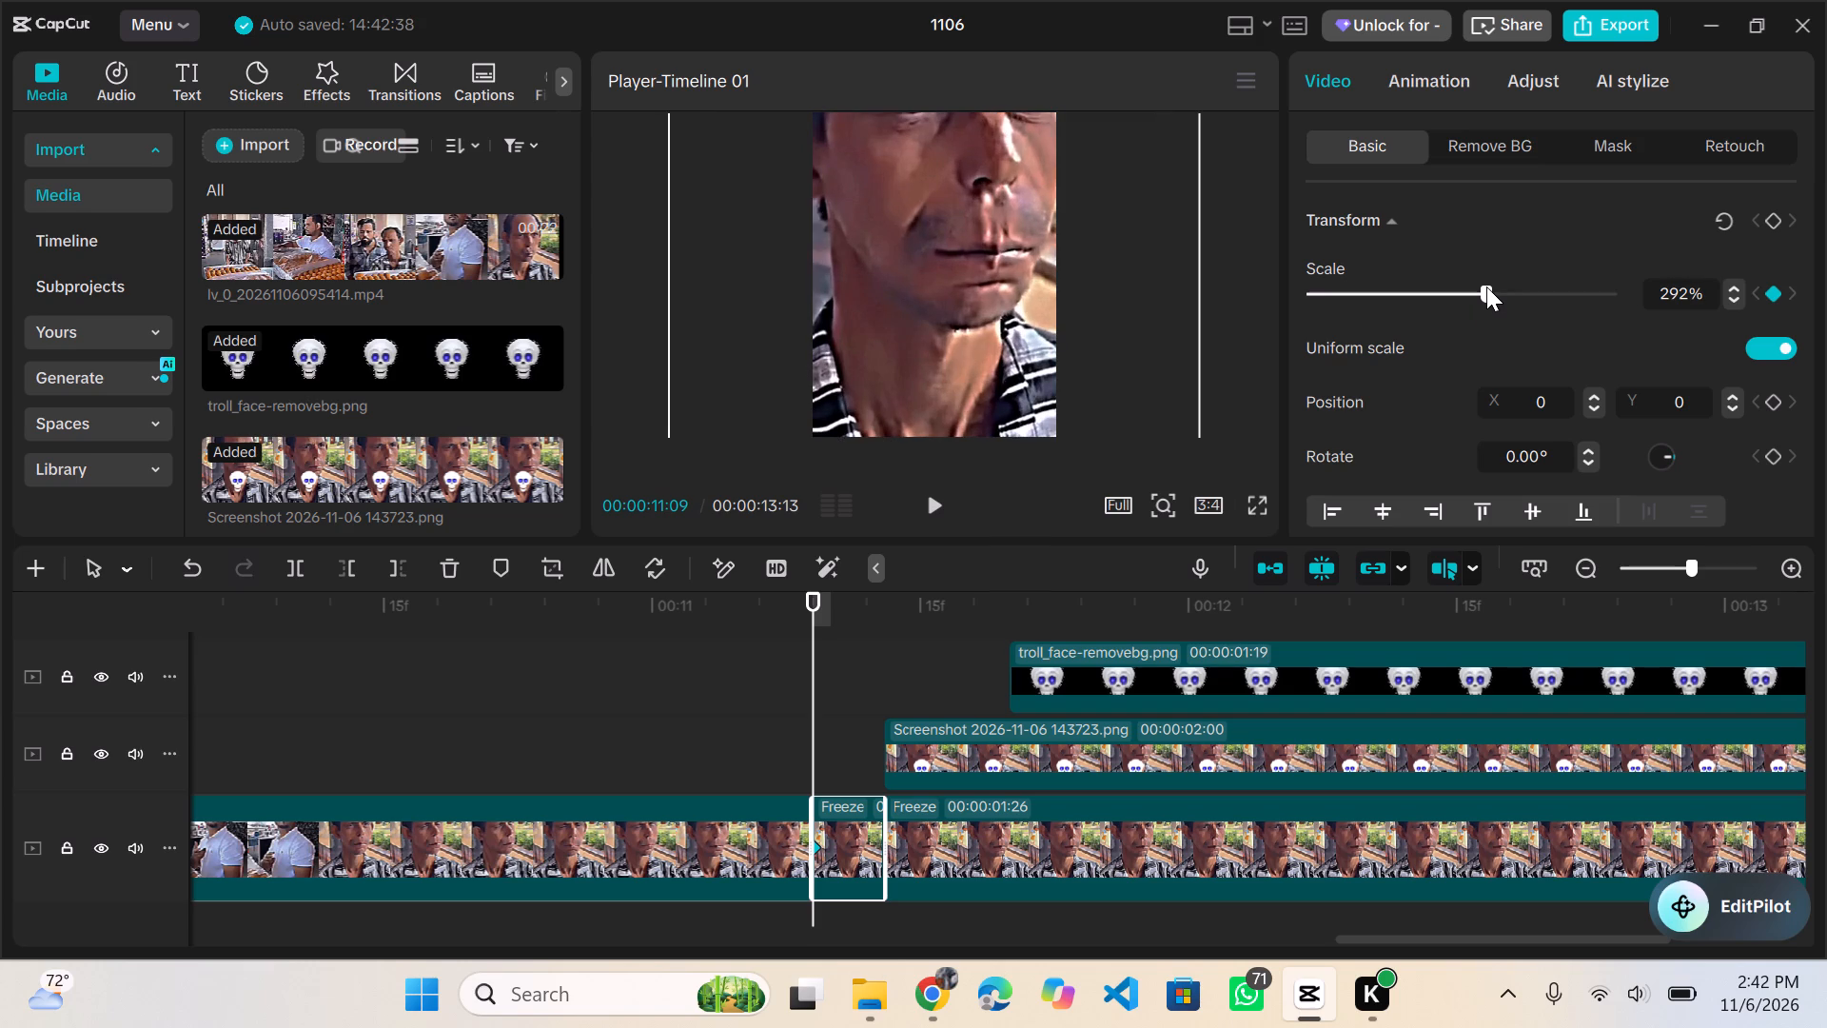
{"action": "left_click", "coordinate": [1506, 287]}
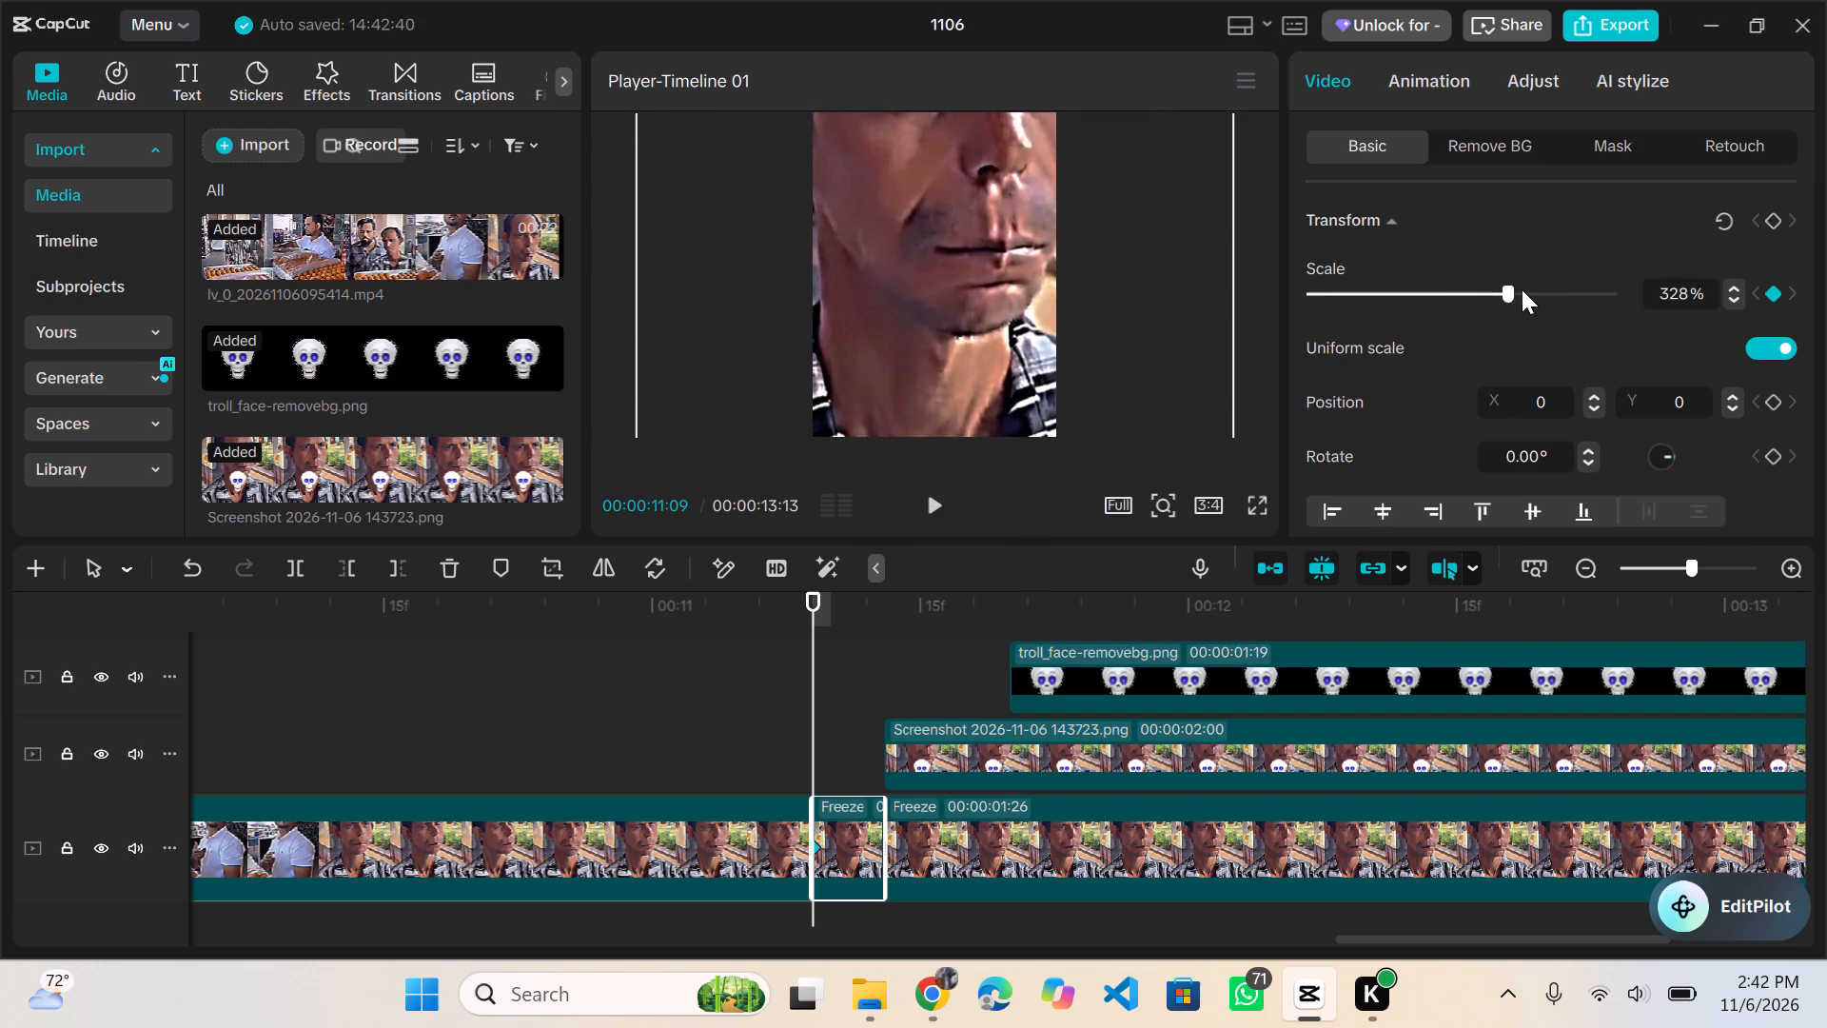
{"action": "left_click", "coordinate": [1537, 290]}
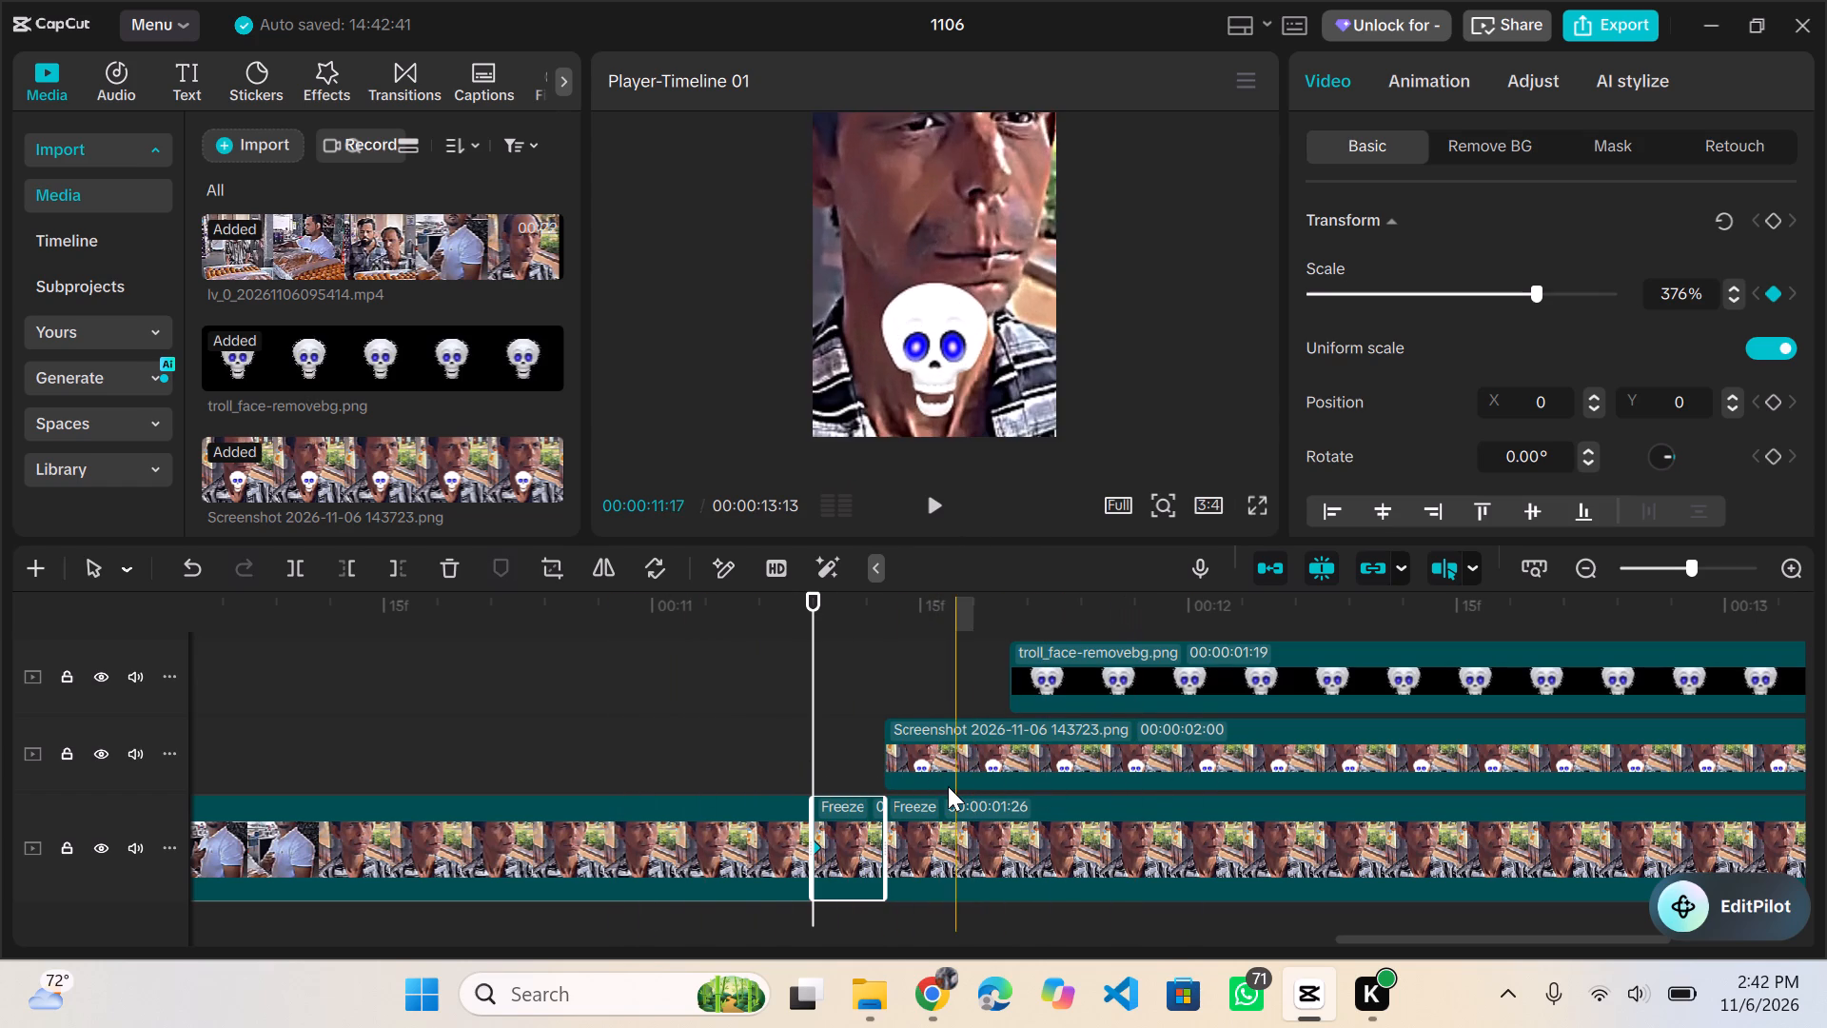
Add an opacity keyframe at the start of the screenshot clip, 00:00:11:13, and set its opacity to 61%.
{"action": "left_click", "coordinate": [892, 635]}
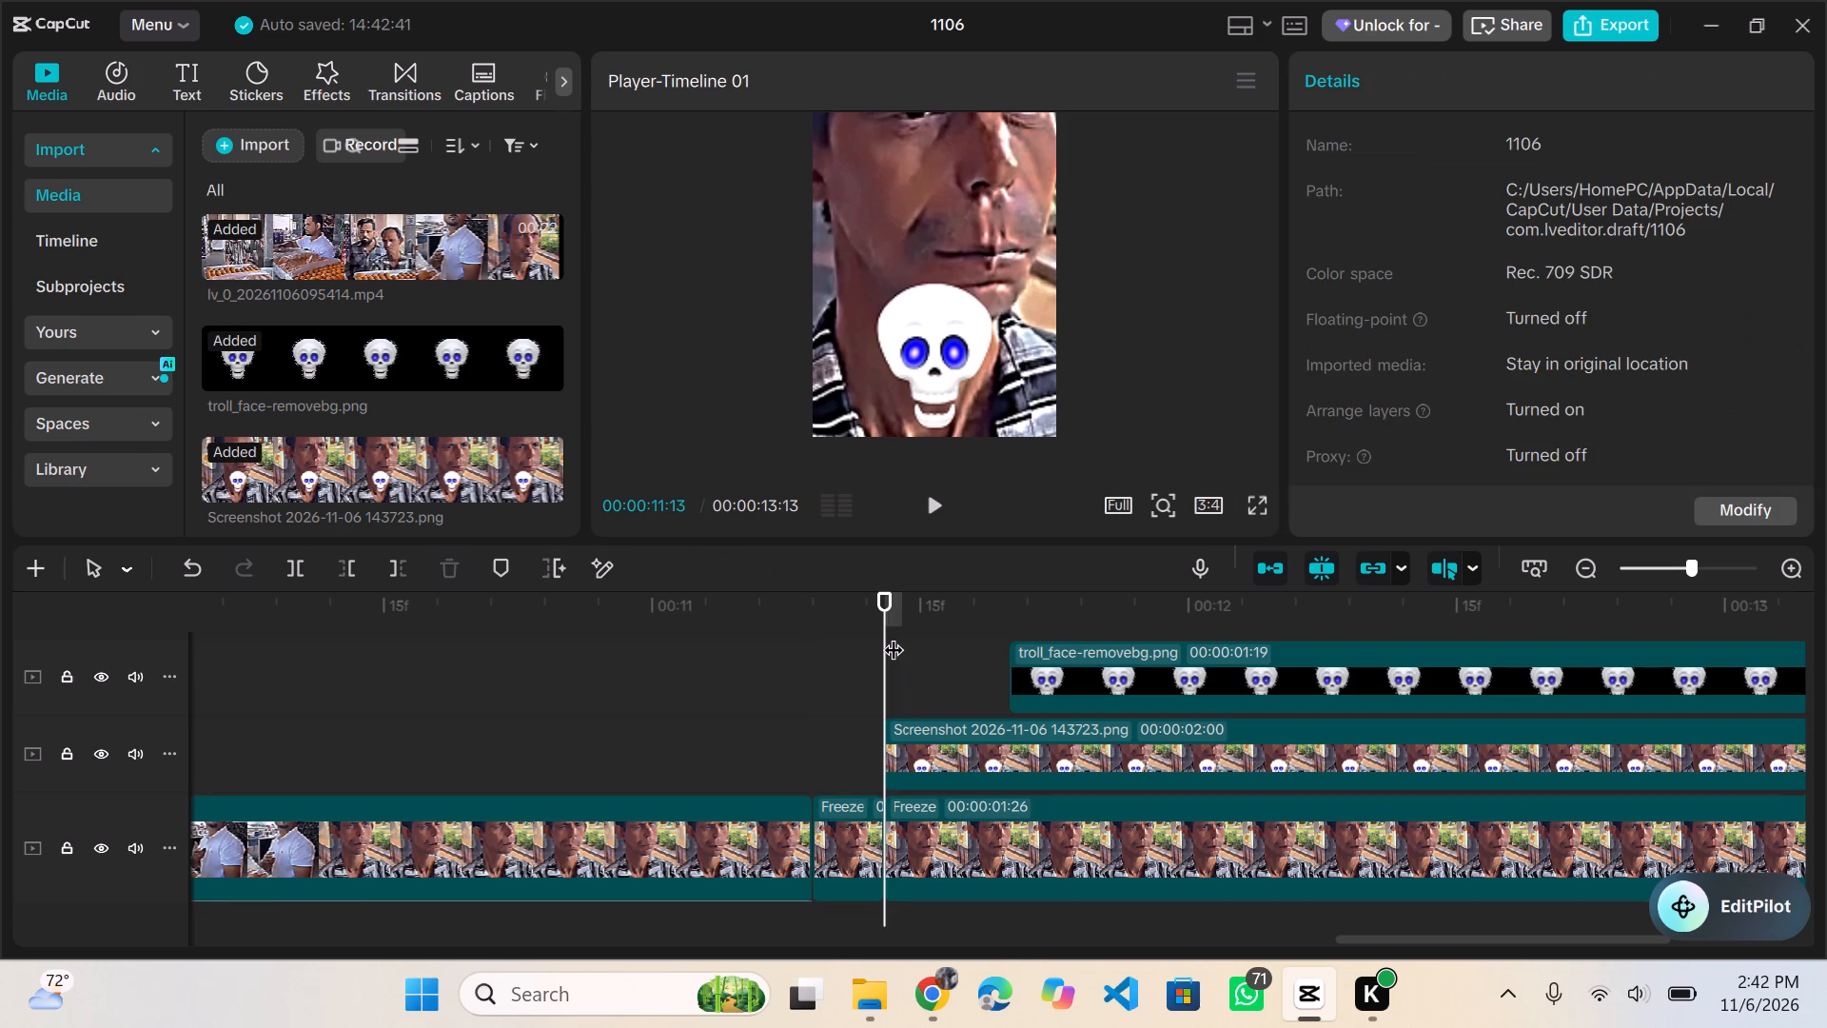
{"action": "left_click", "coordinate": [906, 745]}
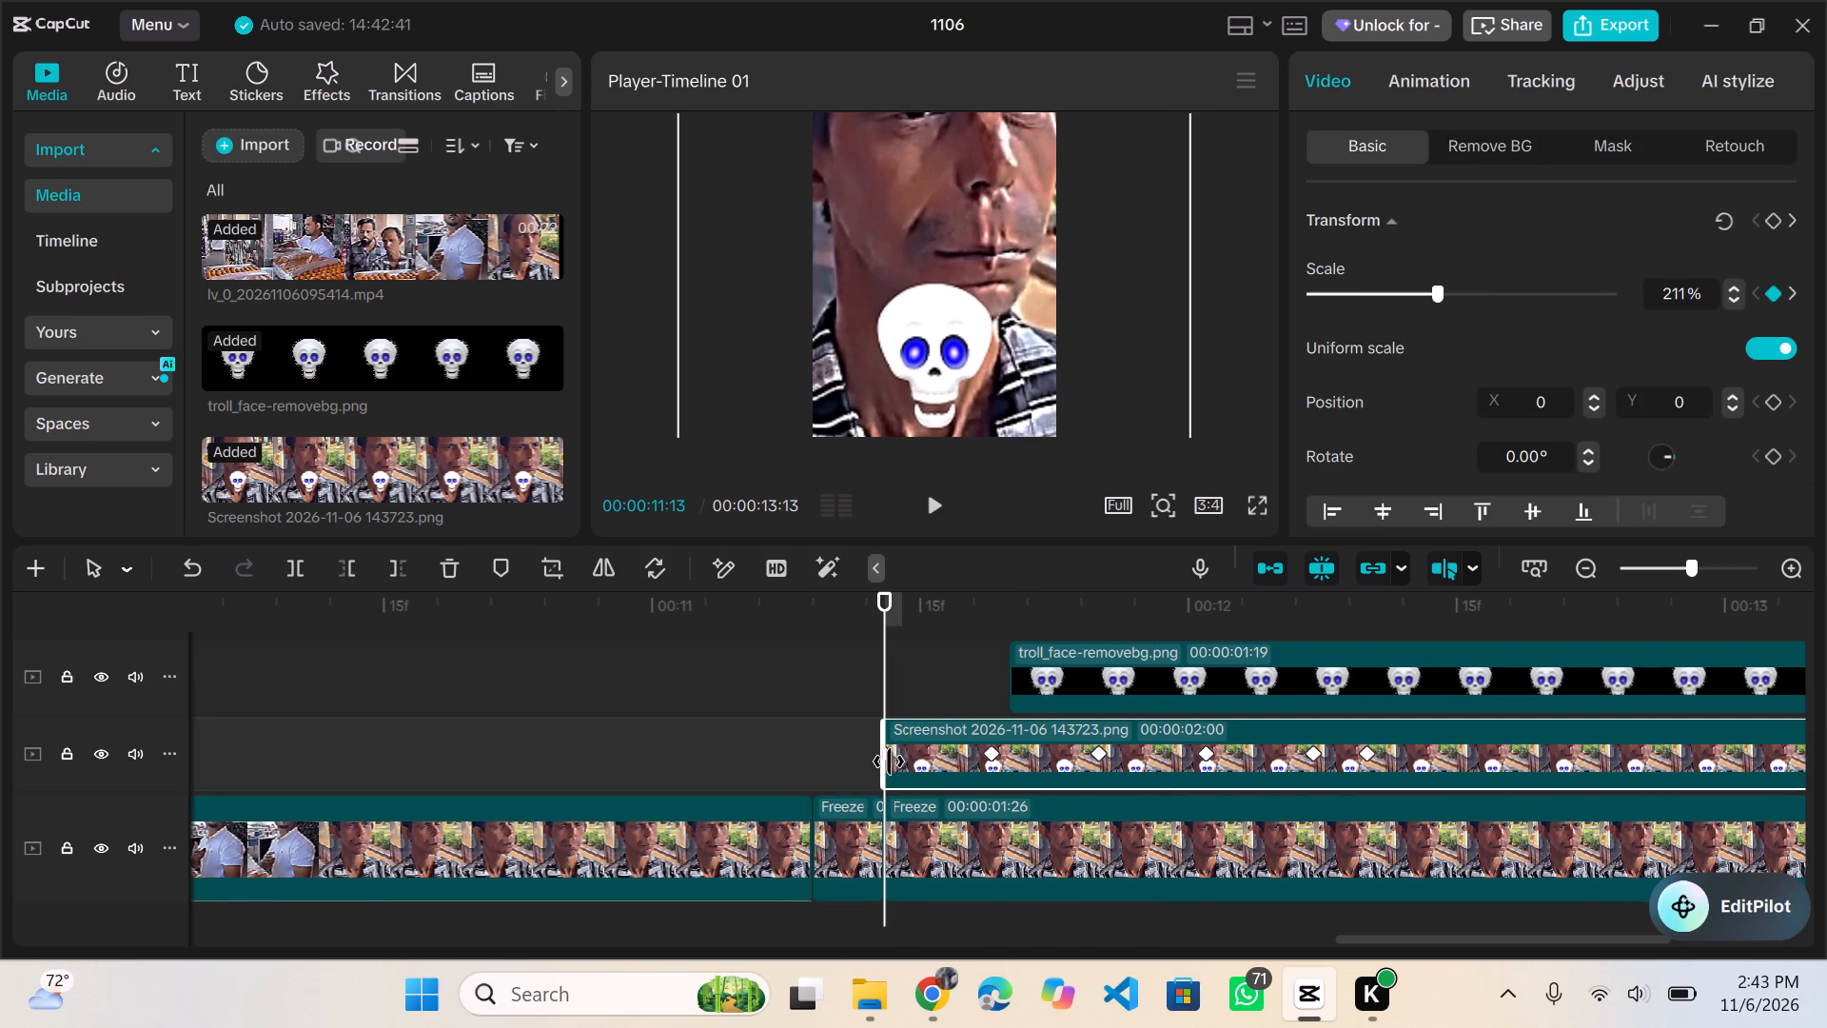
{"action": "left_click", "coordinate": [892, 755]}
{"action": "scroll", "coordinate": [1670, 364], "scroll_direction": "down", "scroll_amount": 1}
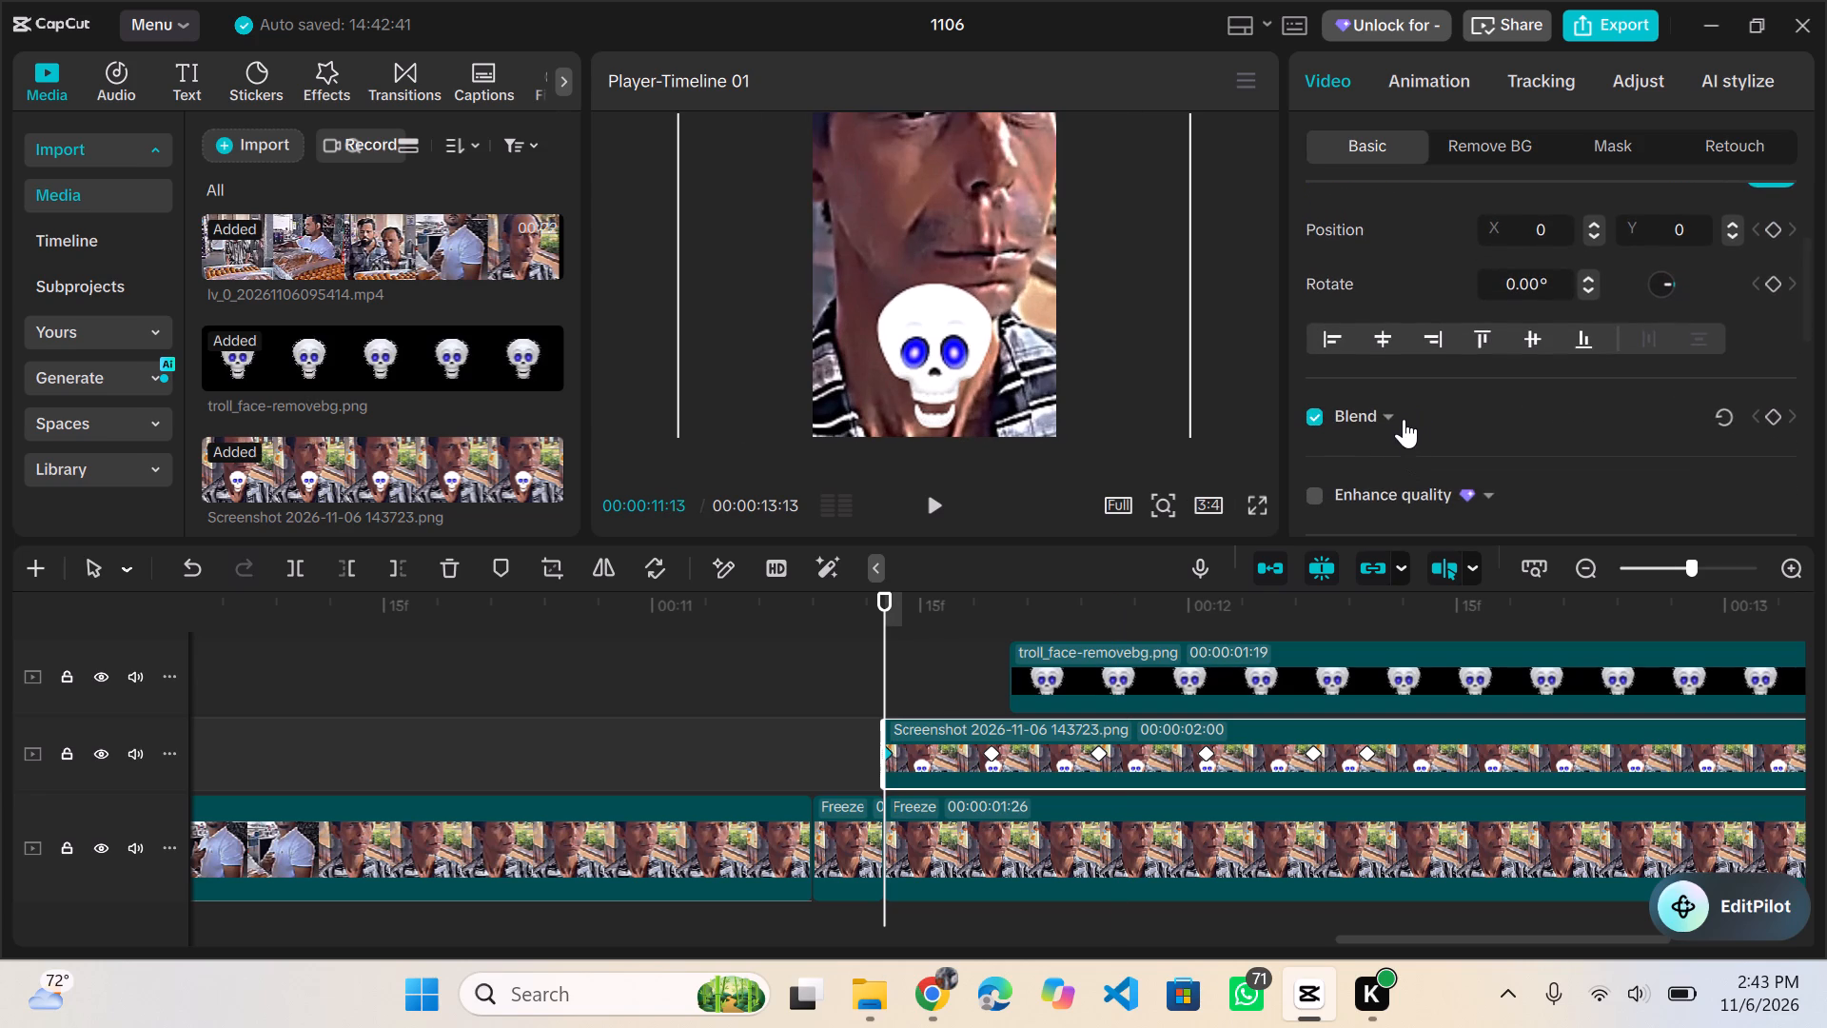
{"action": "left_click", "coordinate": [1392, 421]}
{"action": "scroll", "coordinate": [1342, 536], "scroll_direction": "down", "scroll_amount": 1}
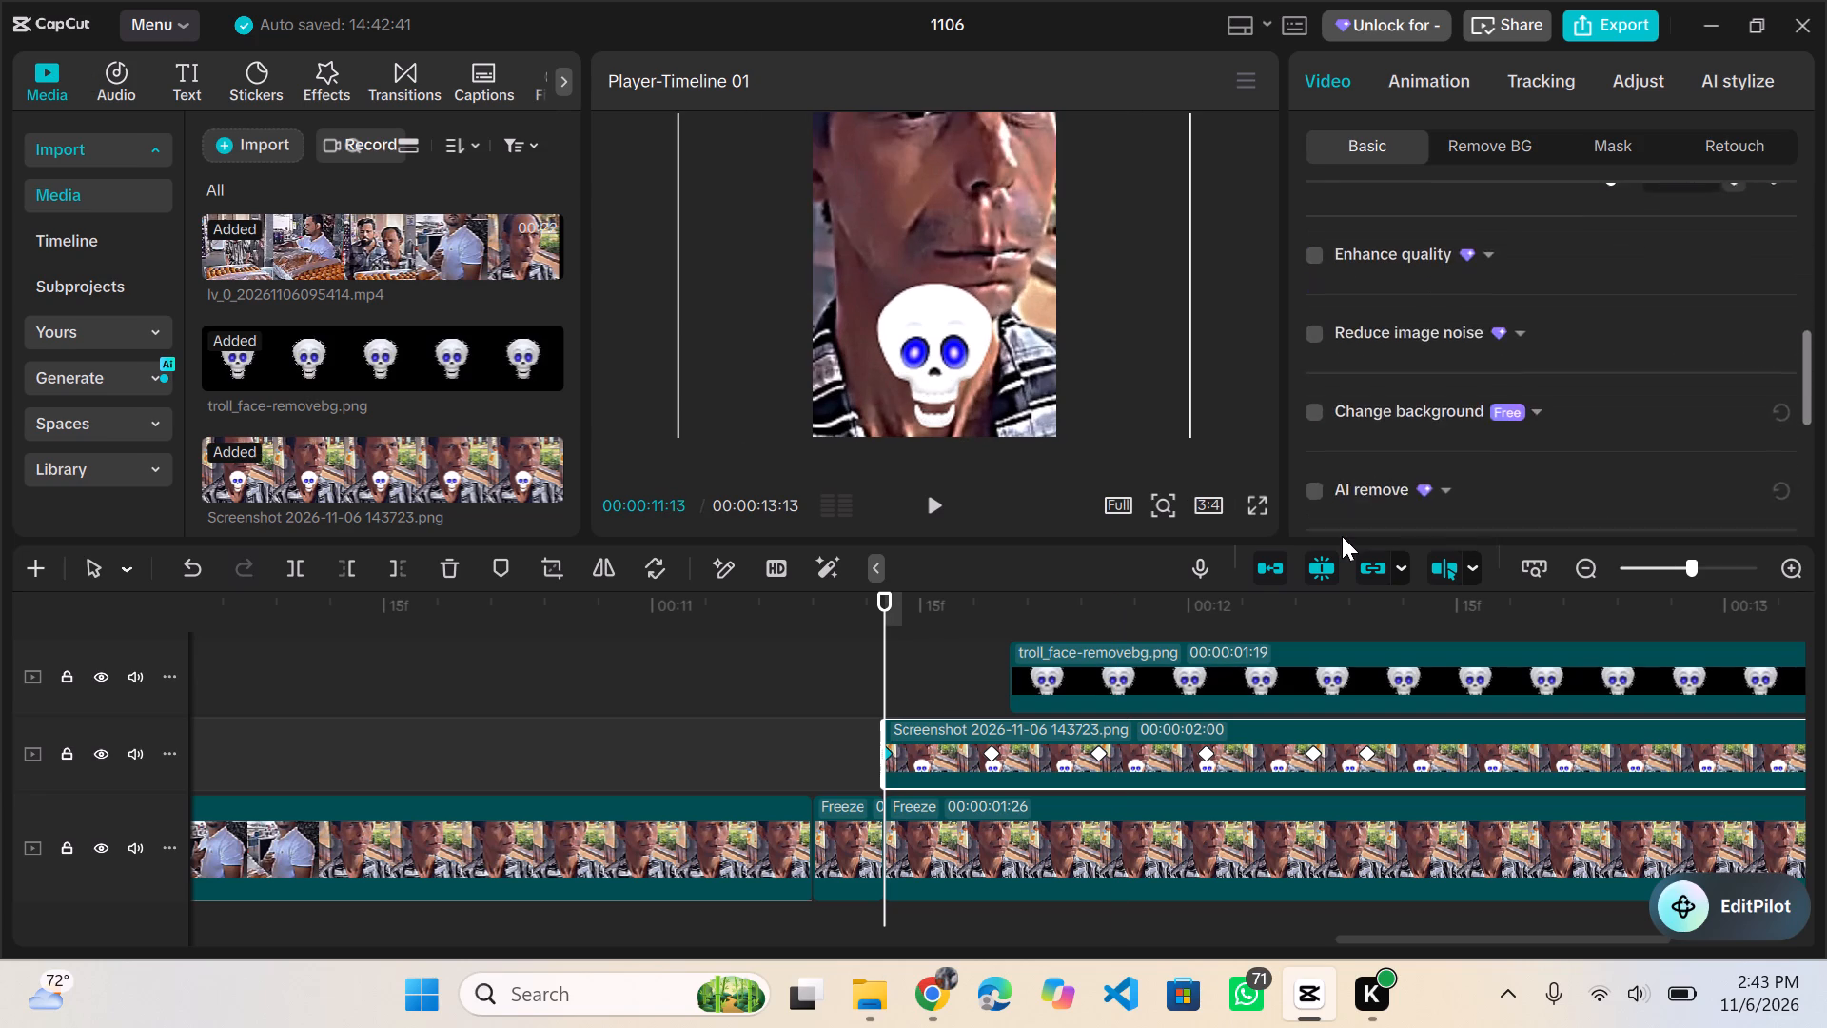
{"action": "scroll", "coordinate": [1342, 536], "scroll_direction": "up", "scroll_amount": 1}
{"action": "scroll", "coordinate": [1522, 332], "scroll_direction": "up", "scroll_amount": 1}
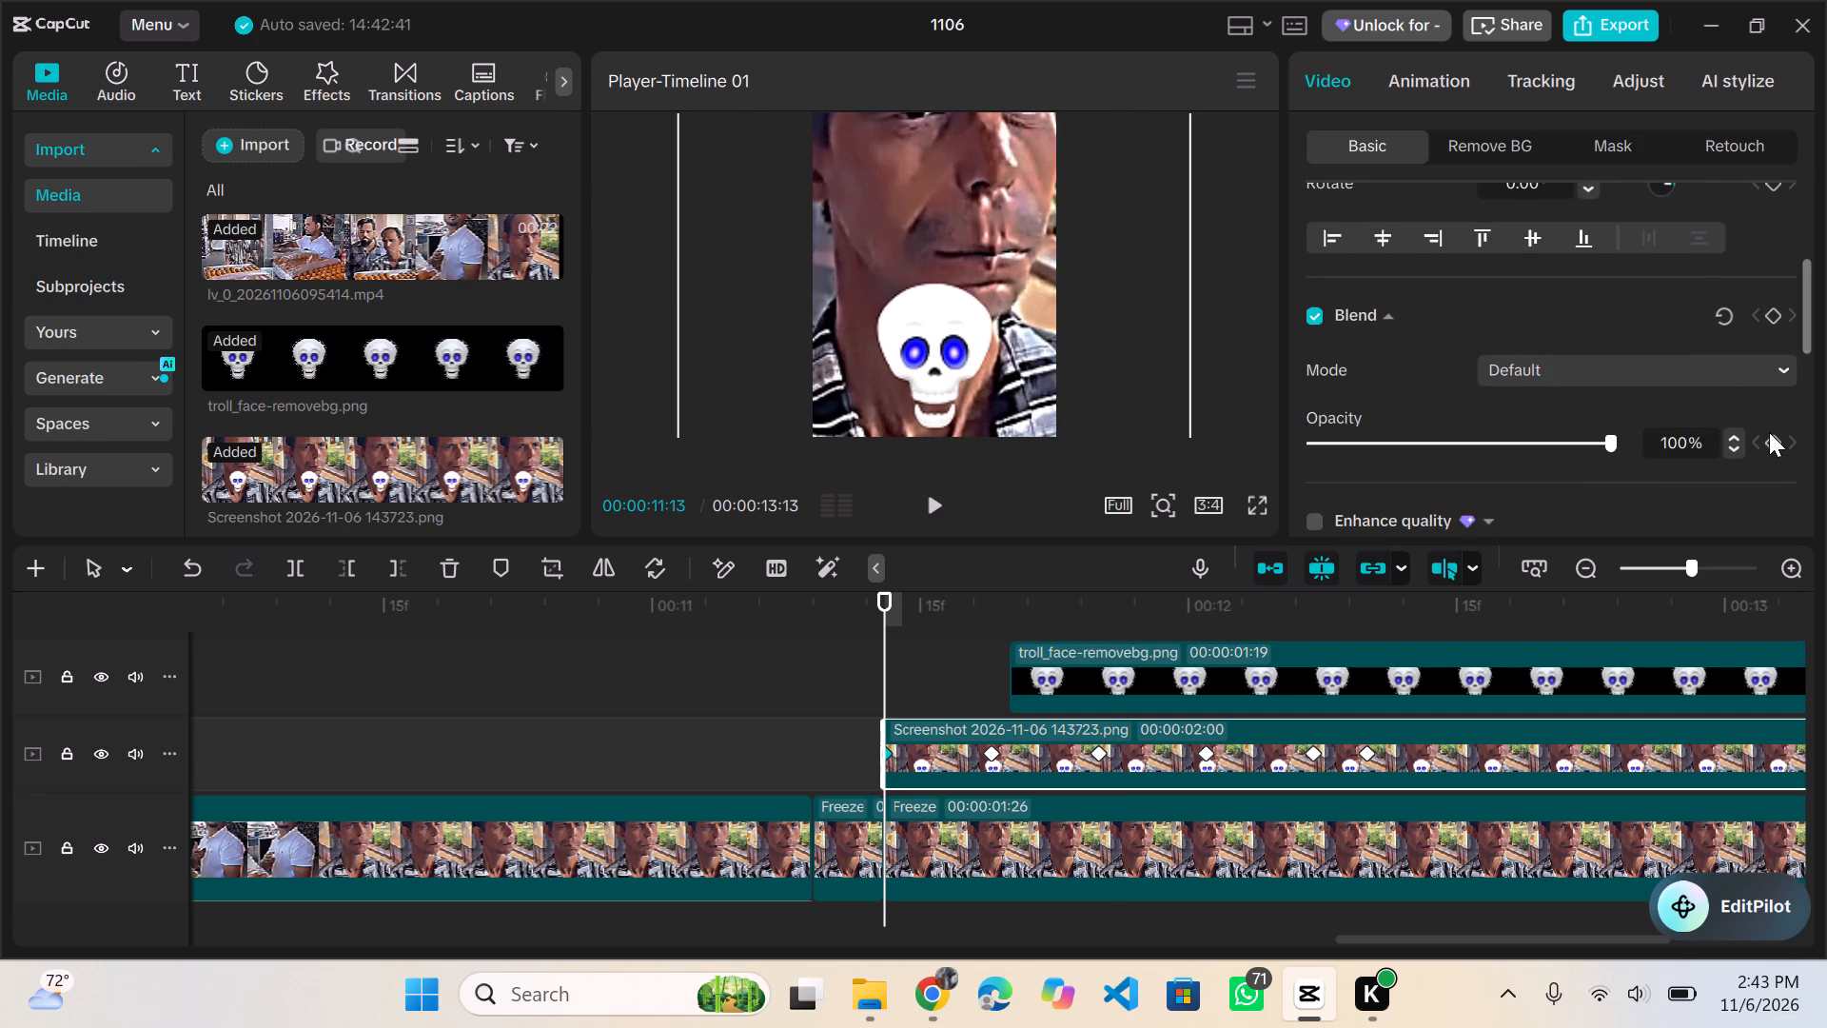
{"action": "left_click", "coordinate": [1769, 433]}
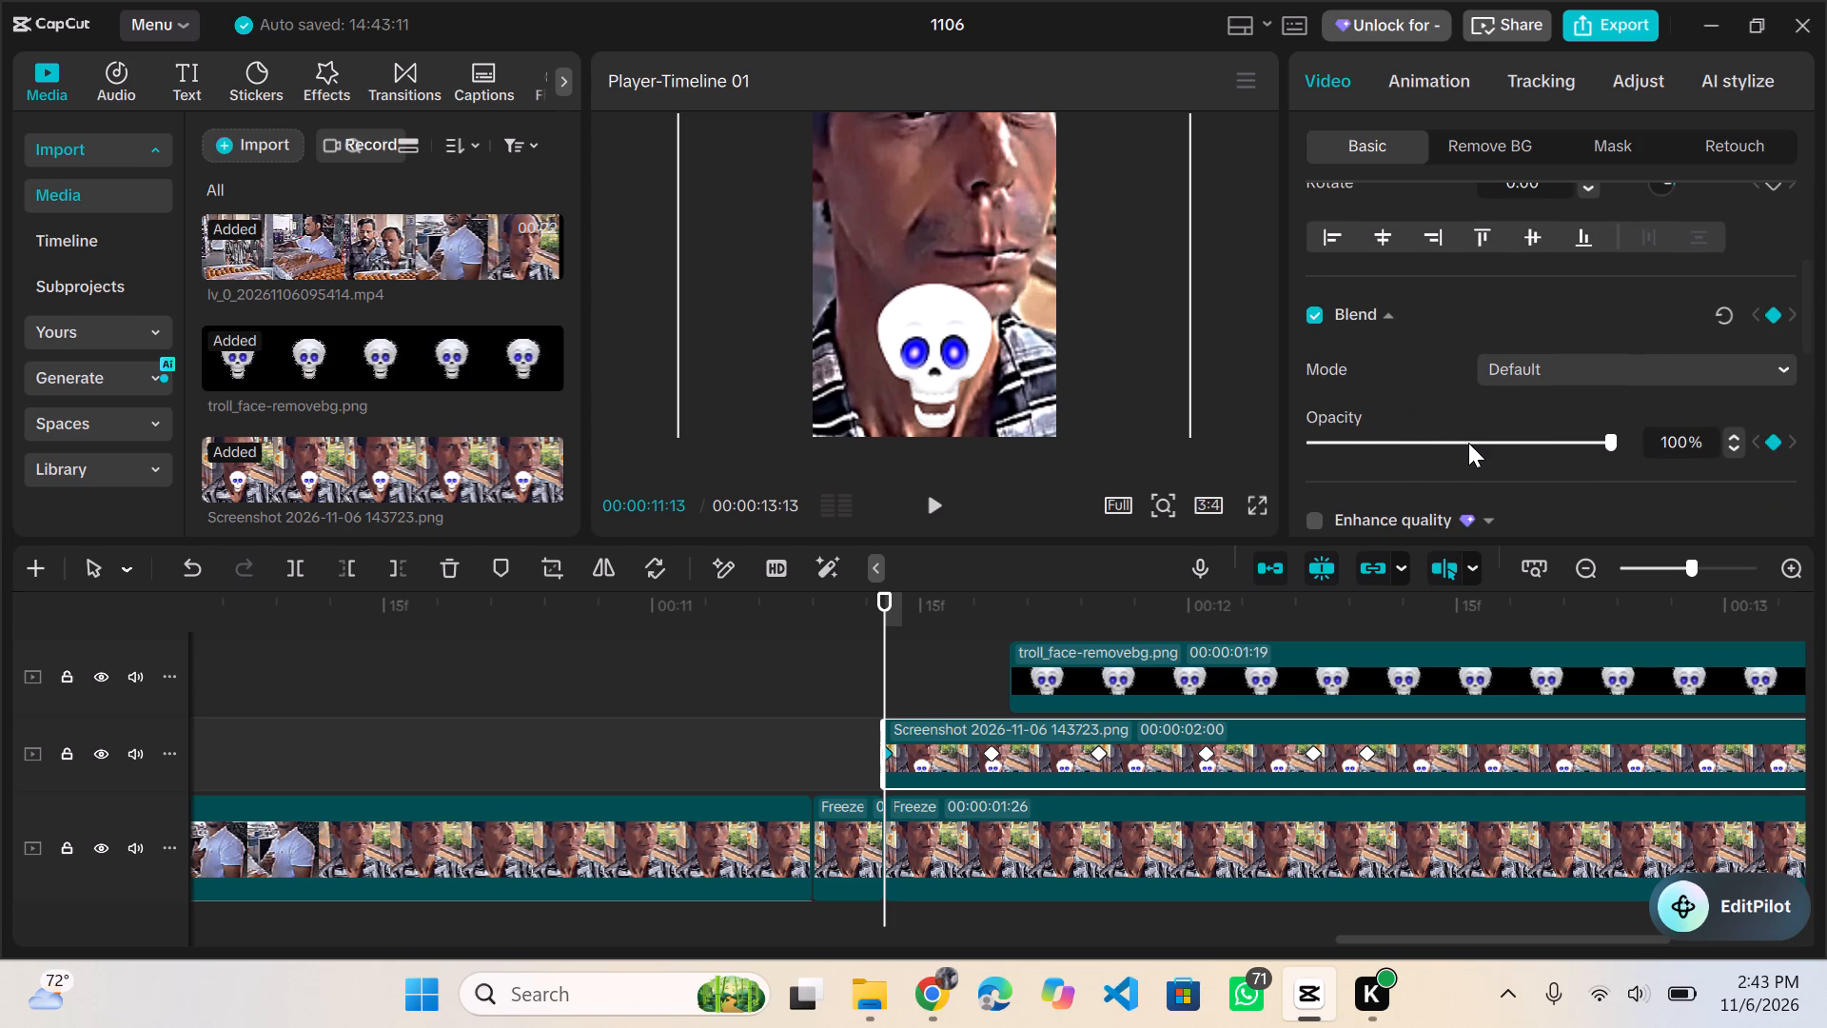
{"action": "left_click", "coordinate": [1468, 443]}
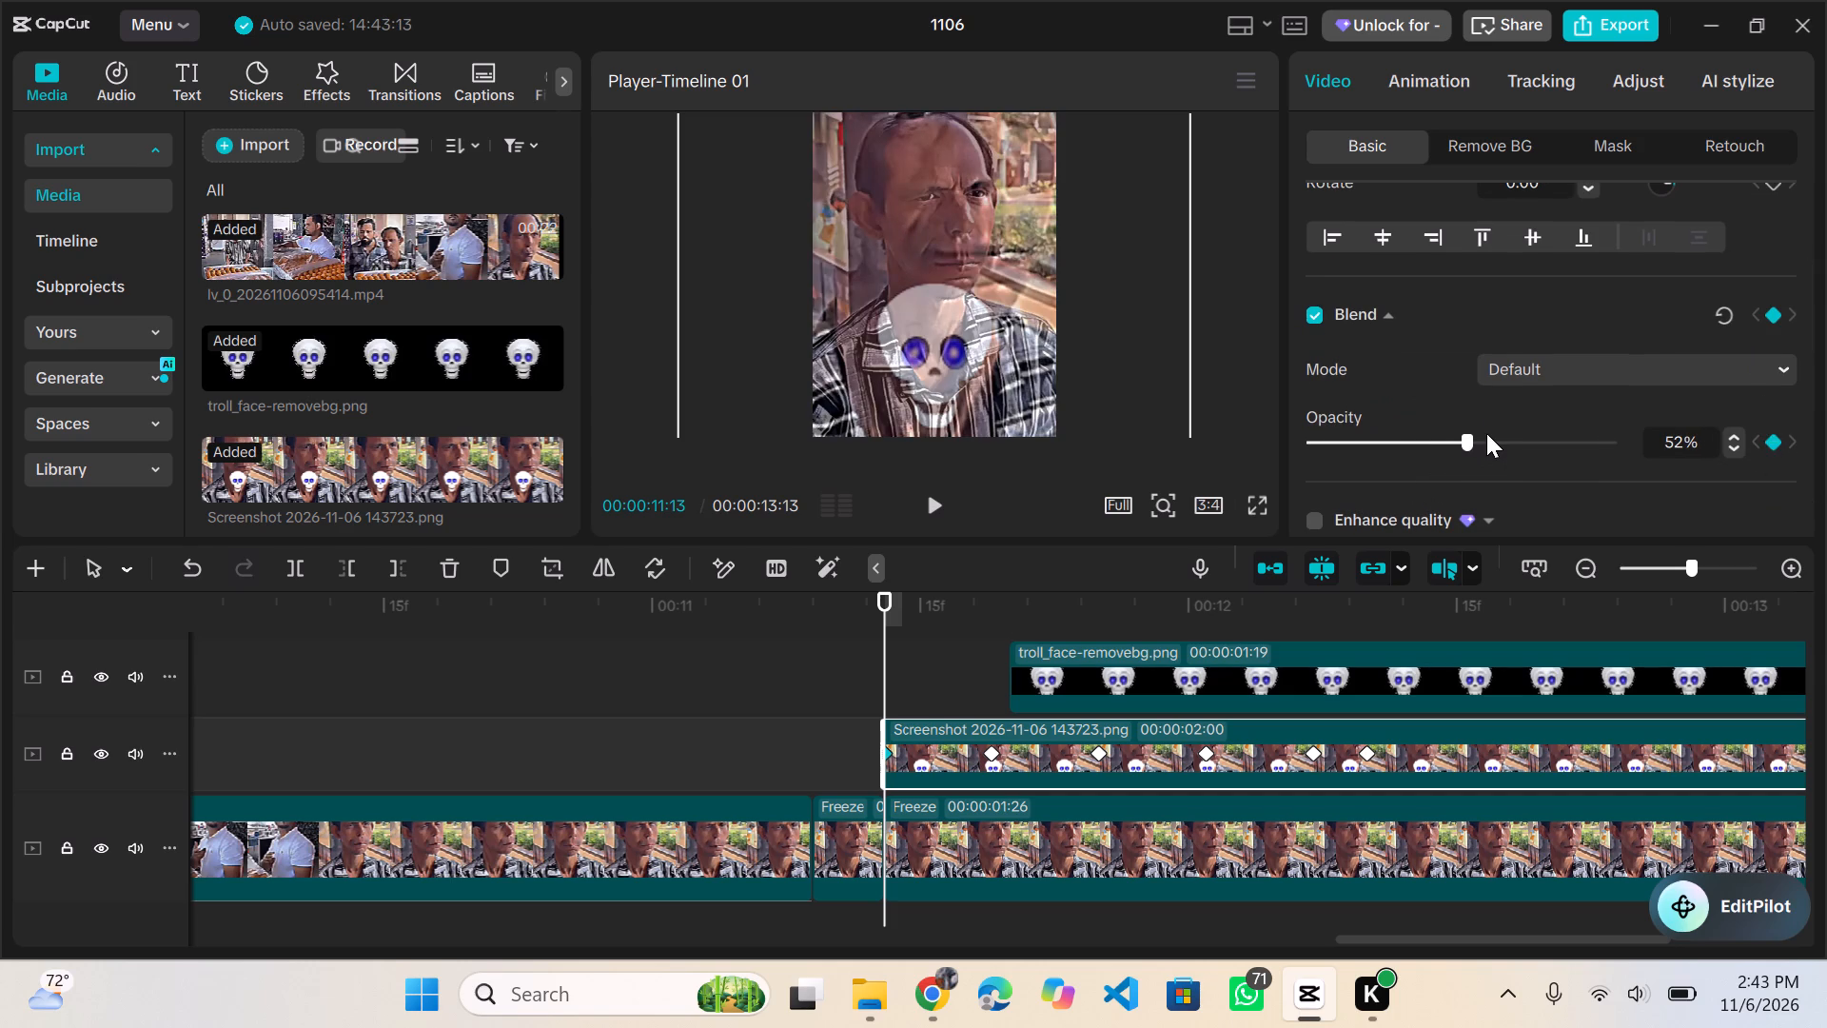
{"action": "left_click", "coordinate": [1480, 439]}
{"action": "left_click", "coordinate": [1487, 433]}
{"action": "left_click", "coordinate": [1732, 434]}
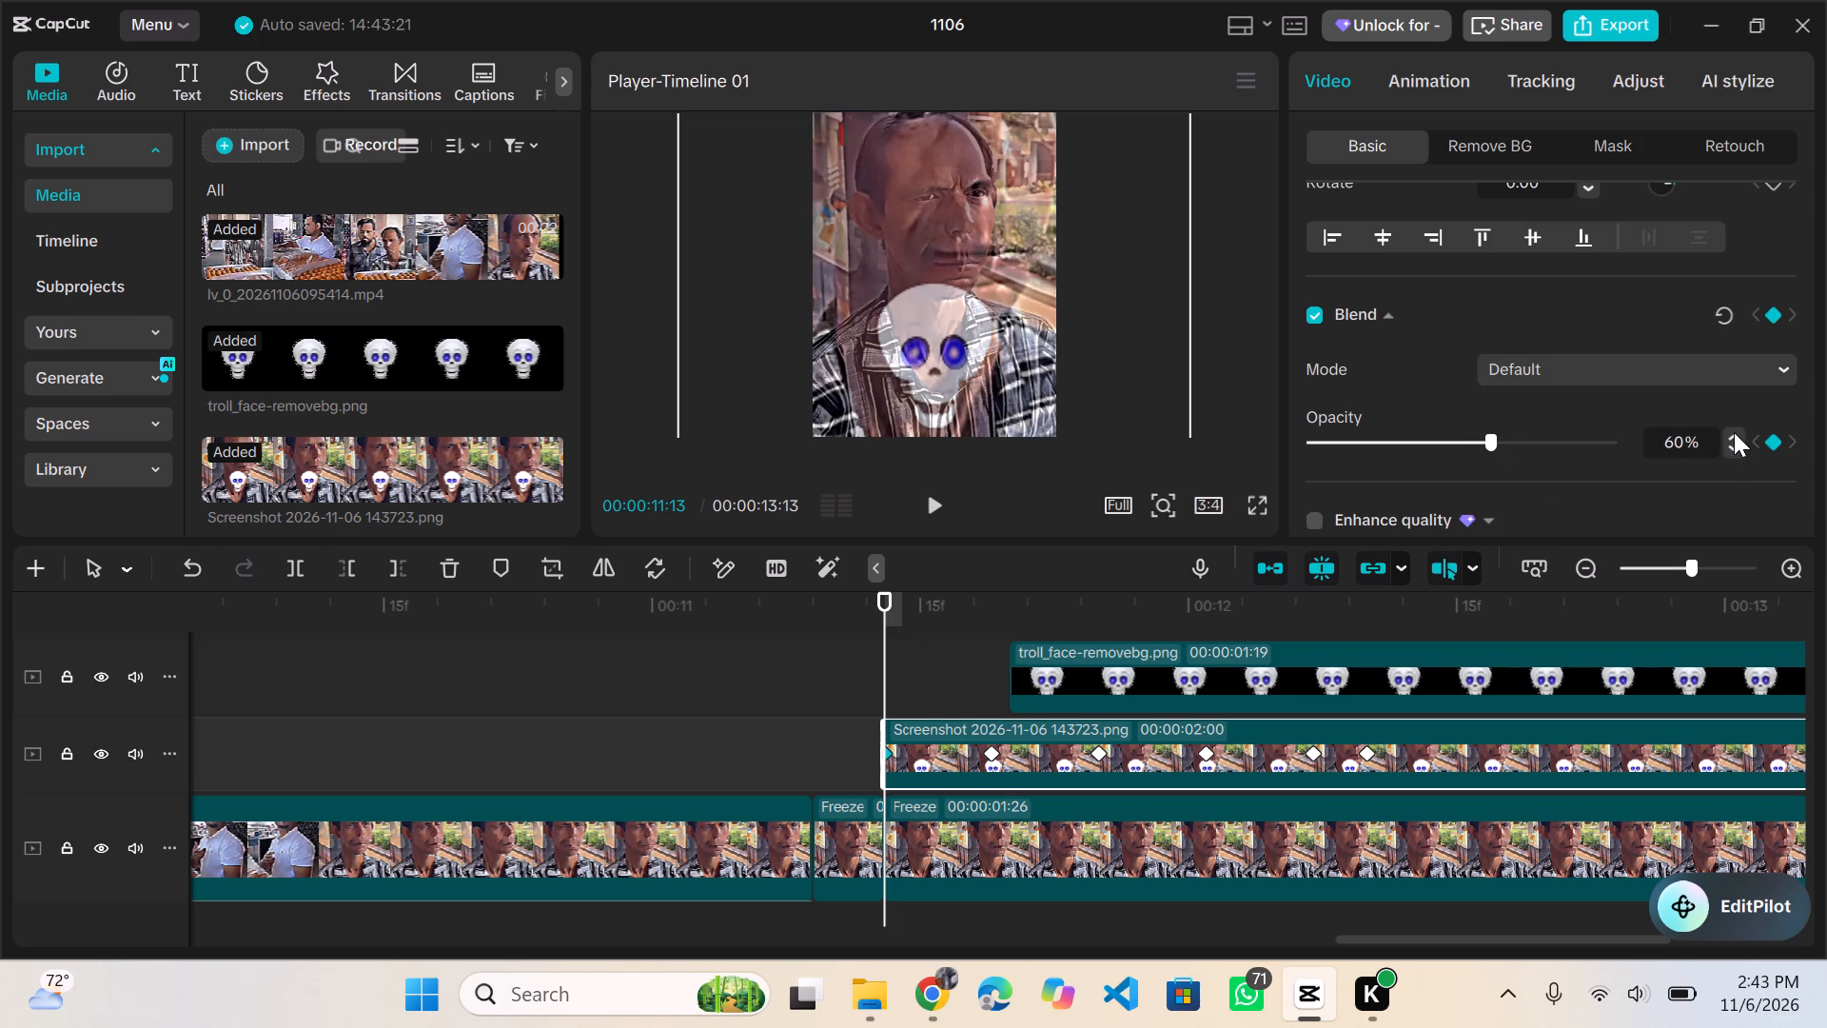
{"action": "left_click", "coordinate": [1731, 439]}
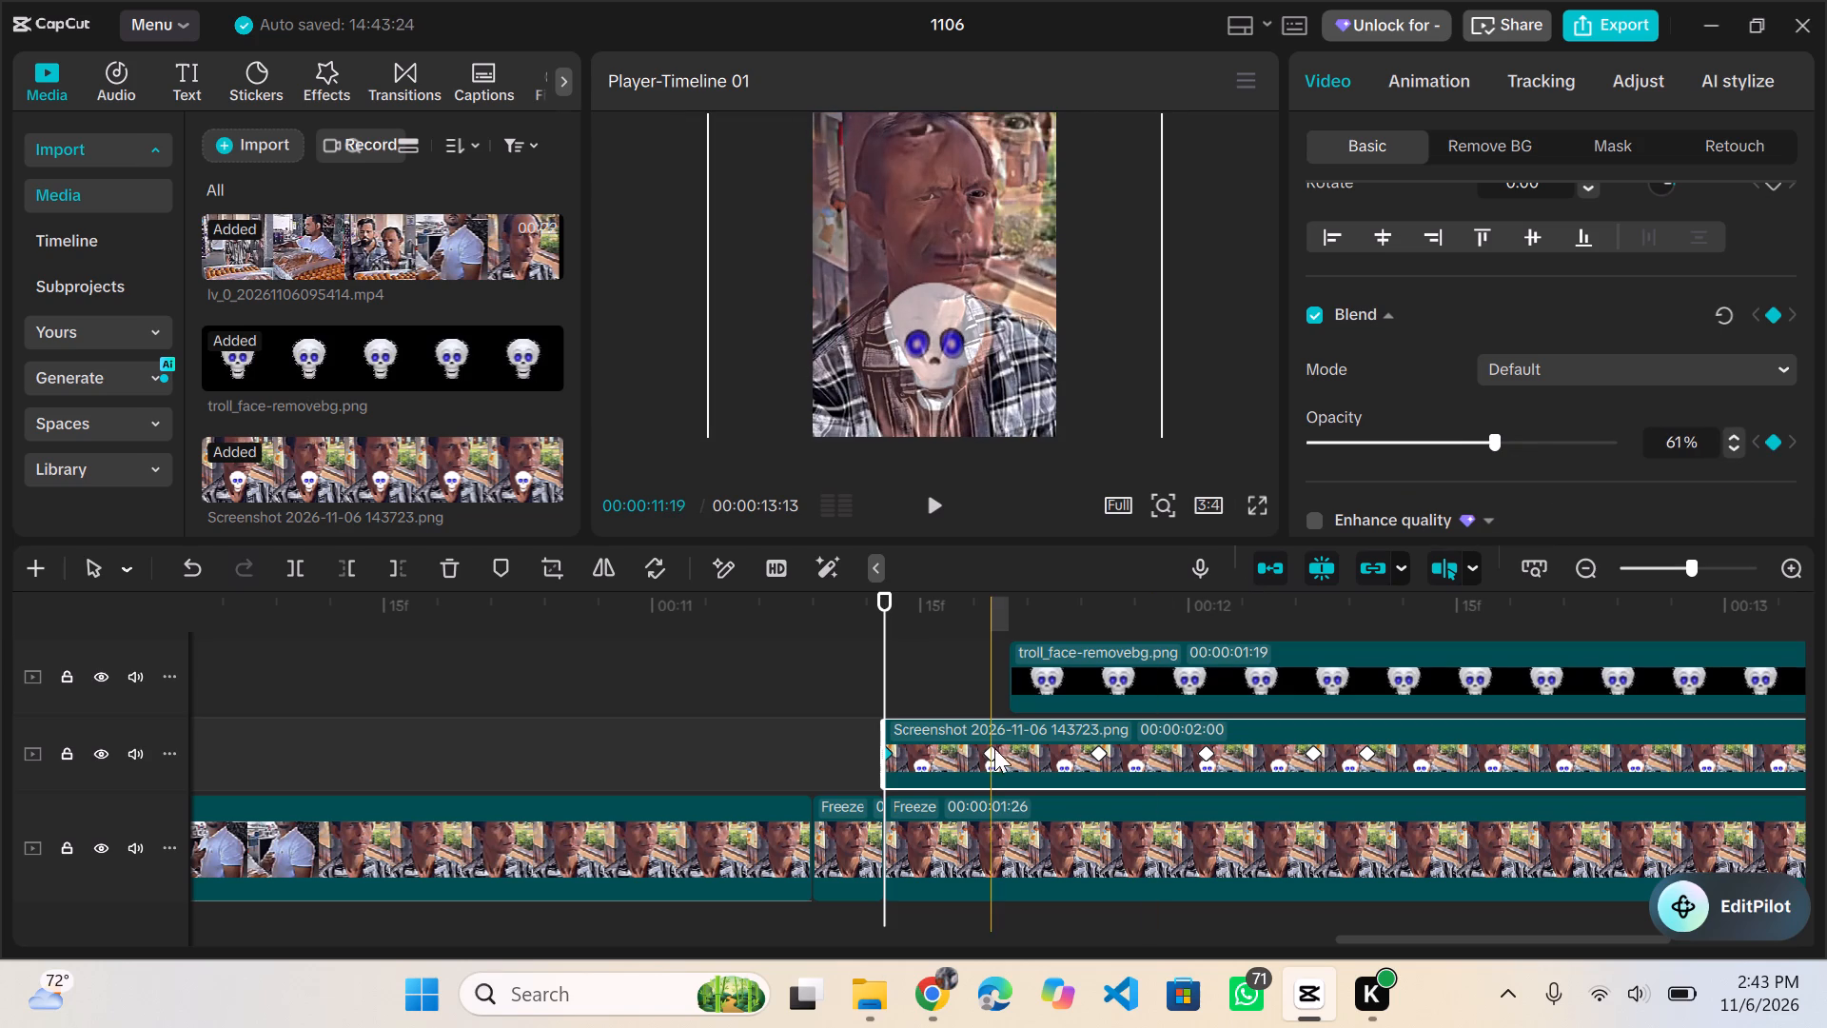
Add an opacity keyframe of 53% to the screenshot clip at its second scale keyframe, 00:00:11:19.
{"action": "left_click", "coordinate": [992, 749]}
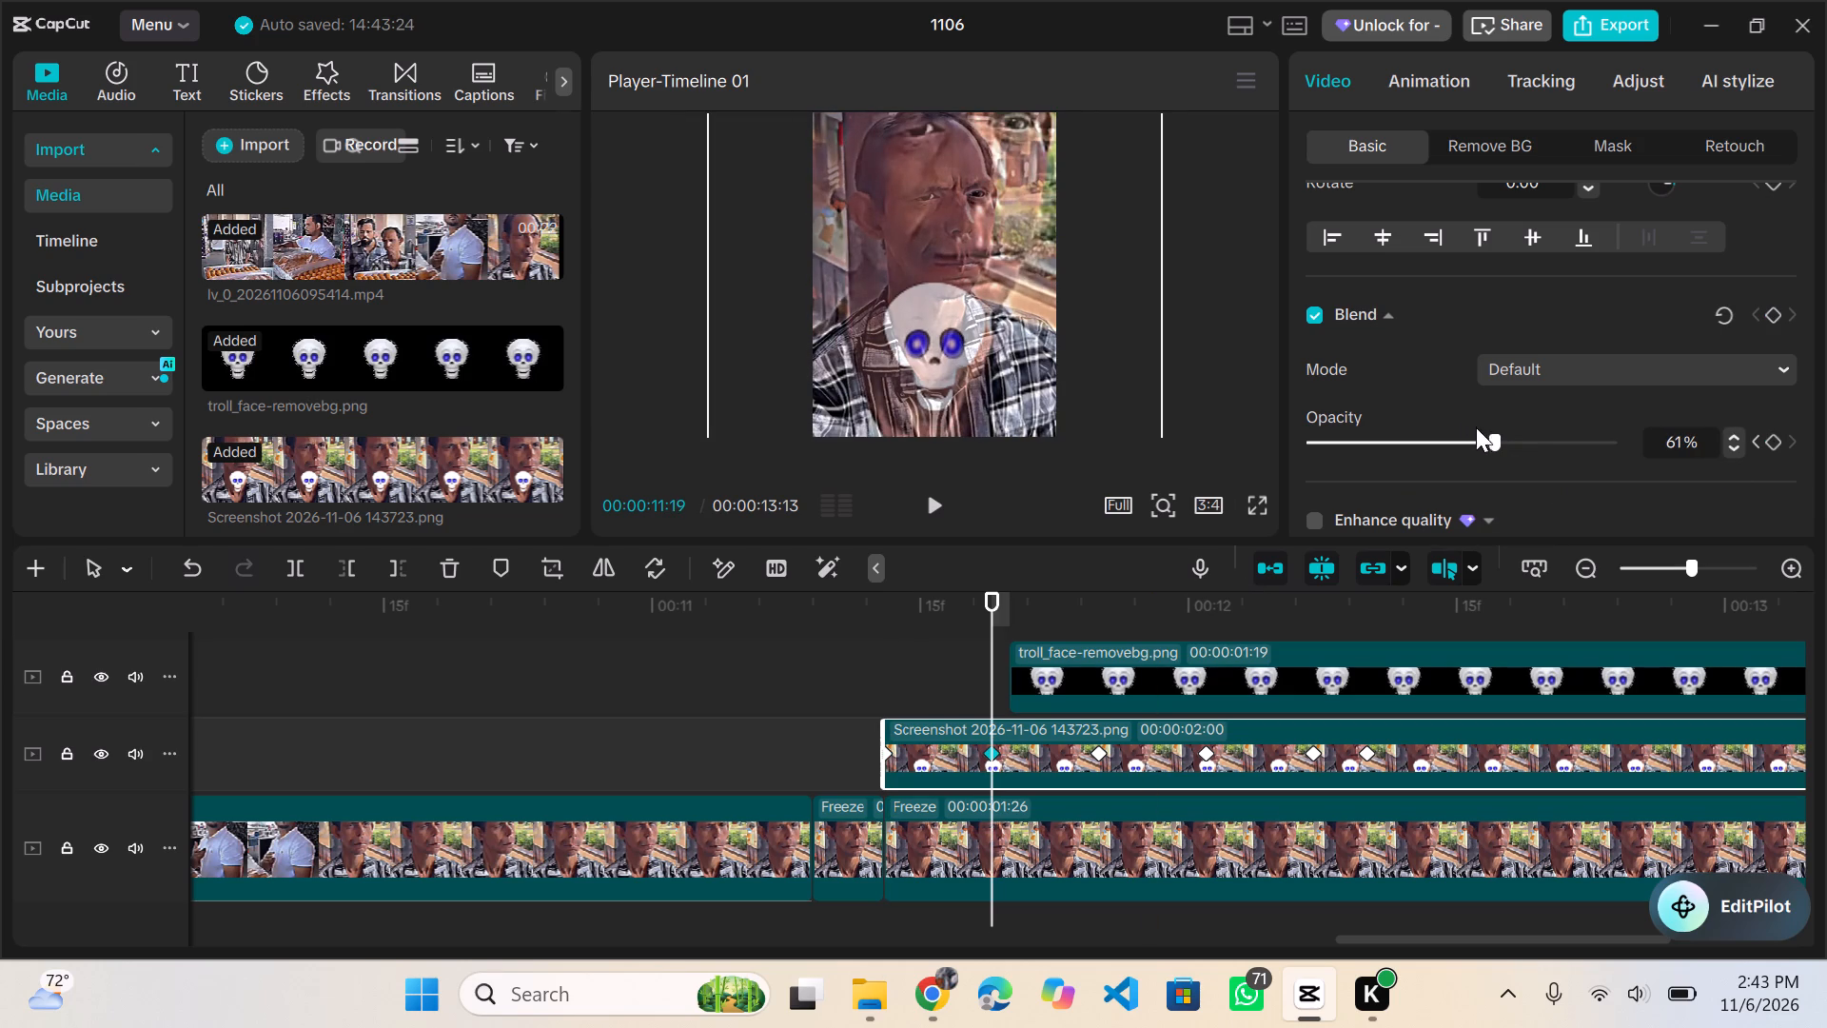
{"action": "left_click", "coordinate": [1481, 439]}
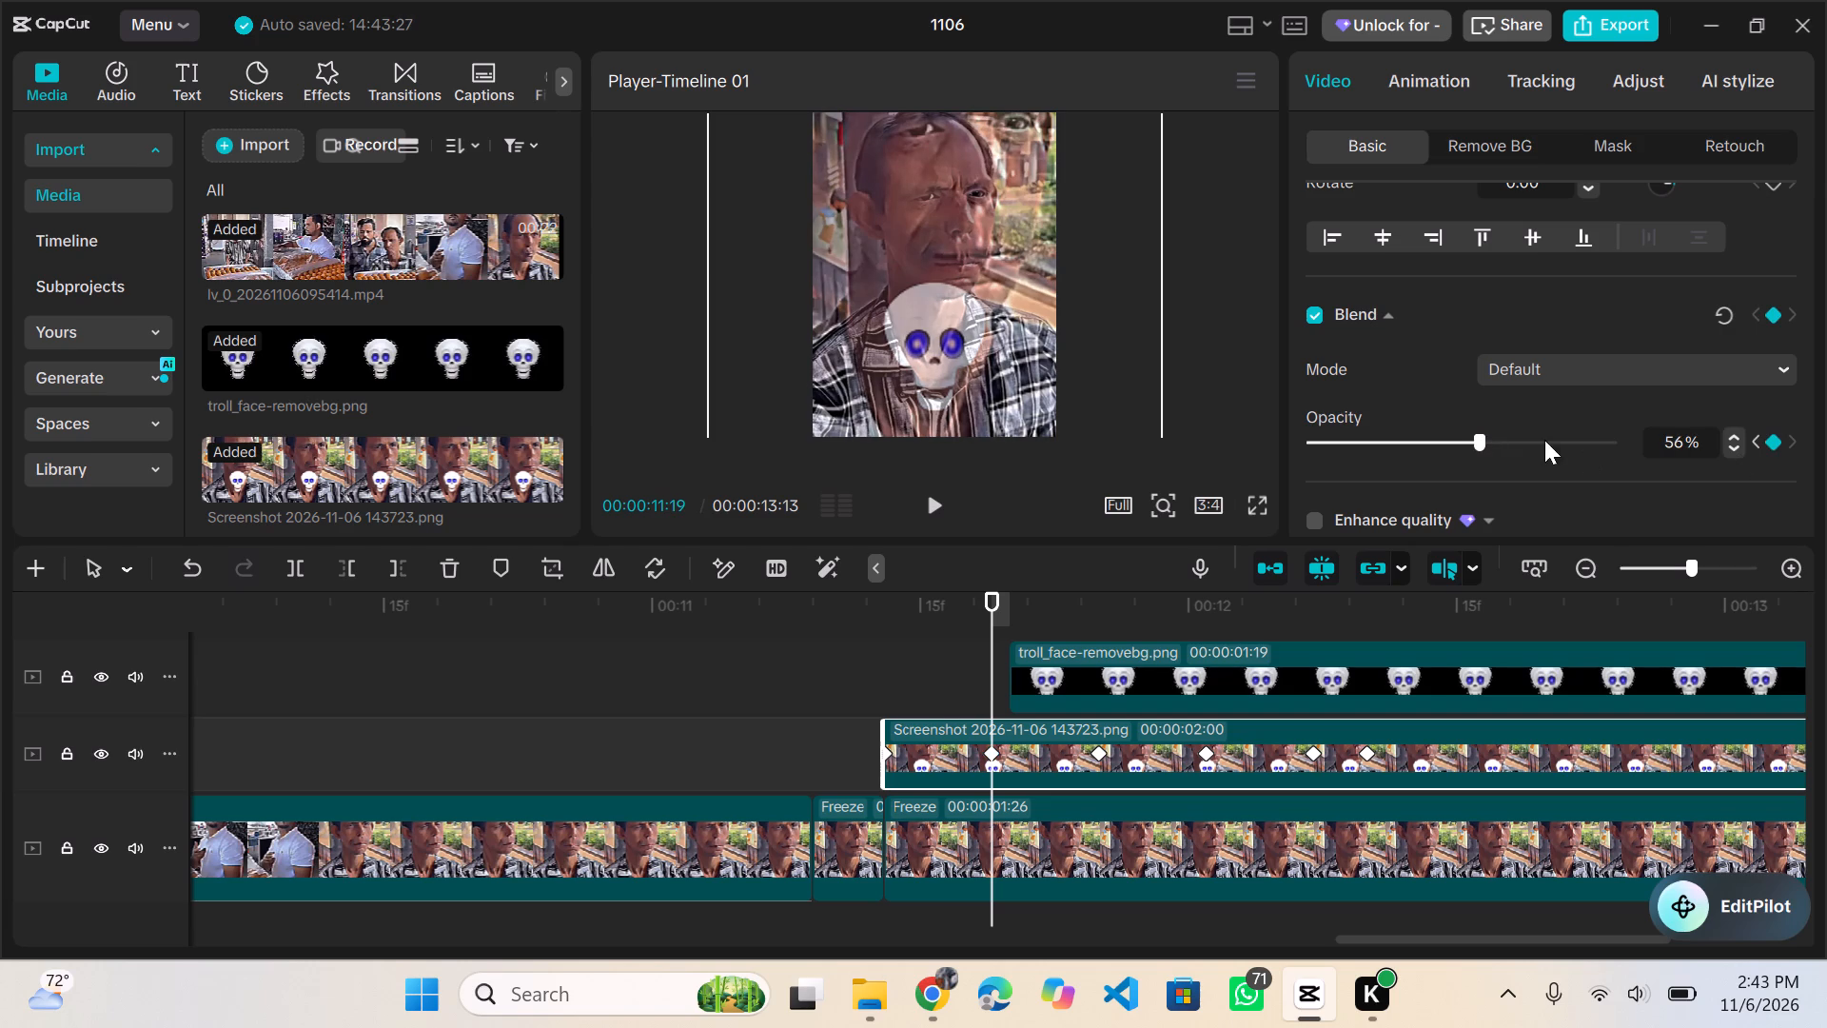
{"action": "left_click", "coordinate": [1730, 442]}
{"action": "left_click", "coordinate": [1730, 443]}
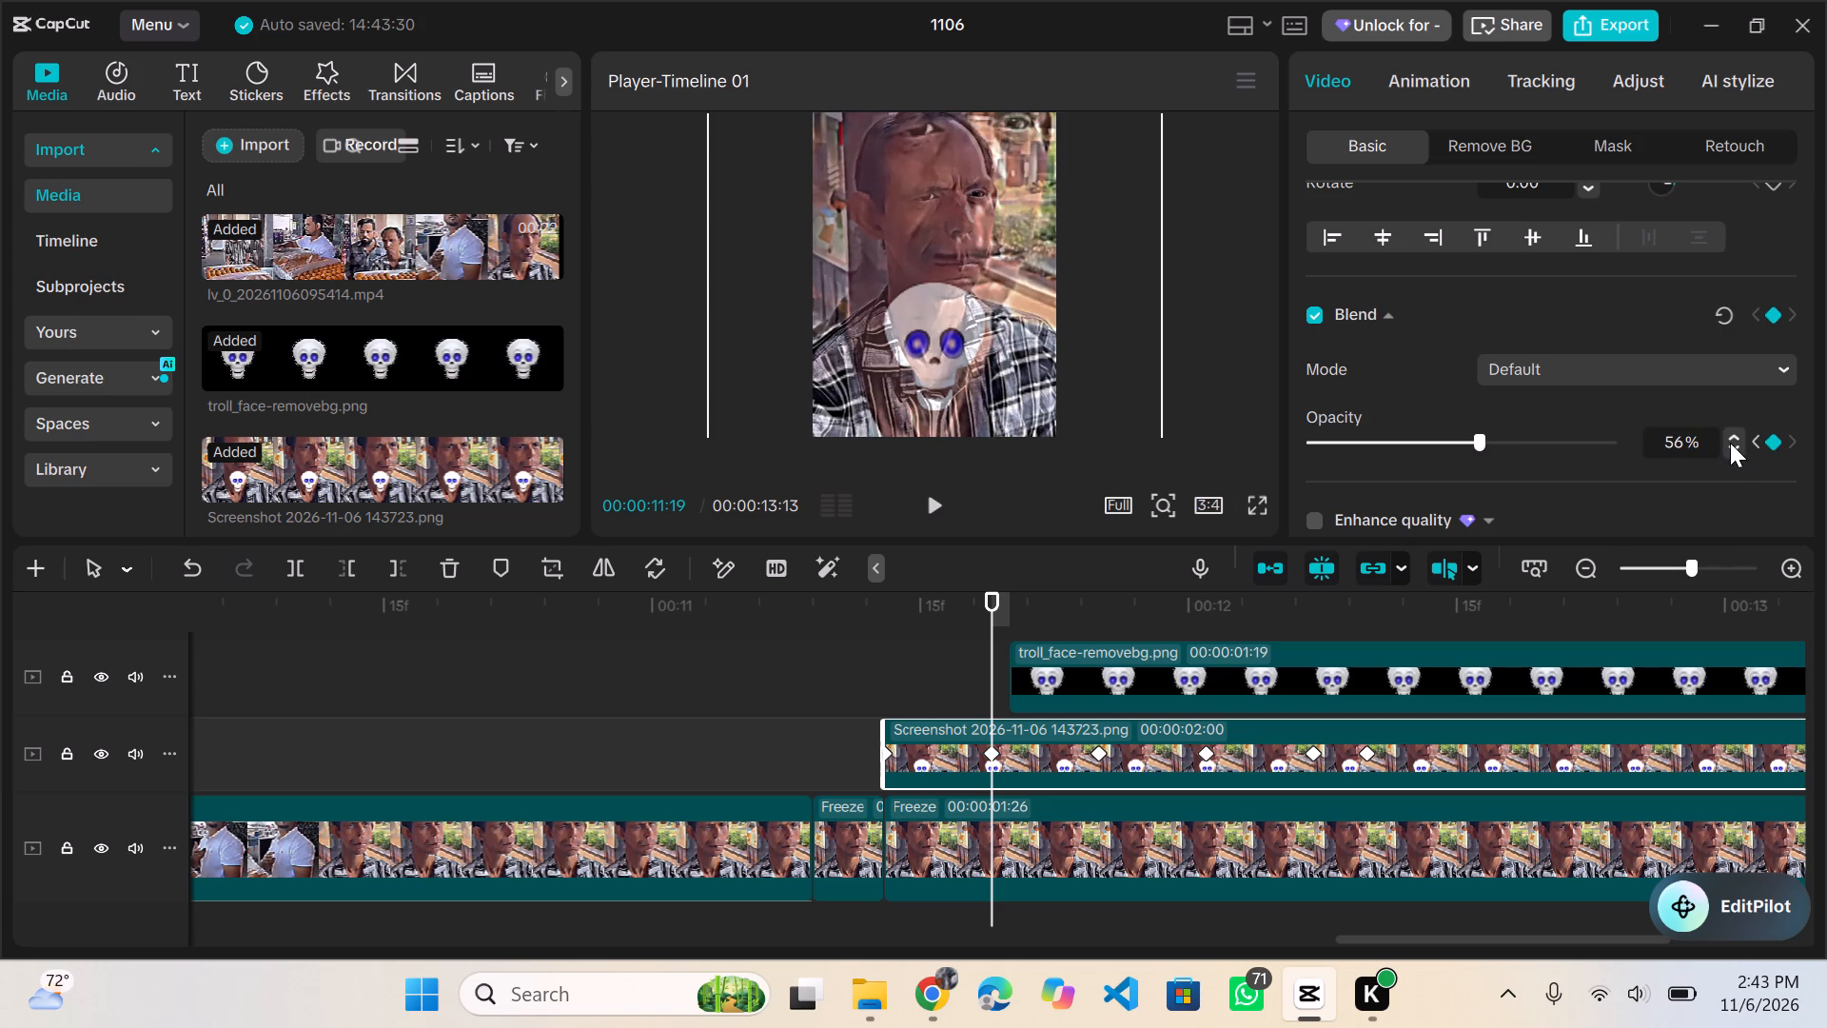
{"action": "double_click", "coordinate": [1735, 447]}
{"action": "left_click", "coordinate": [1736, 447]}
Add opacity keyframes to the screenshot clip of 50% at 00:00:11:25 and 49% at 00:00:12:01.
{"action": "left_click", "coordinate": [1102, 742]}
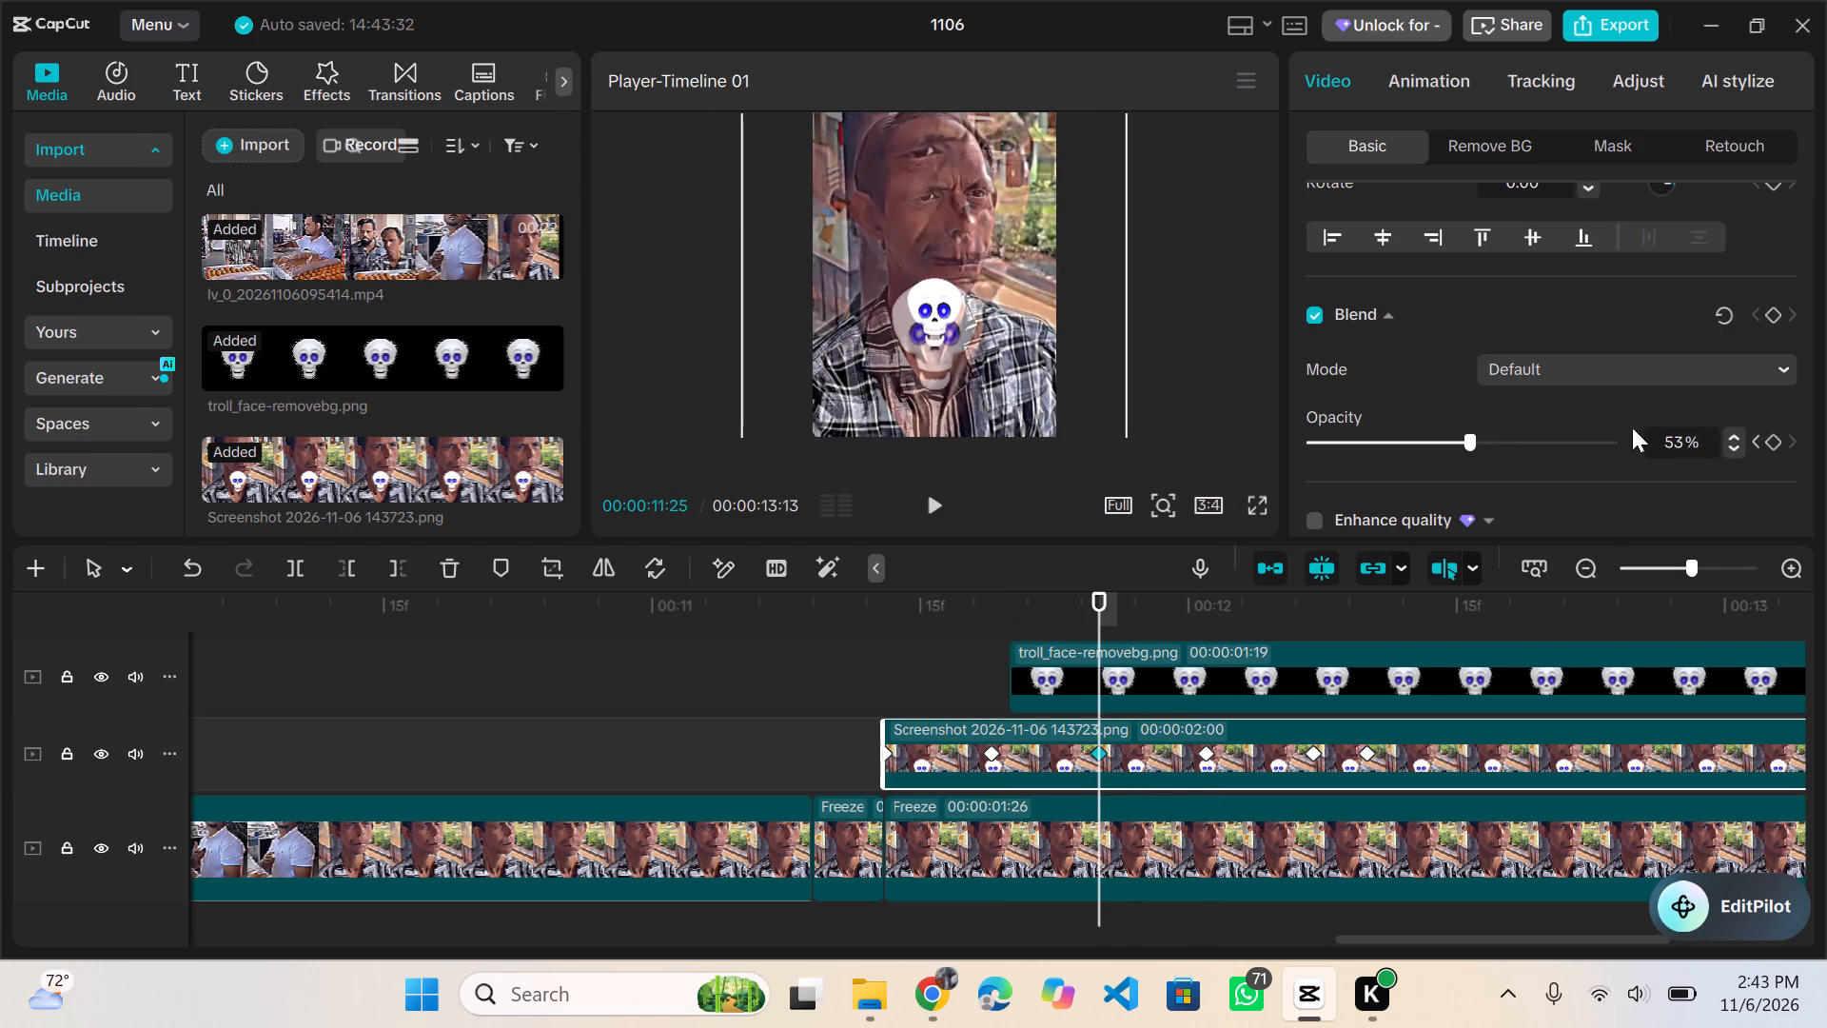
{"action": "double_click", "coordinate": [1736, 445]}
{"action": "left_click", "coordinate": [1736, 445]}
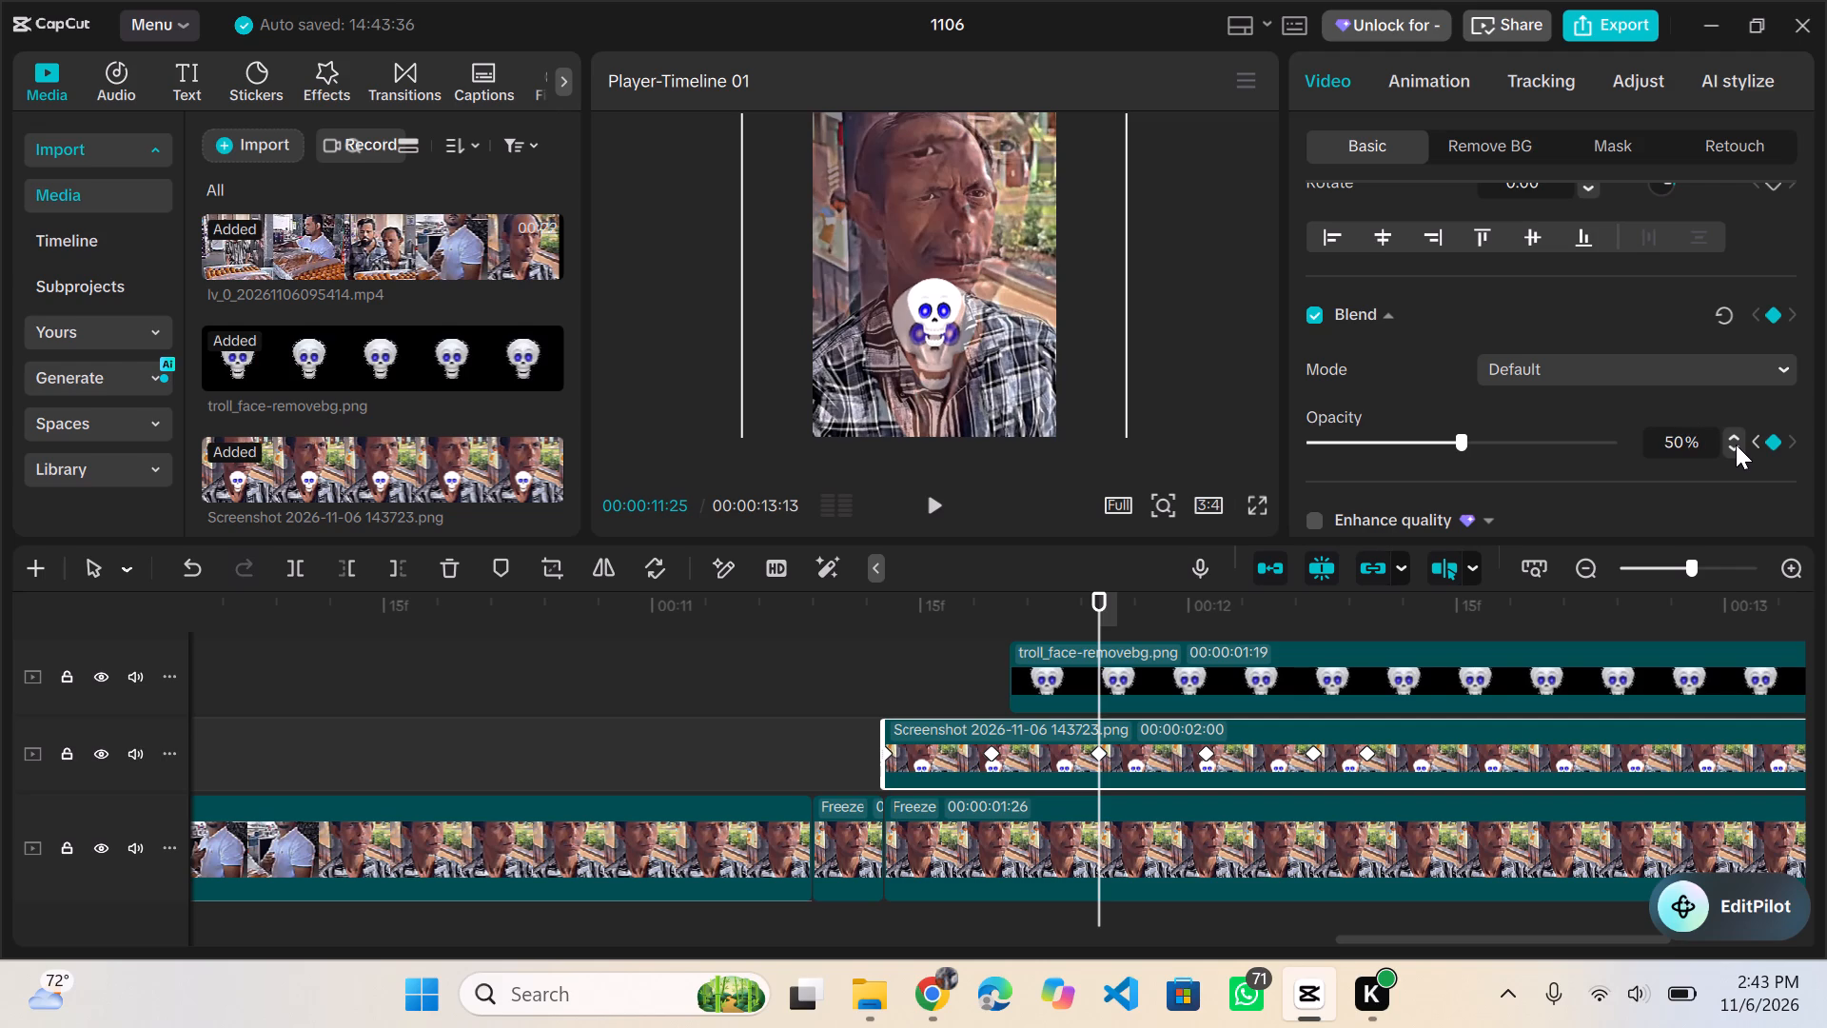
{"action": "left_click", "coordinate": [1209, 753]}
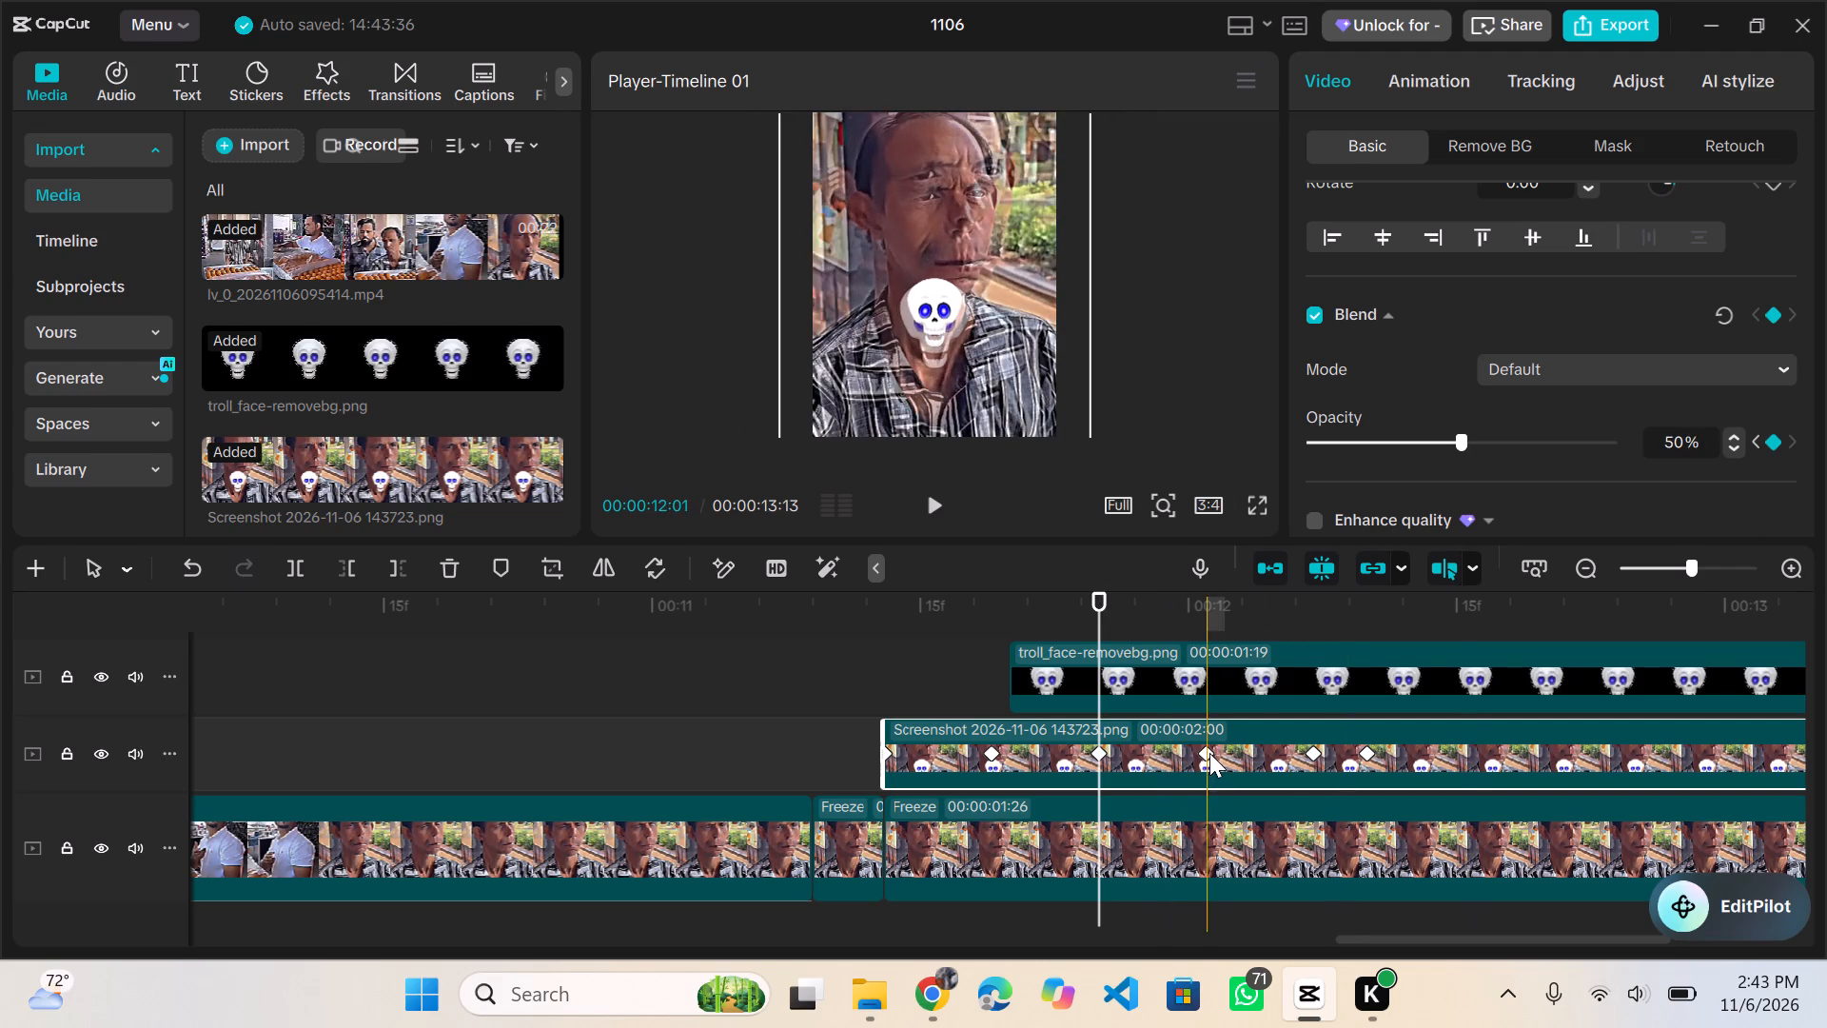
{"action": "double_click", "coordinate": [1733, 443]}
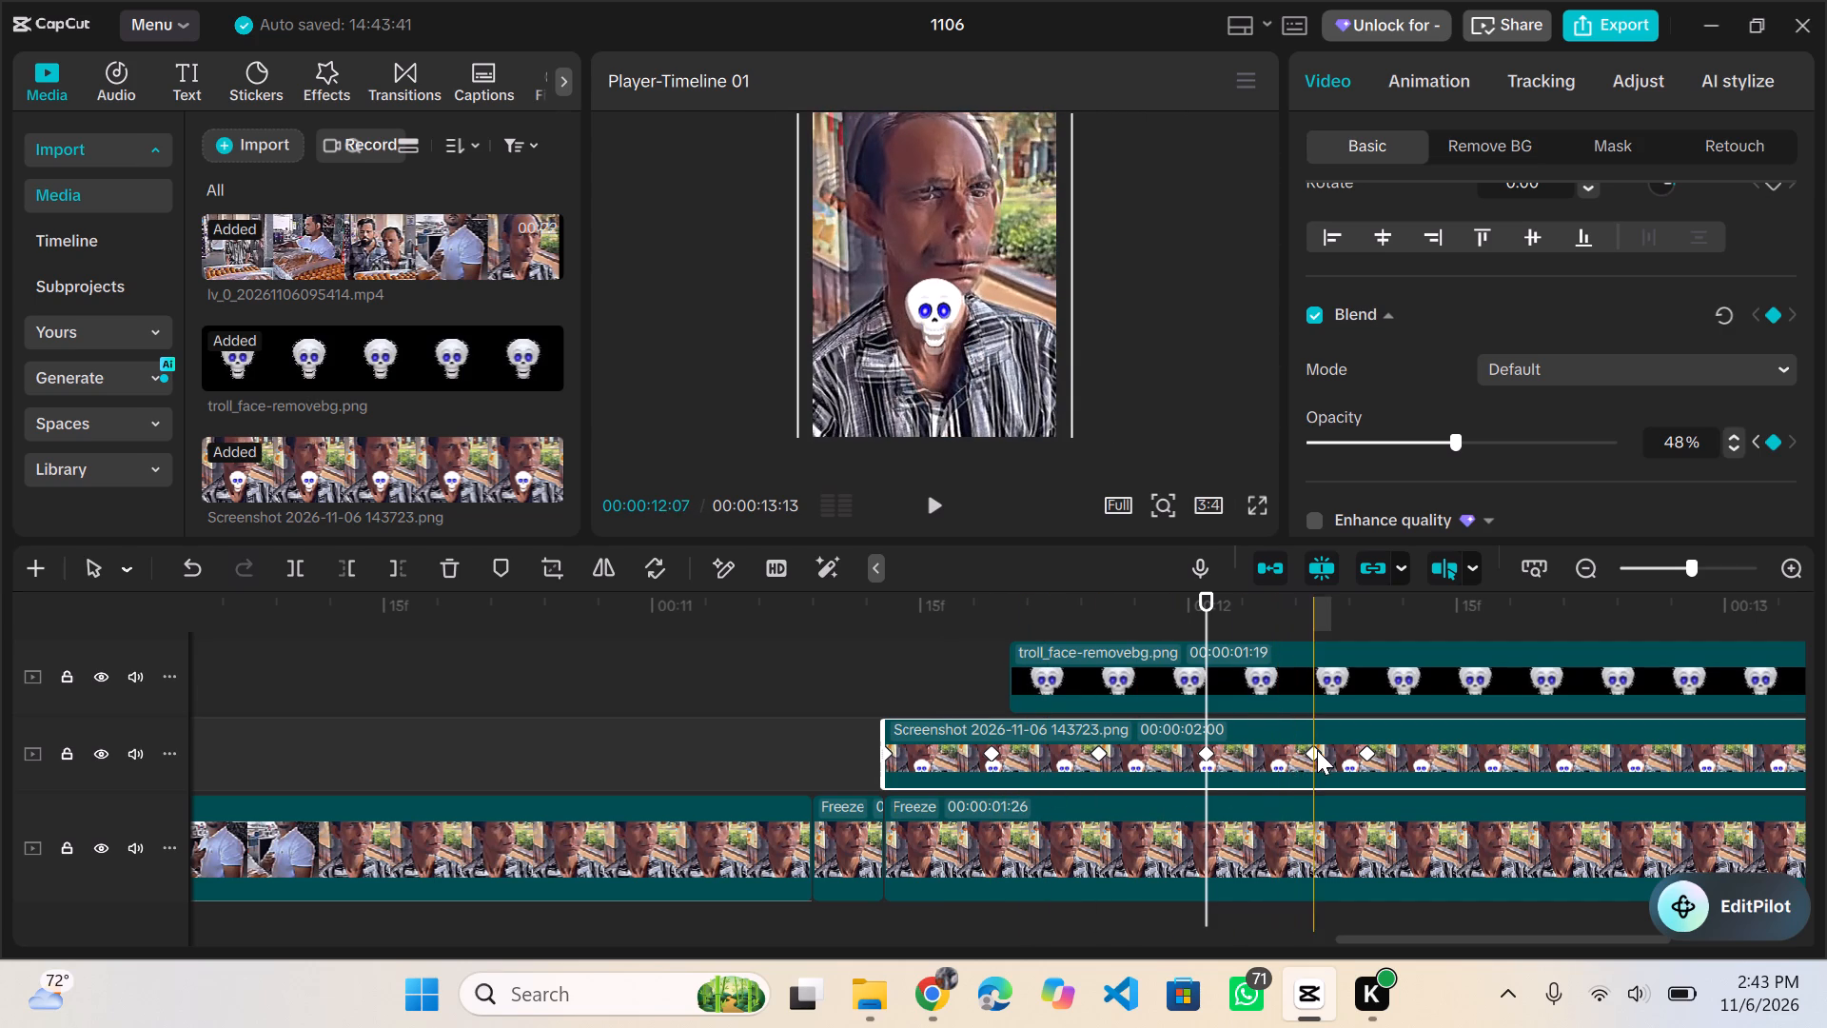
{"action": "left_click", "coordinate": [1728, 432]}
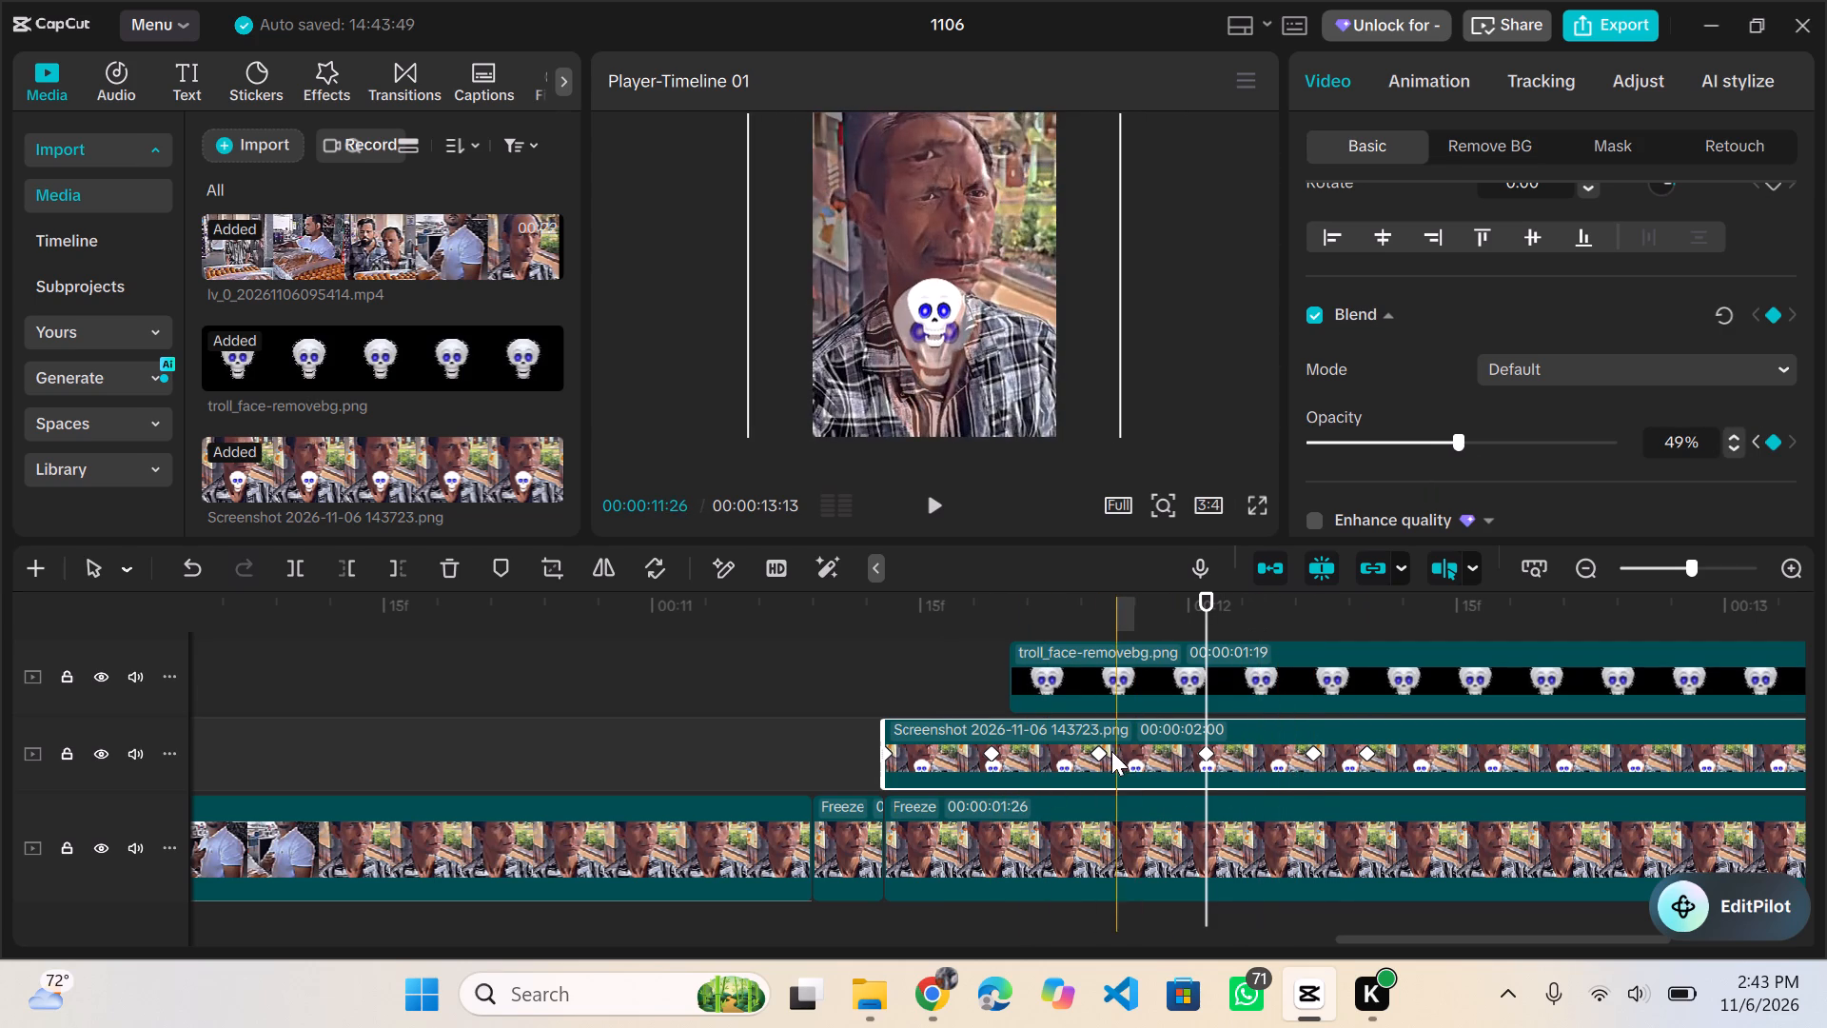
Compare the screenshot clip's opacity keyframes and set the one at 00:00:11:19 to 55% and the one at 00:00:11:25 to 52%.
{"action": "left_click", "coordinate": [1104, 751]}
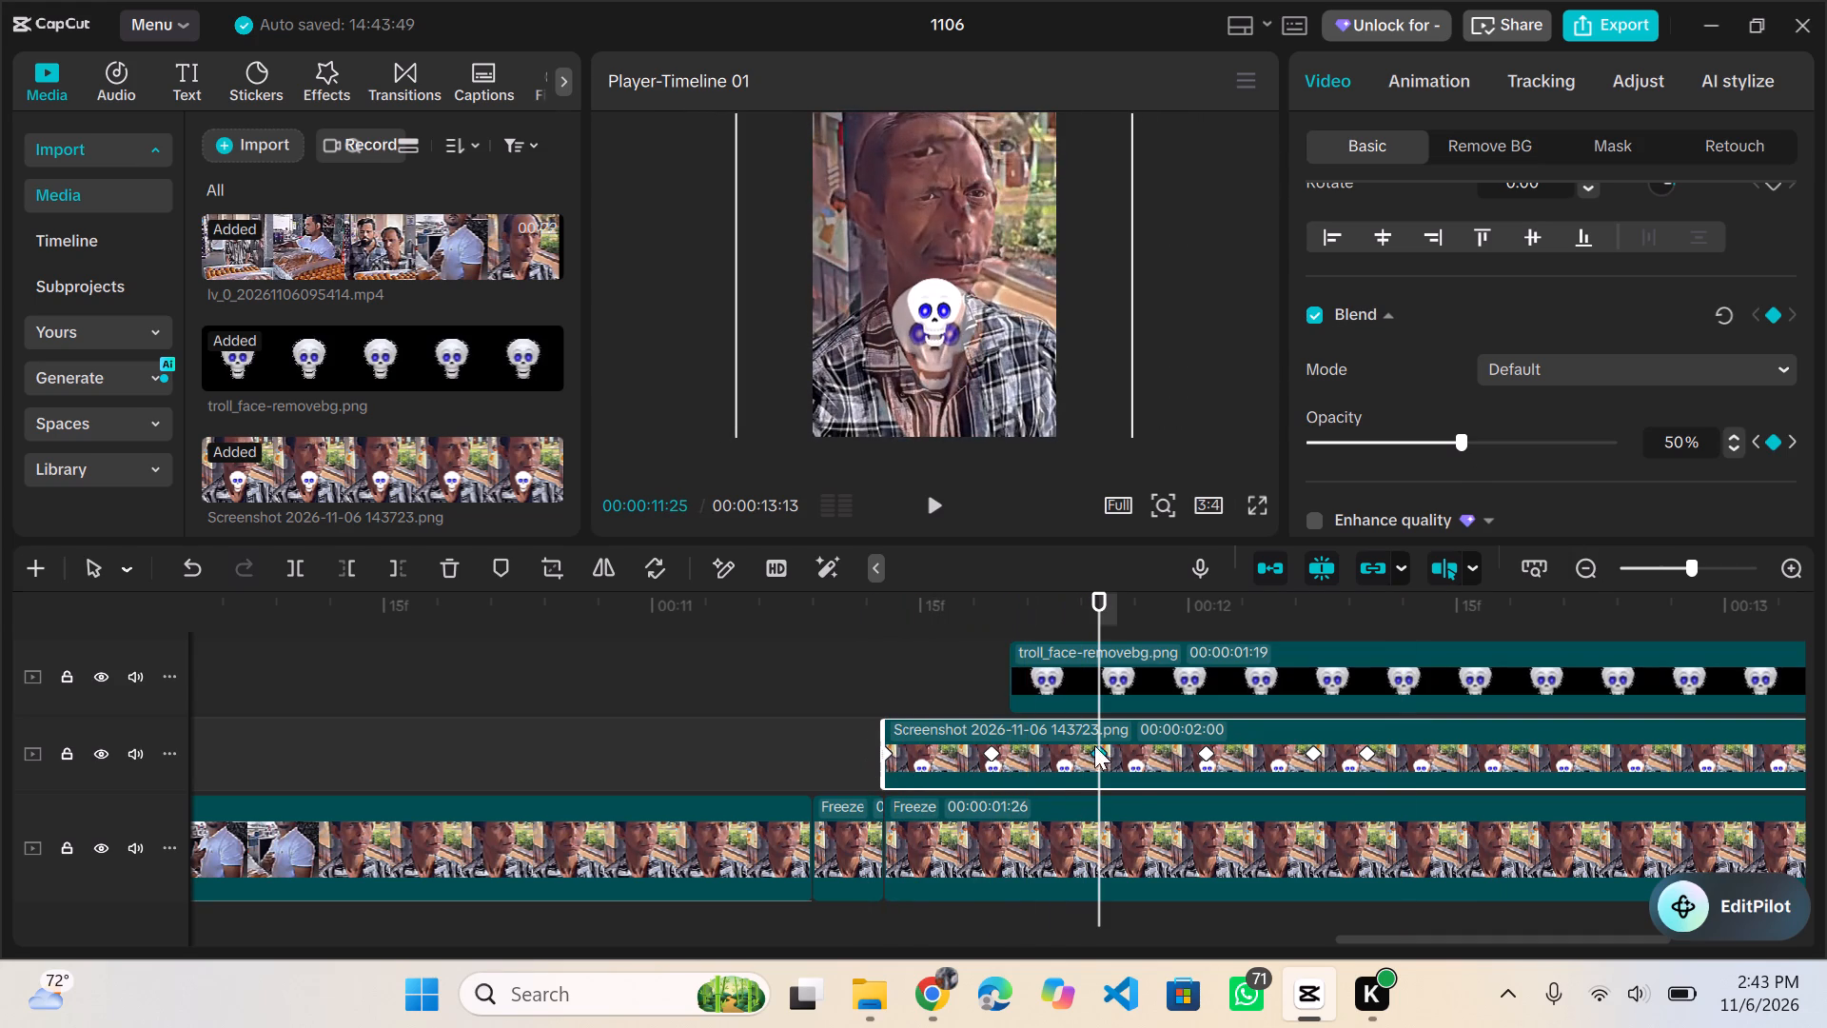
{"action": "left_click", "coordinate": [992, 755]}
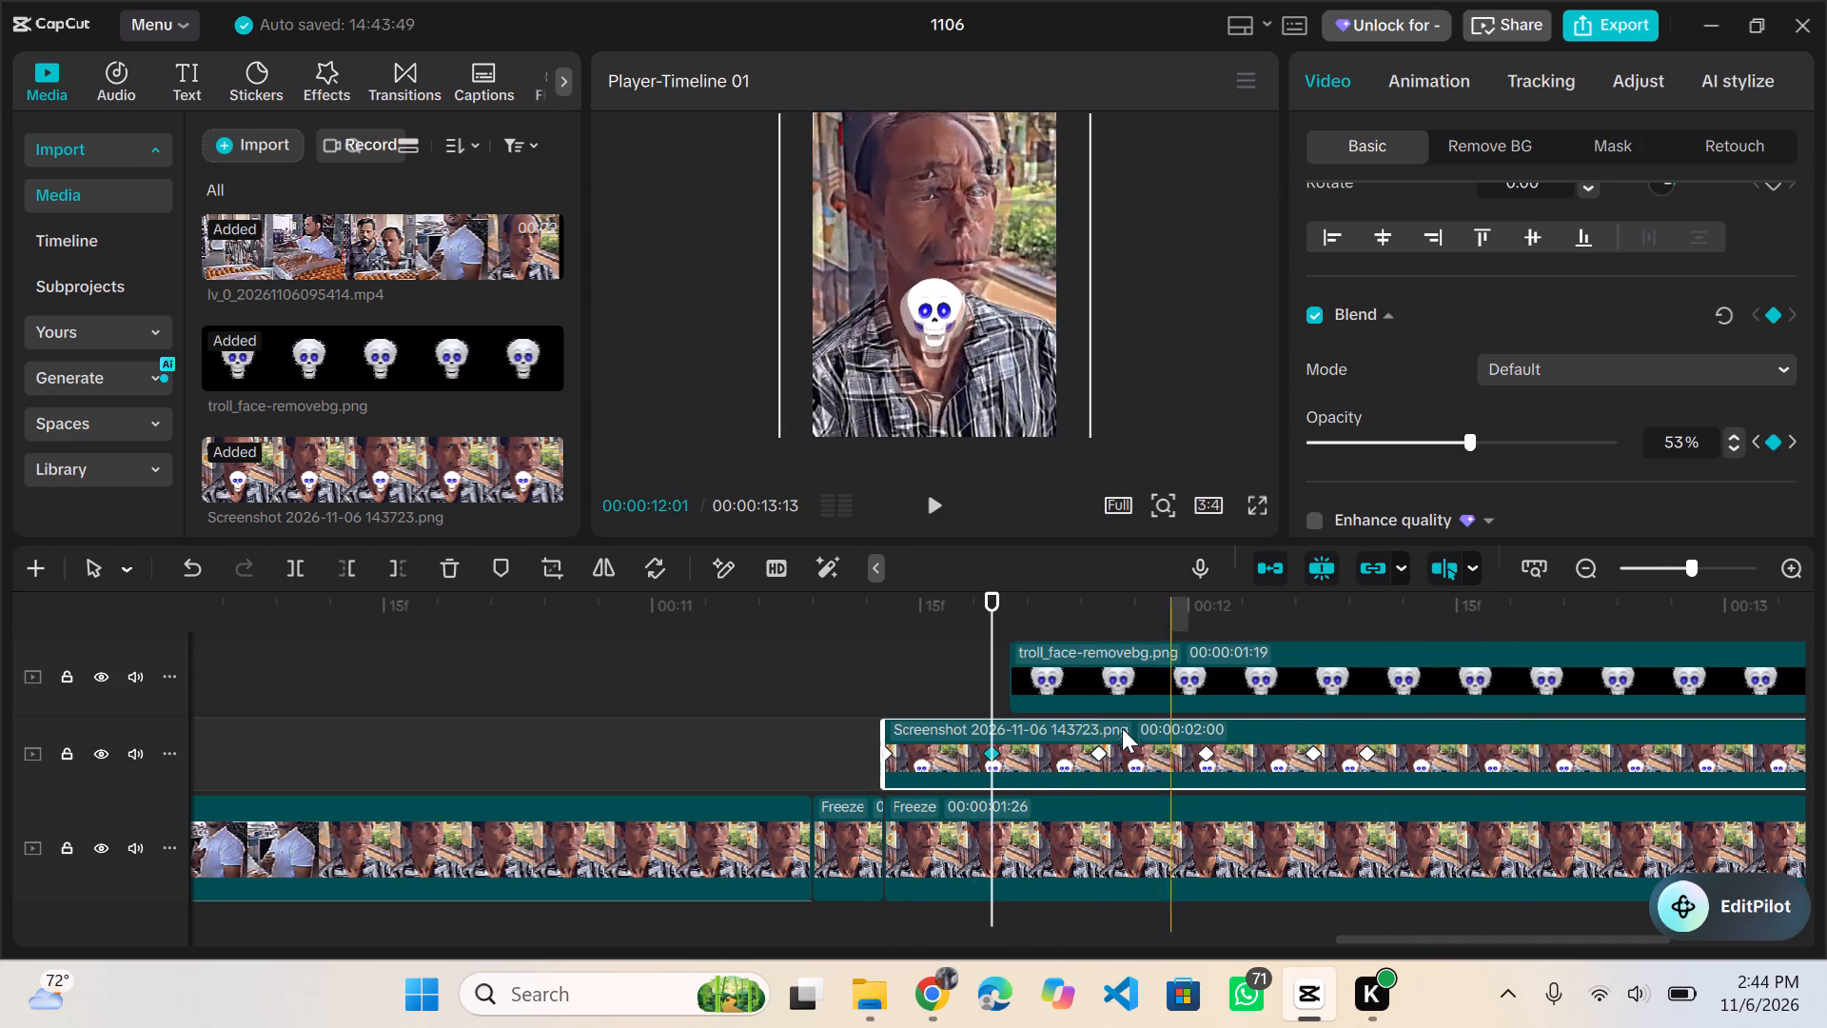
{"action": "left_click", "coordinate": [1105, 749]}
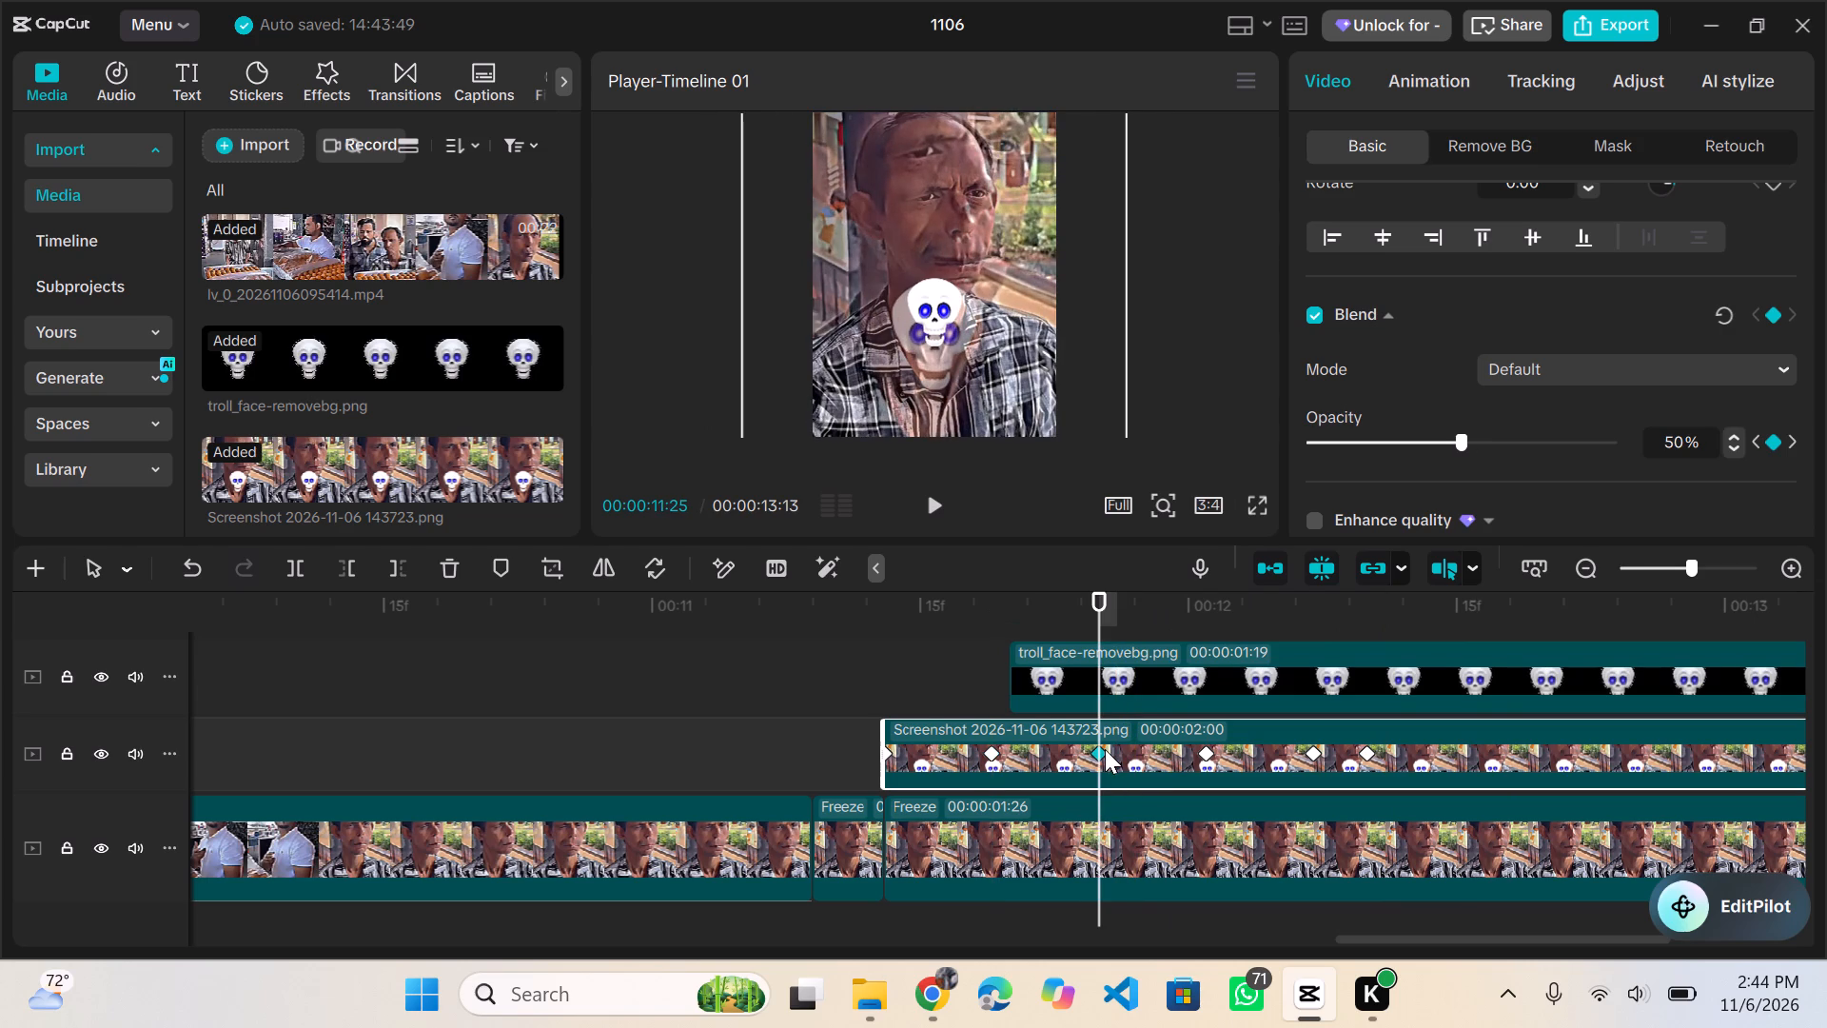
{"action": "left_click", "coordinate": [993, 753]}
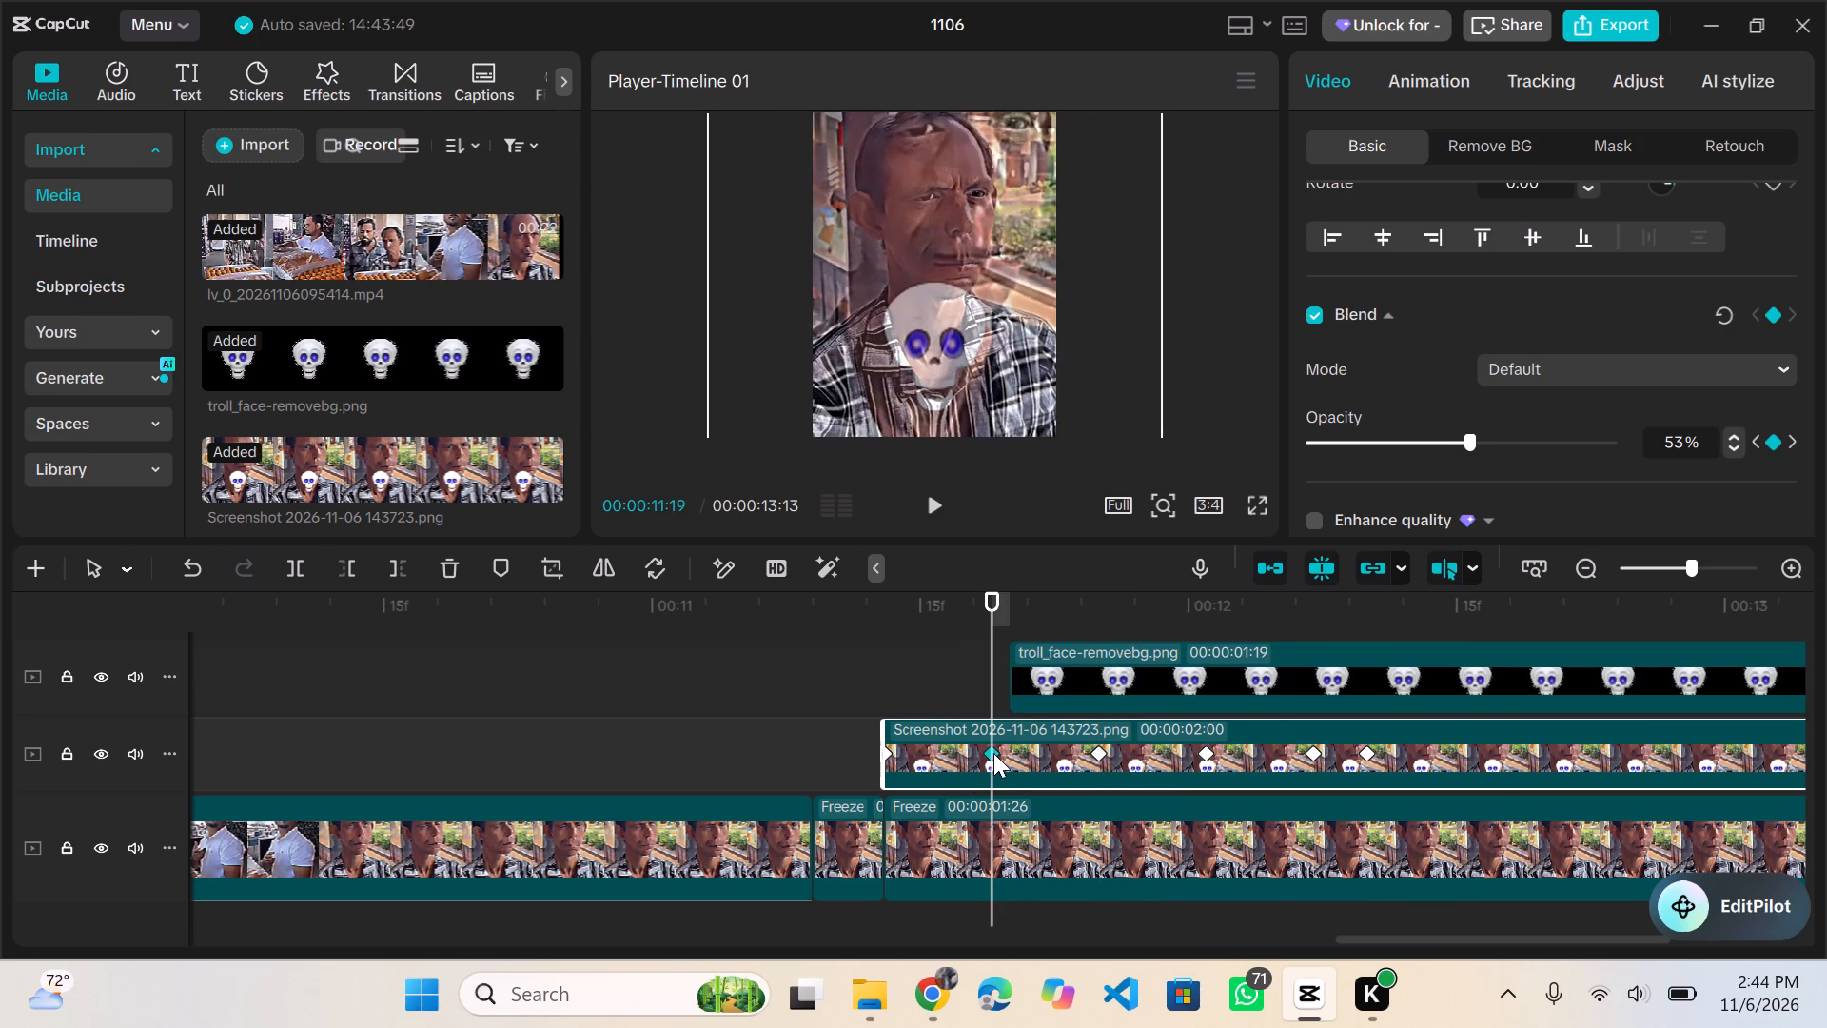
{"action": "left_click", "coordinate": [1107, 746]}
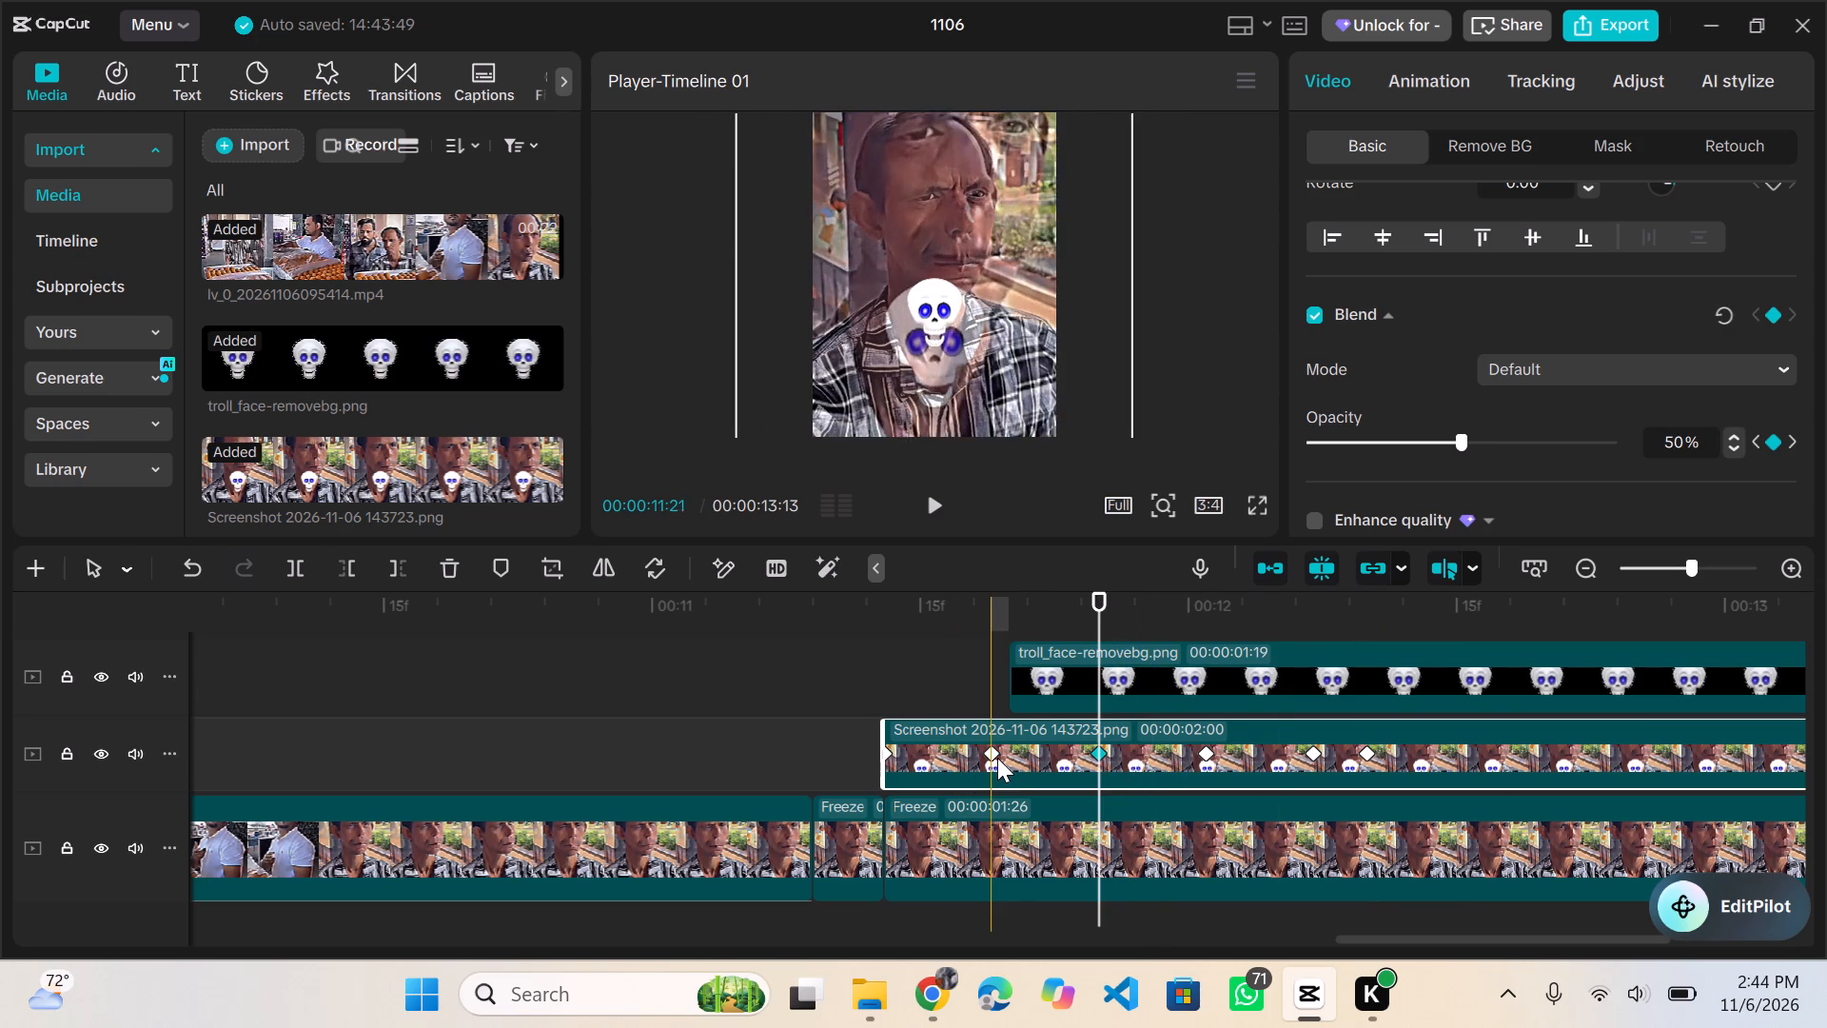
{"action": "left_click", "coordinate": [995, 757]}
{"action": "left_click", "coordinate": [1724, 439]}
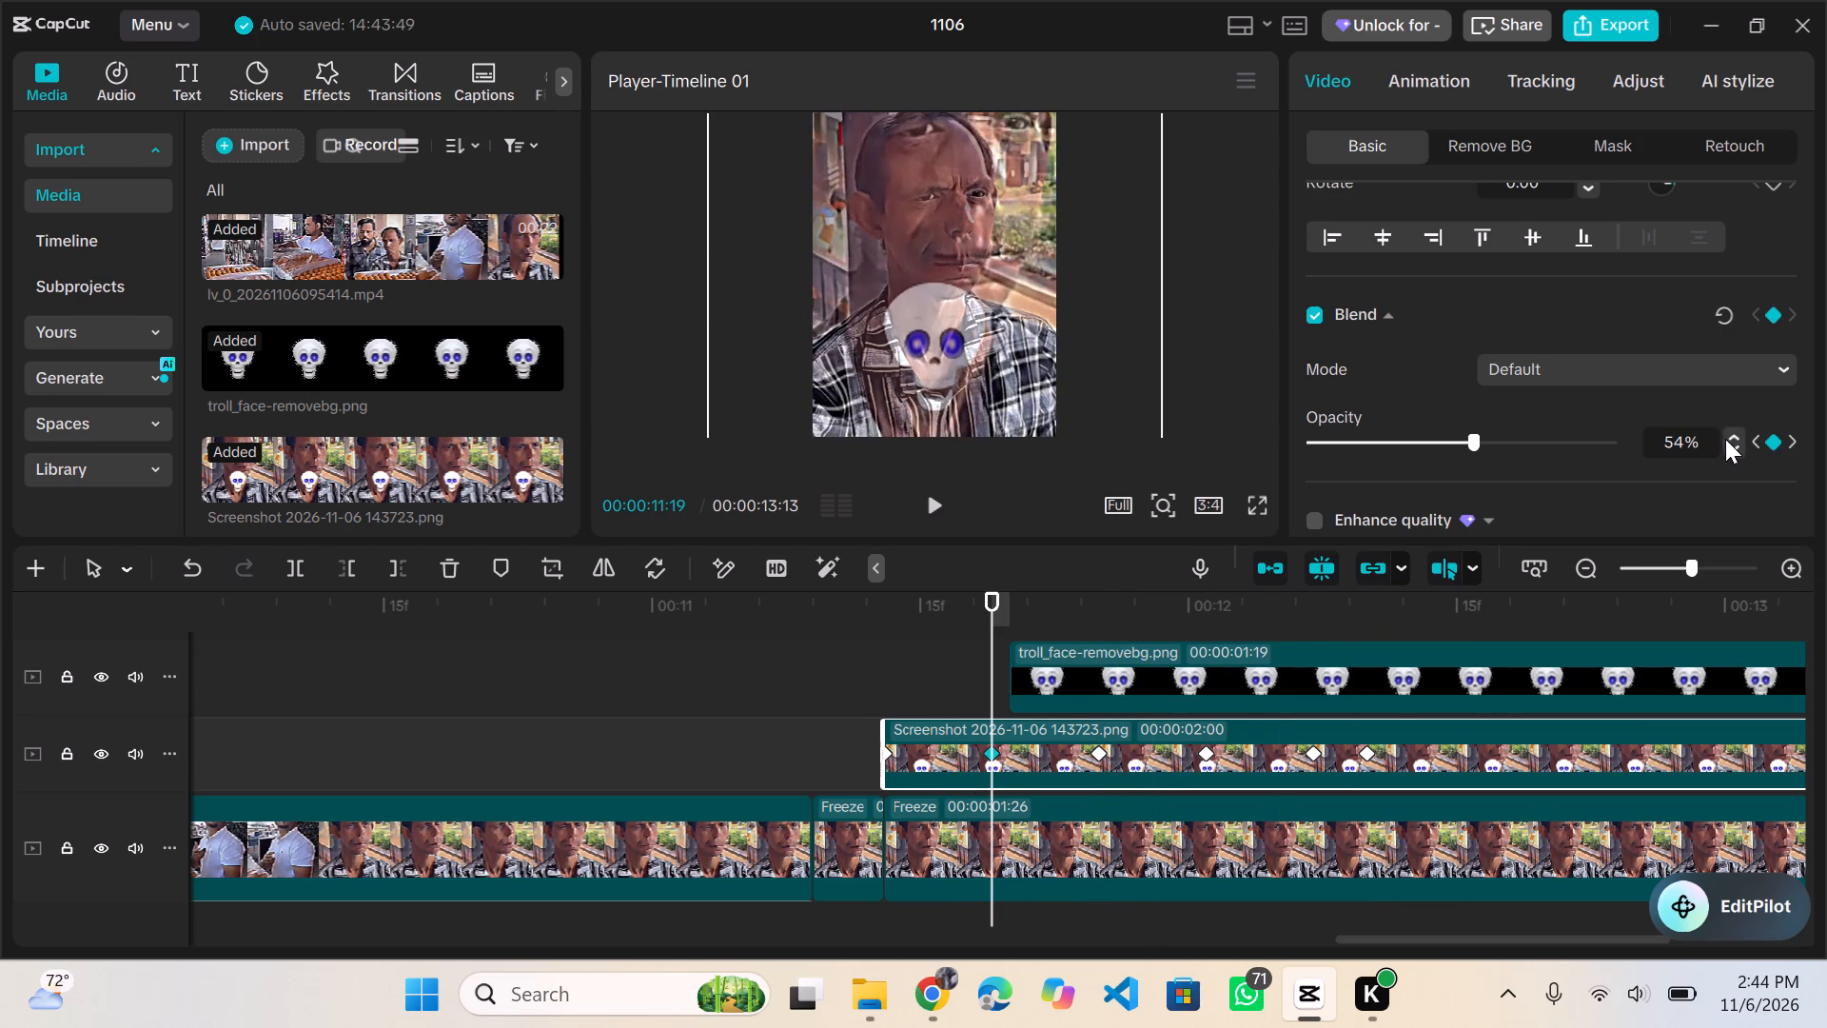
{"action": "left_click", "coordinate": [1736, 439]}
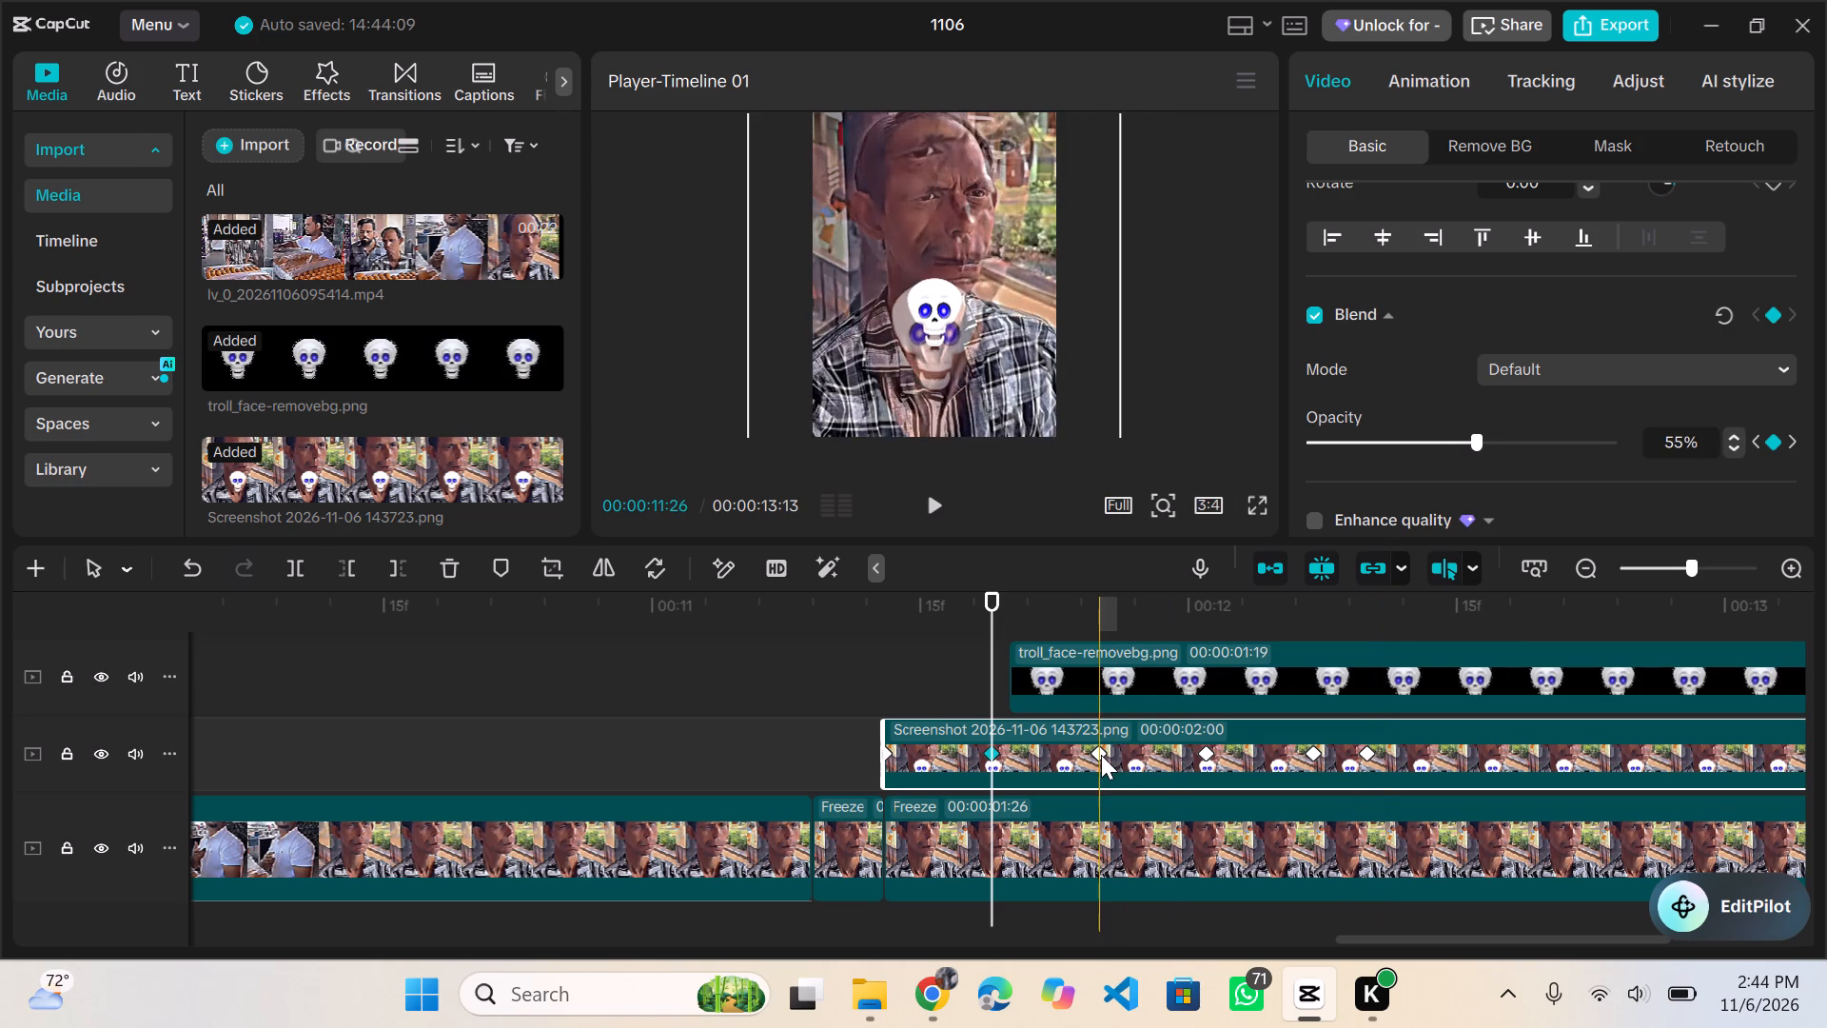
{"action": "left_click", "coordinate": [1101, 755]}
{"action": "left_click", "coordinate": [1731, 432]}
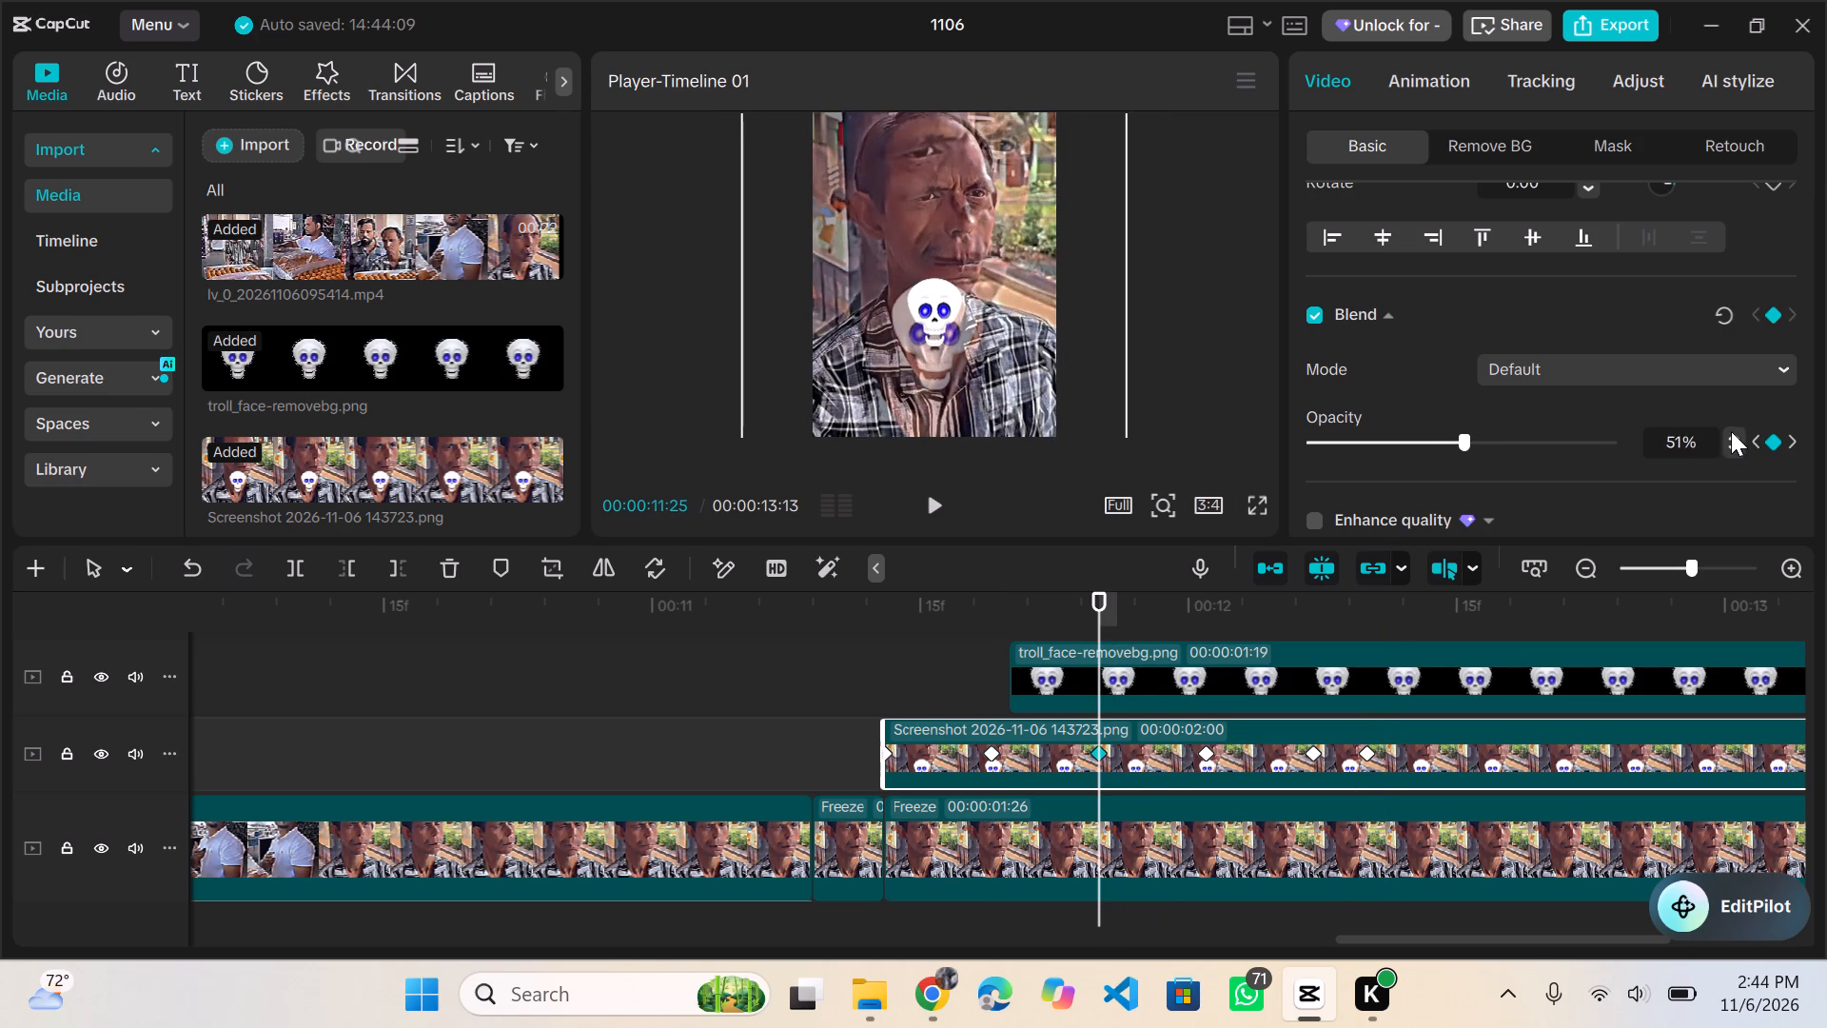
{"action": "left_click", "coordinate": [1731, 431]}
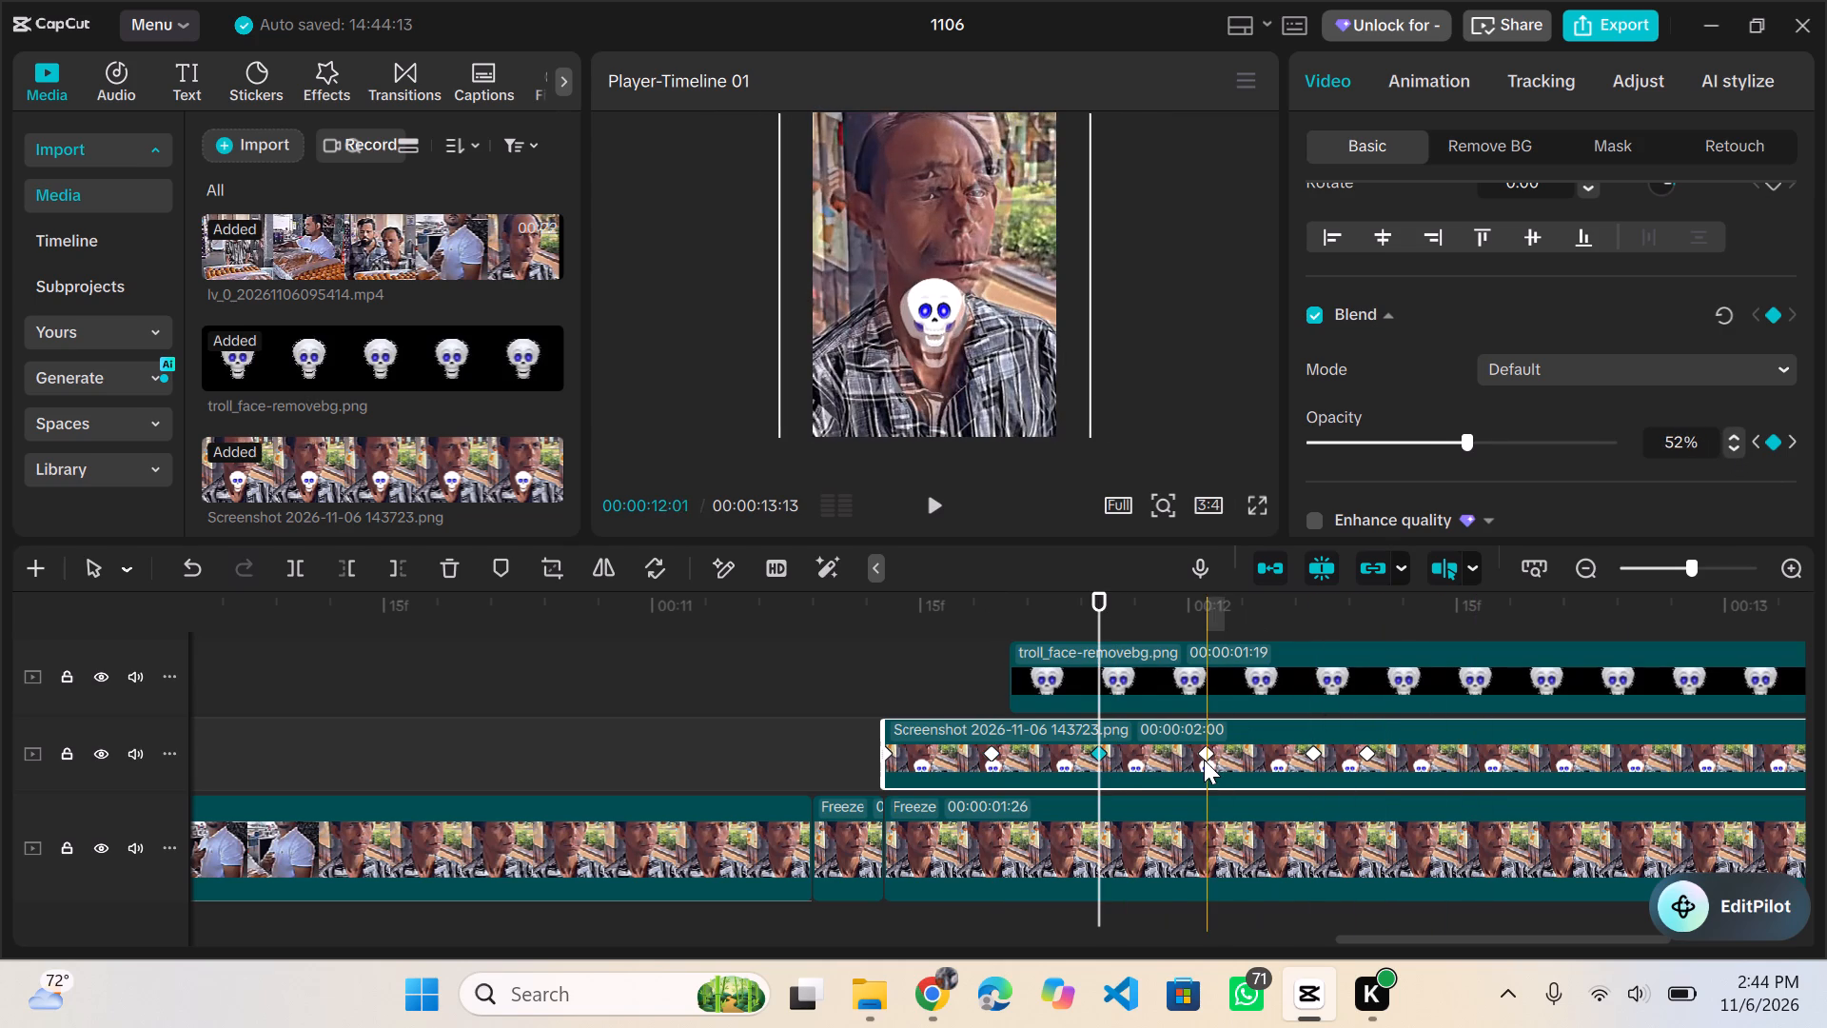
Add an opacity keyframe of 49% to the screenshot clip at its last scale keyframe, 00:00:12:10.
{"action": "left_click", "coordinate": [1204, 760]}
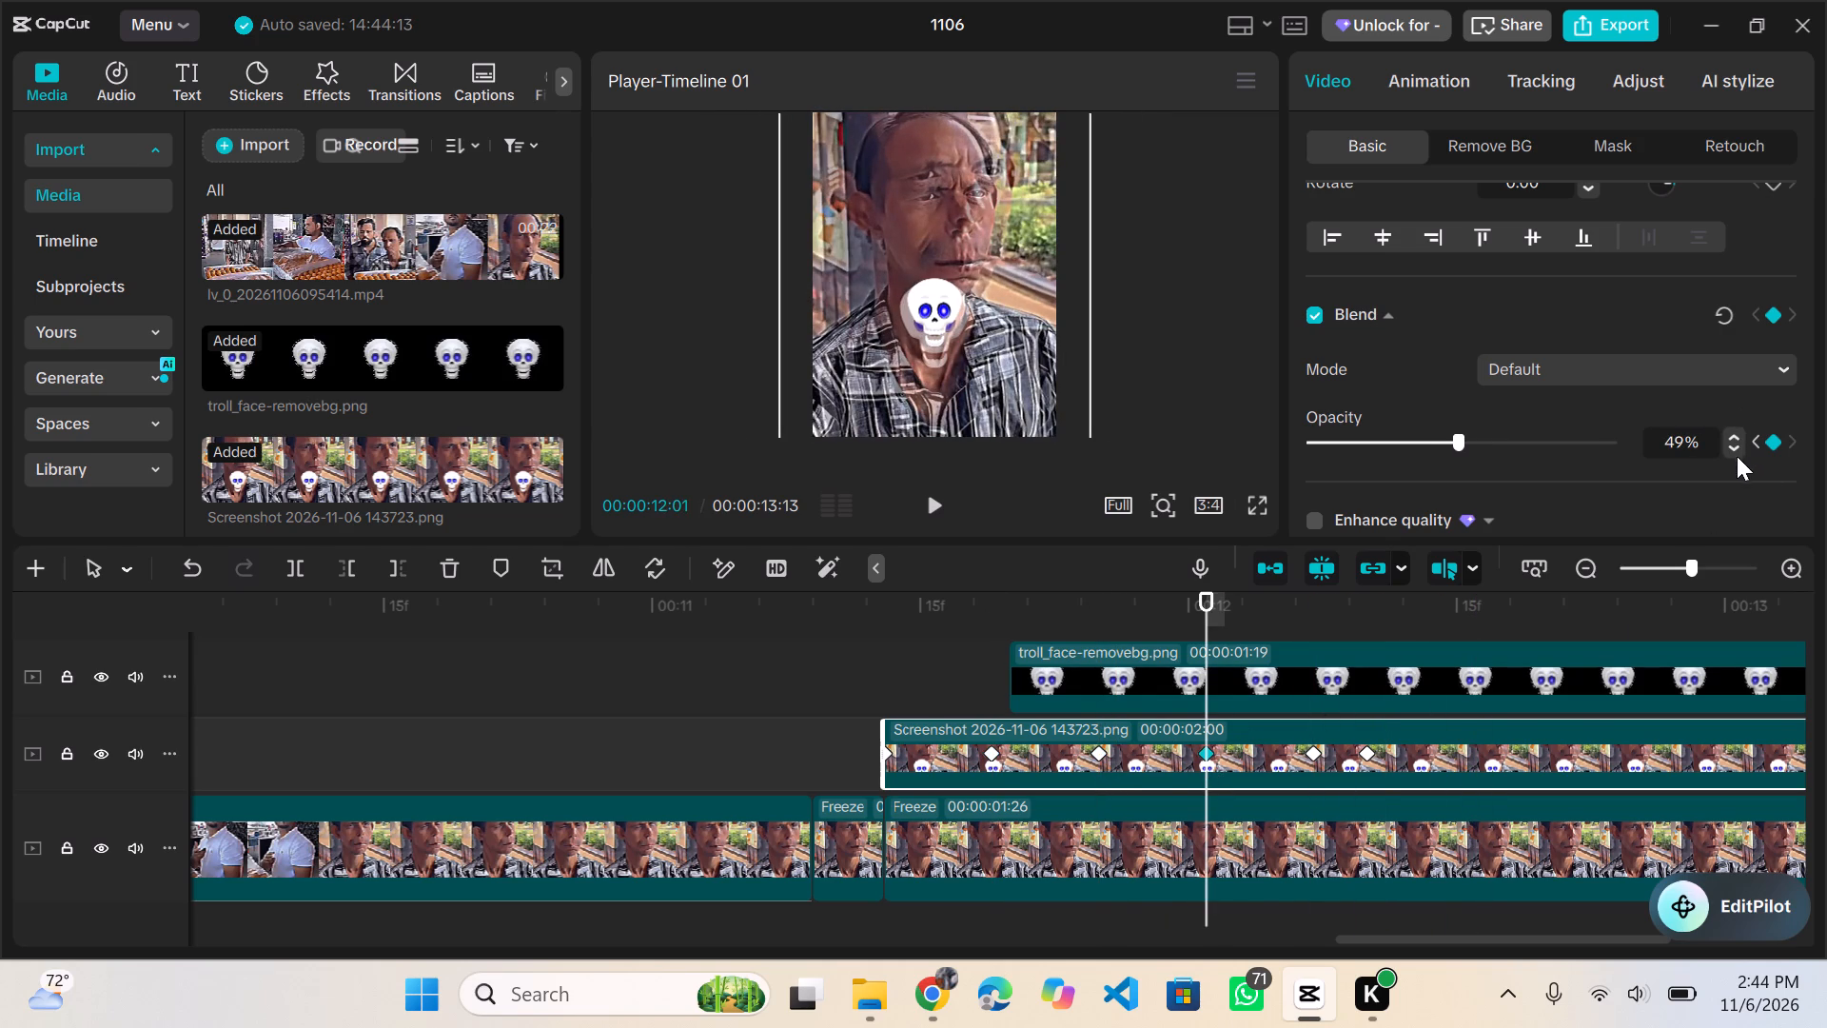
{"action": "left_click", "coordinate": [1311, 754]}
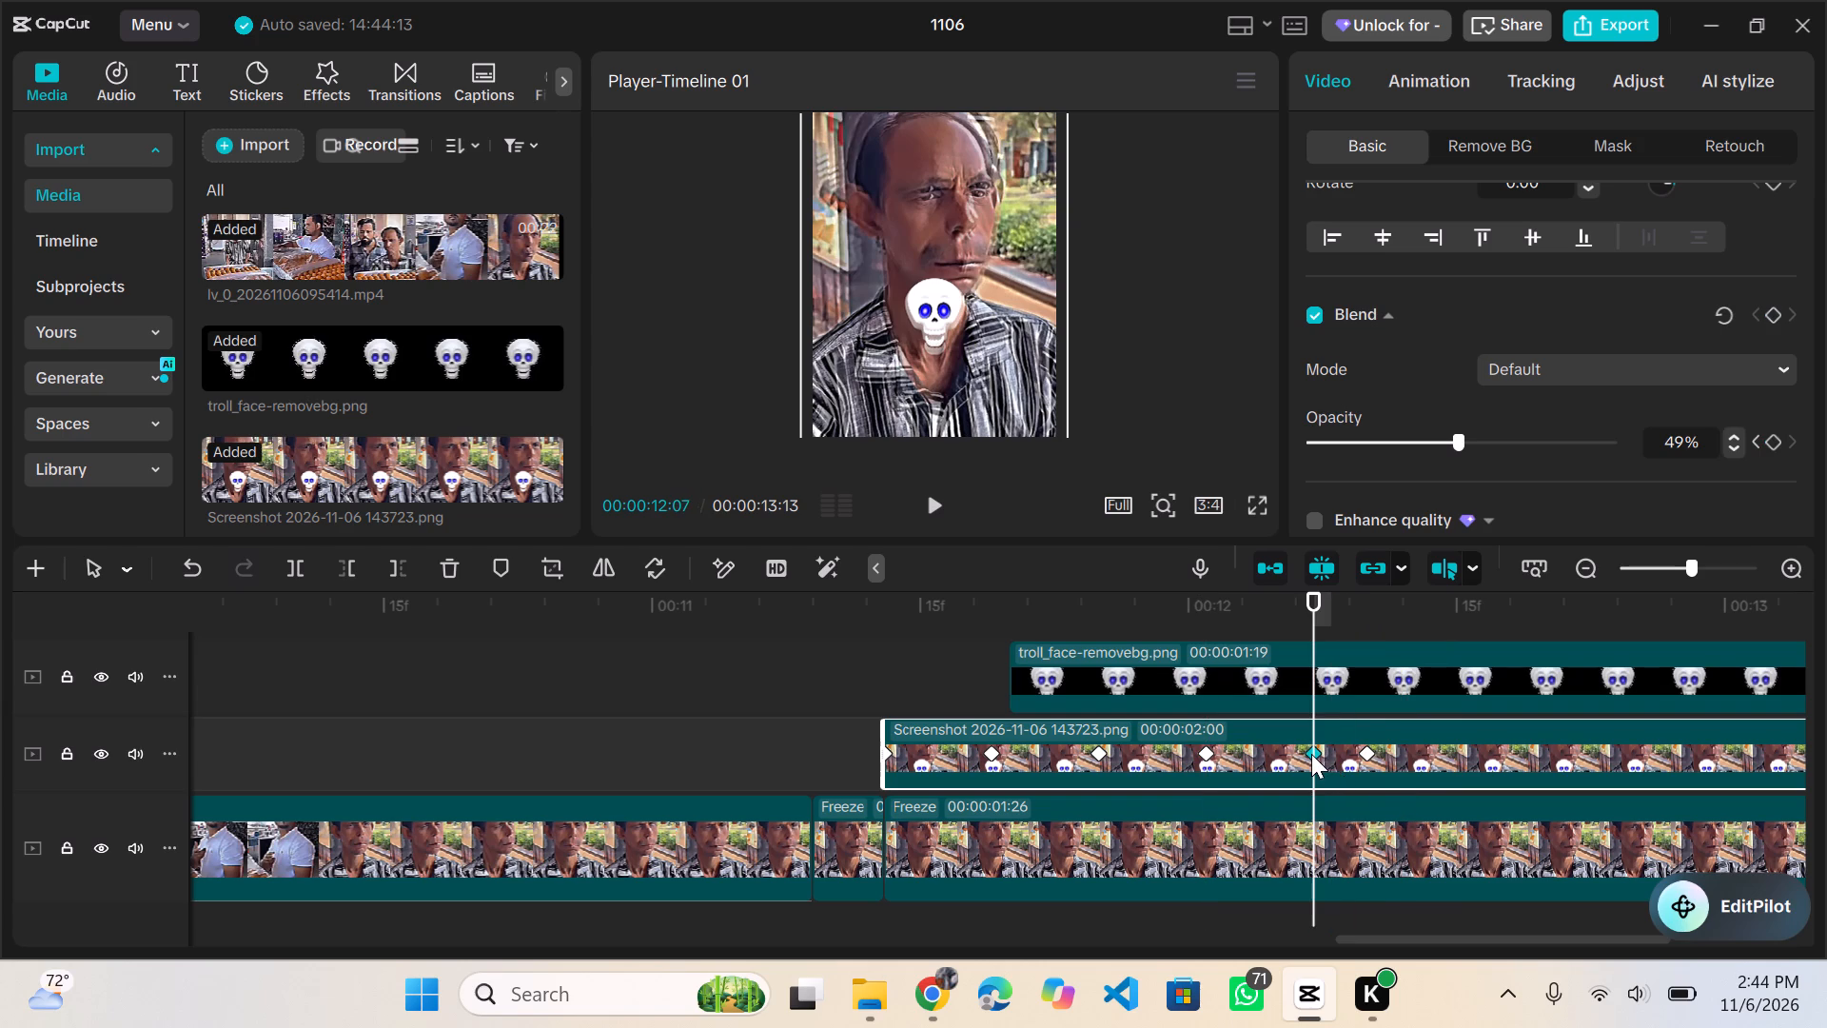
{"action": "left_click", "coordinate": [1731, 456]}
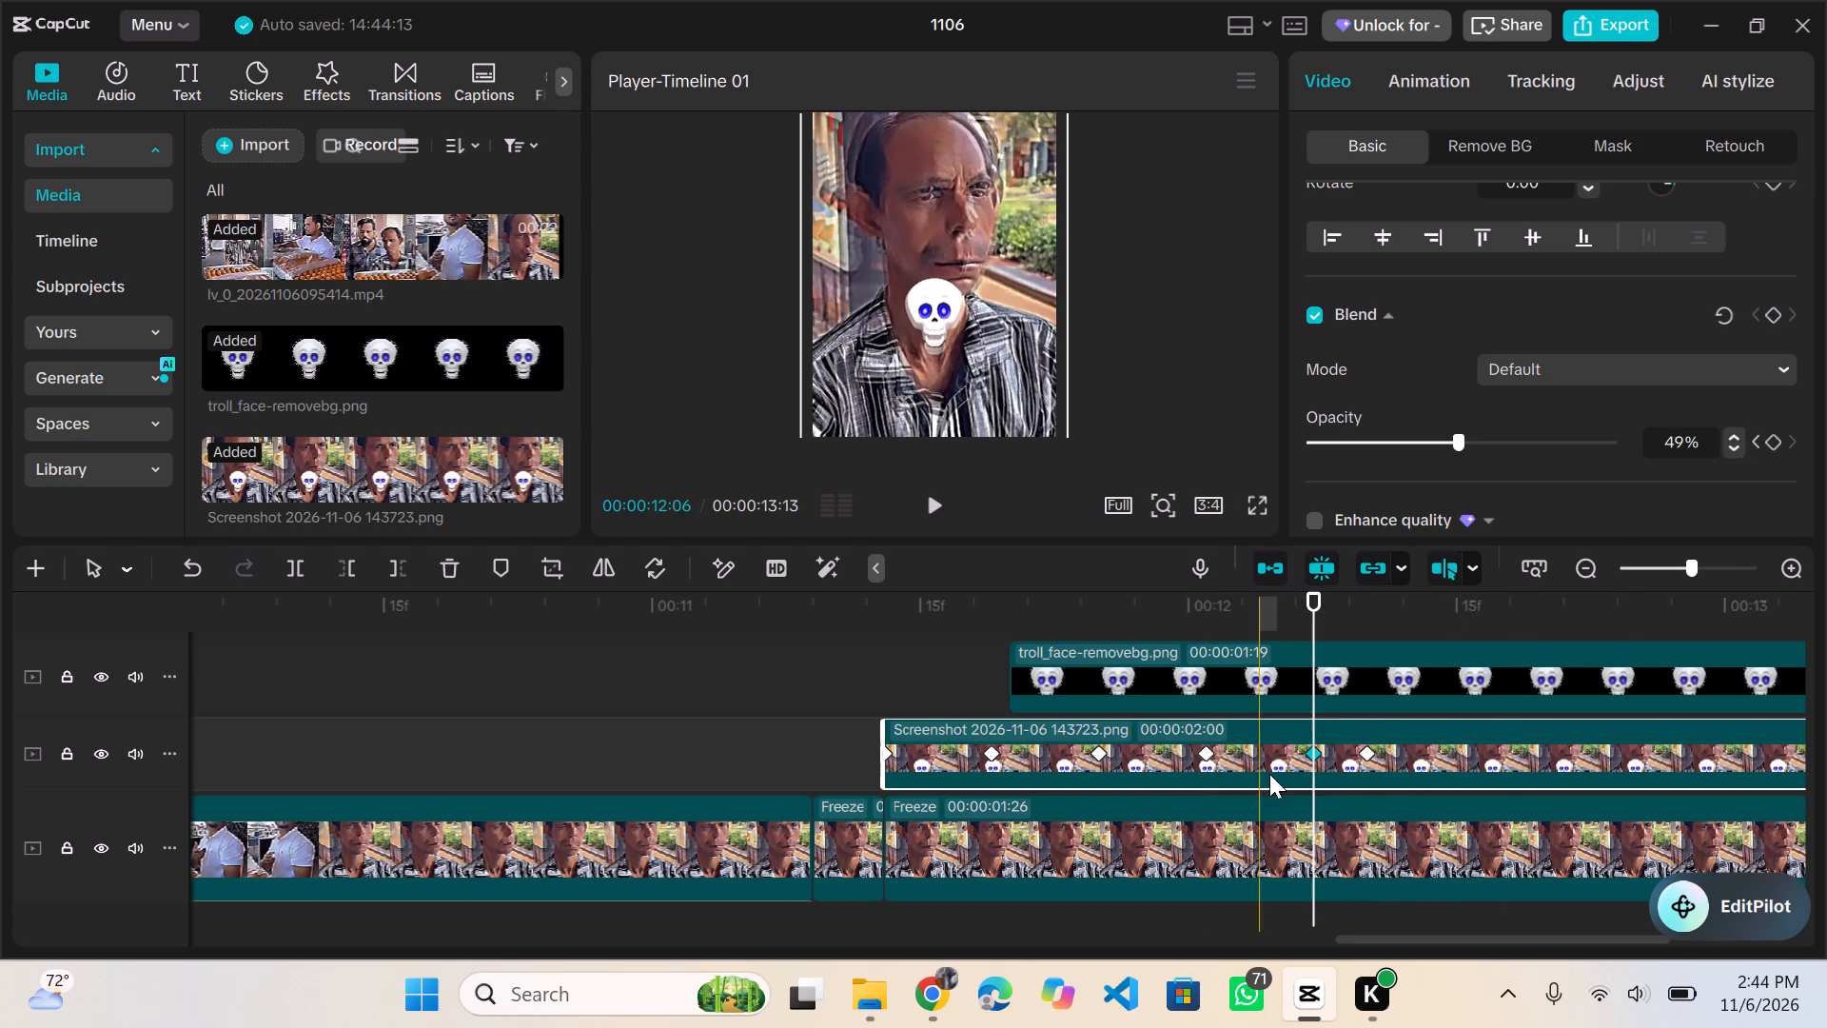
{"action": "left_click", "coordinate": [1364, 746]}
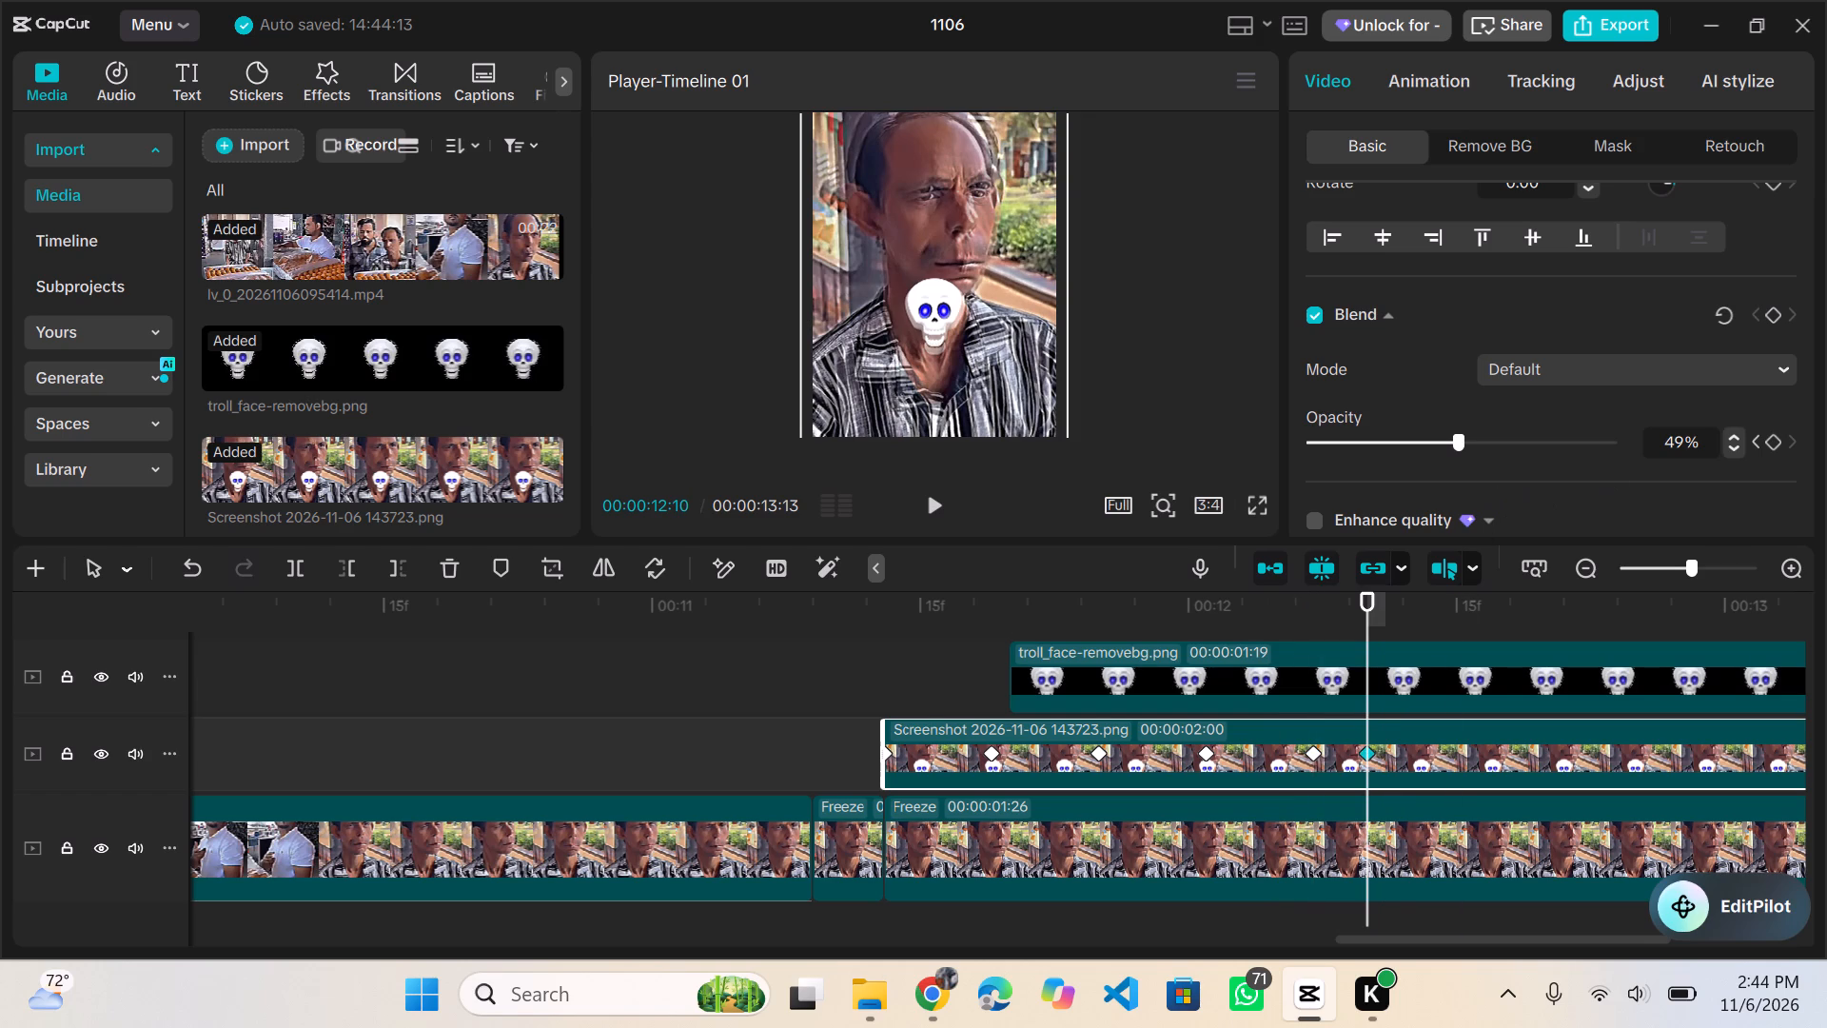
{"action": "left_click", "coordinate": [1730, 450]}
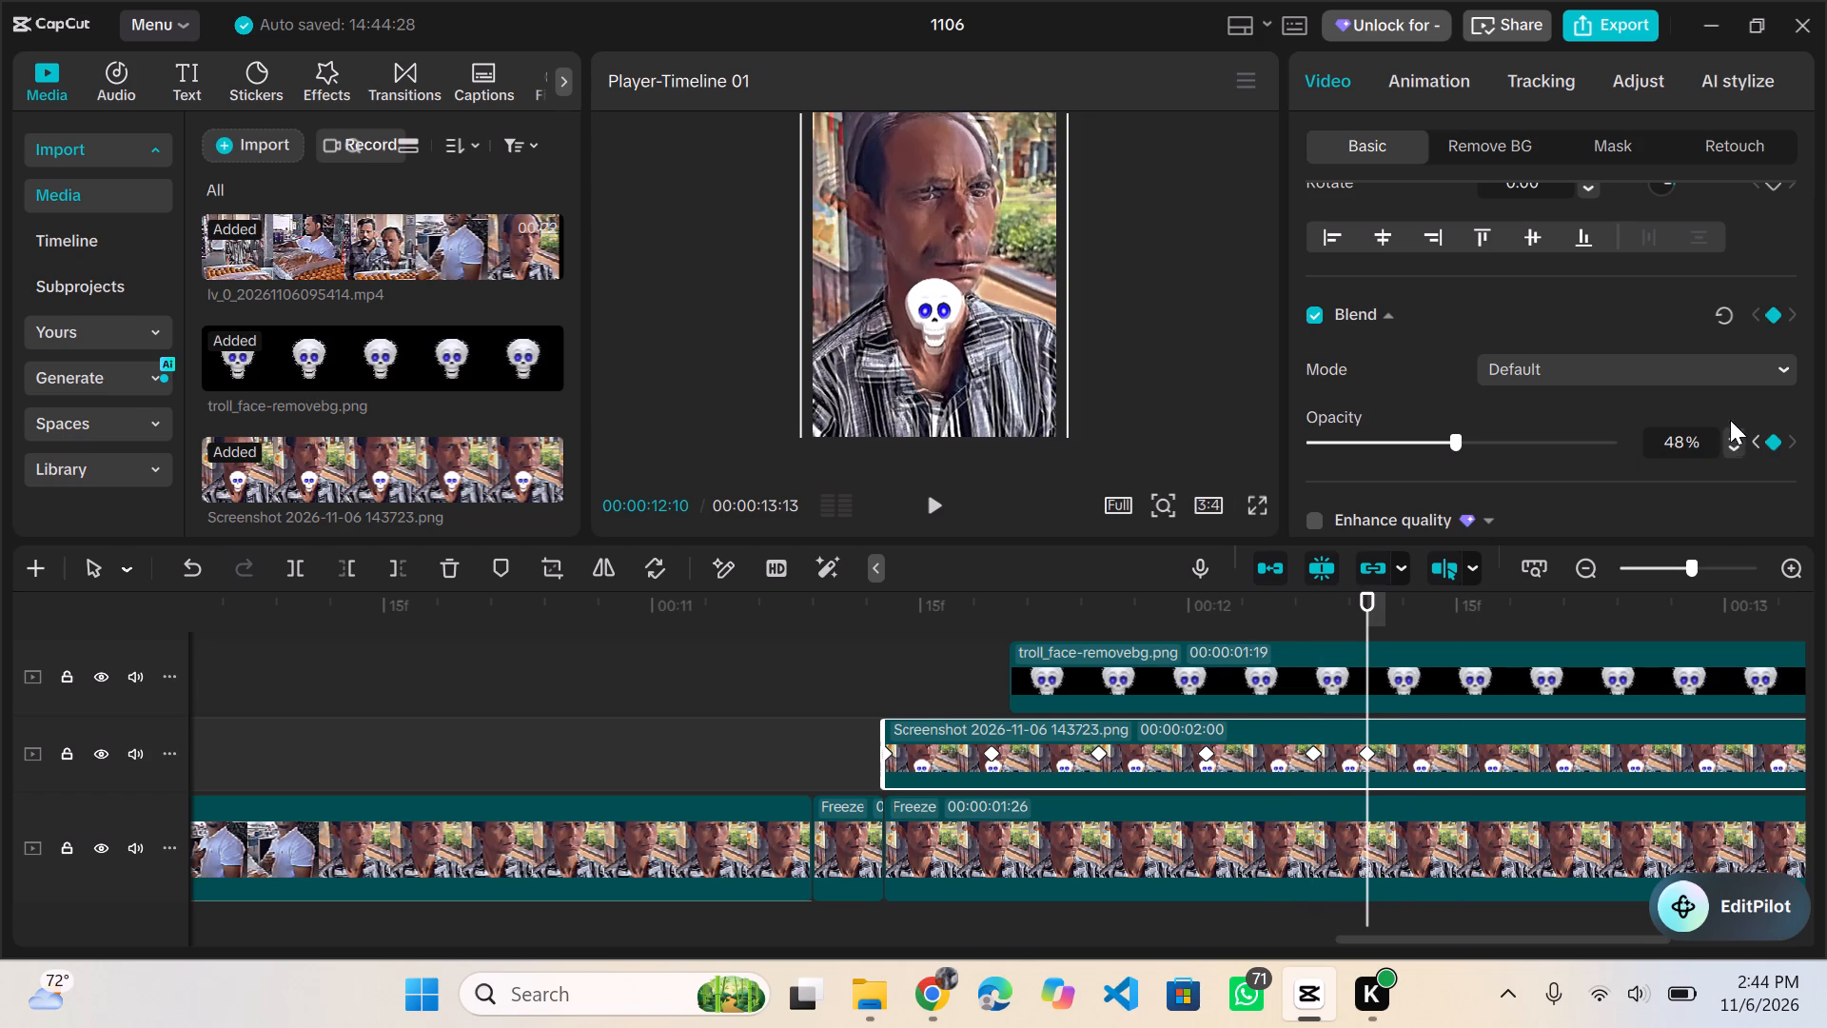
{"action": "left_click", "coordinate": [1737, 433]}
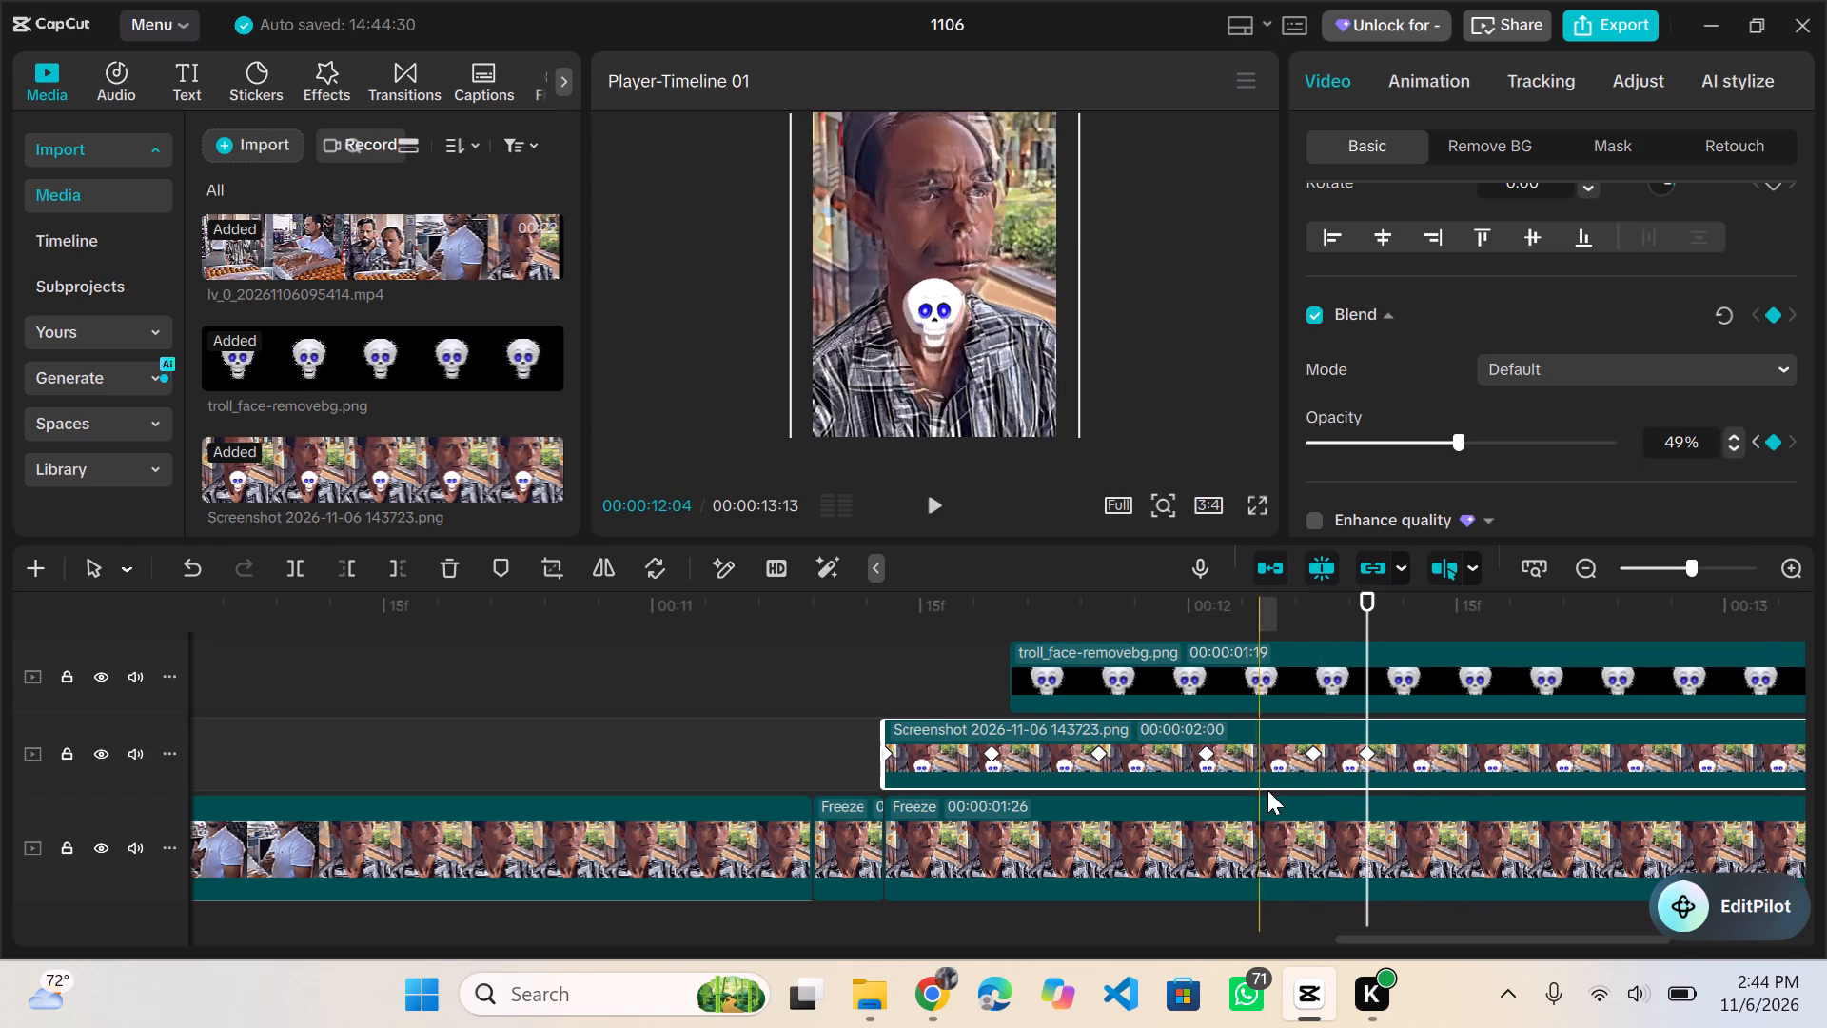
Trim the end of the screenshot clip to a duration of 00:00:00:29 and the skull clip to 00:00:00:27.
{"action": "scroll", "coordinate": [1572, 755], "scroll_direction": "left", "scroll_amount": 1}
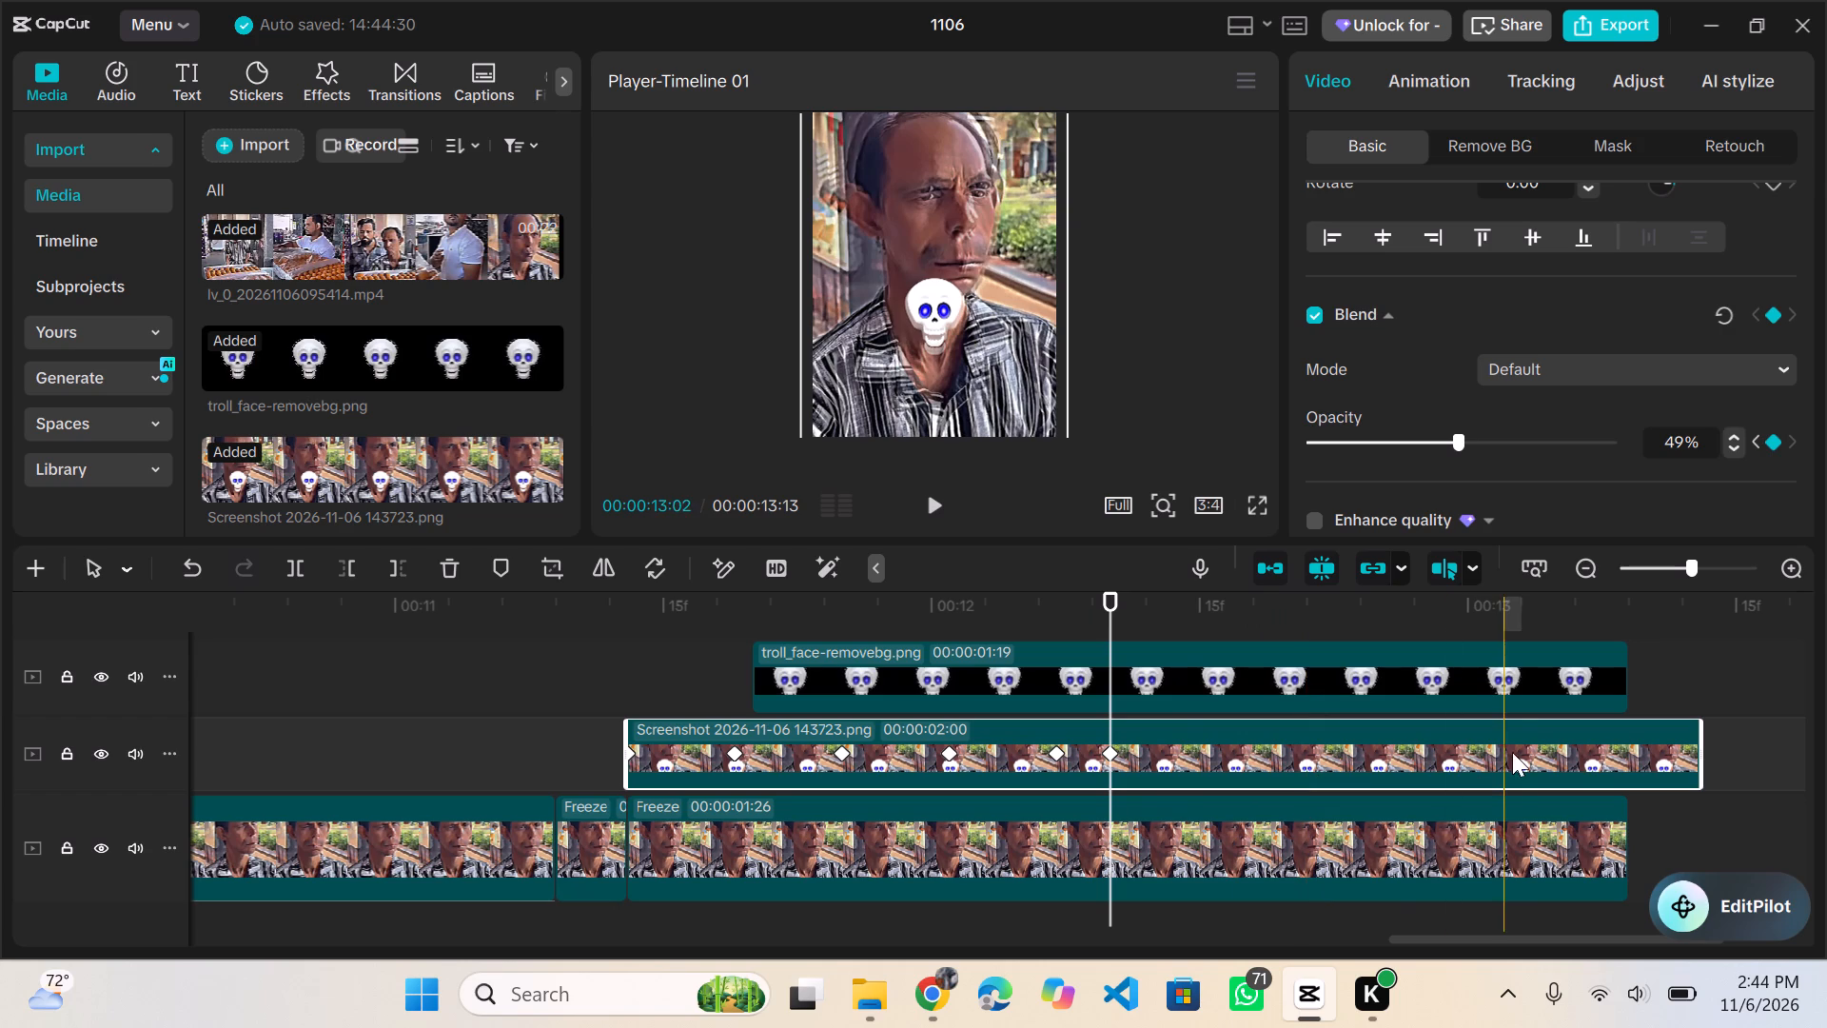
{"action": "left_click_drag", "start_coordinate": [1701, 754], "coordinate": [1544, 769]}
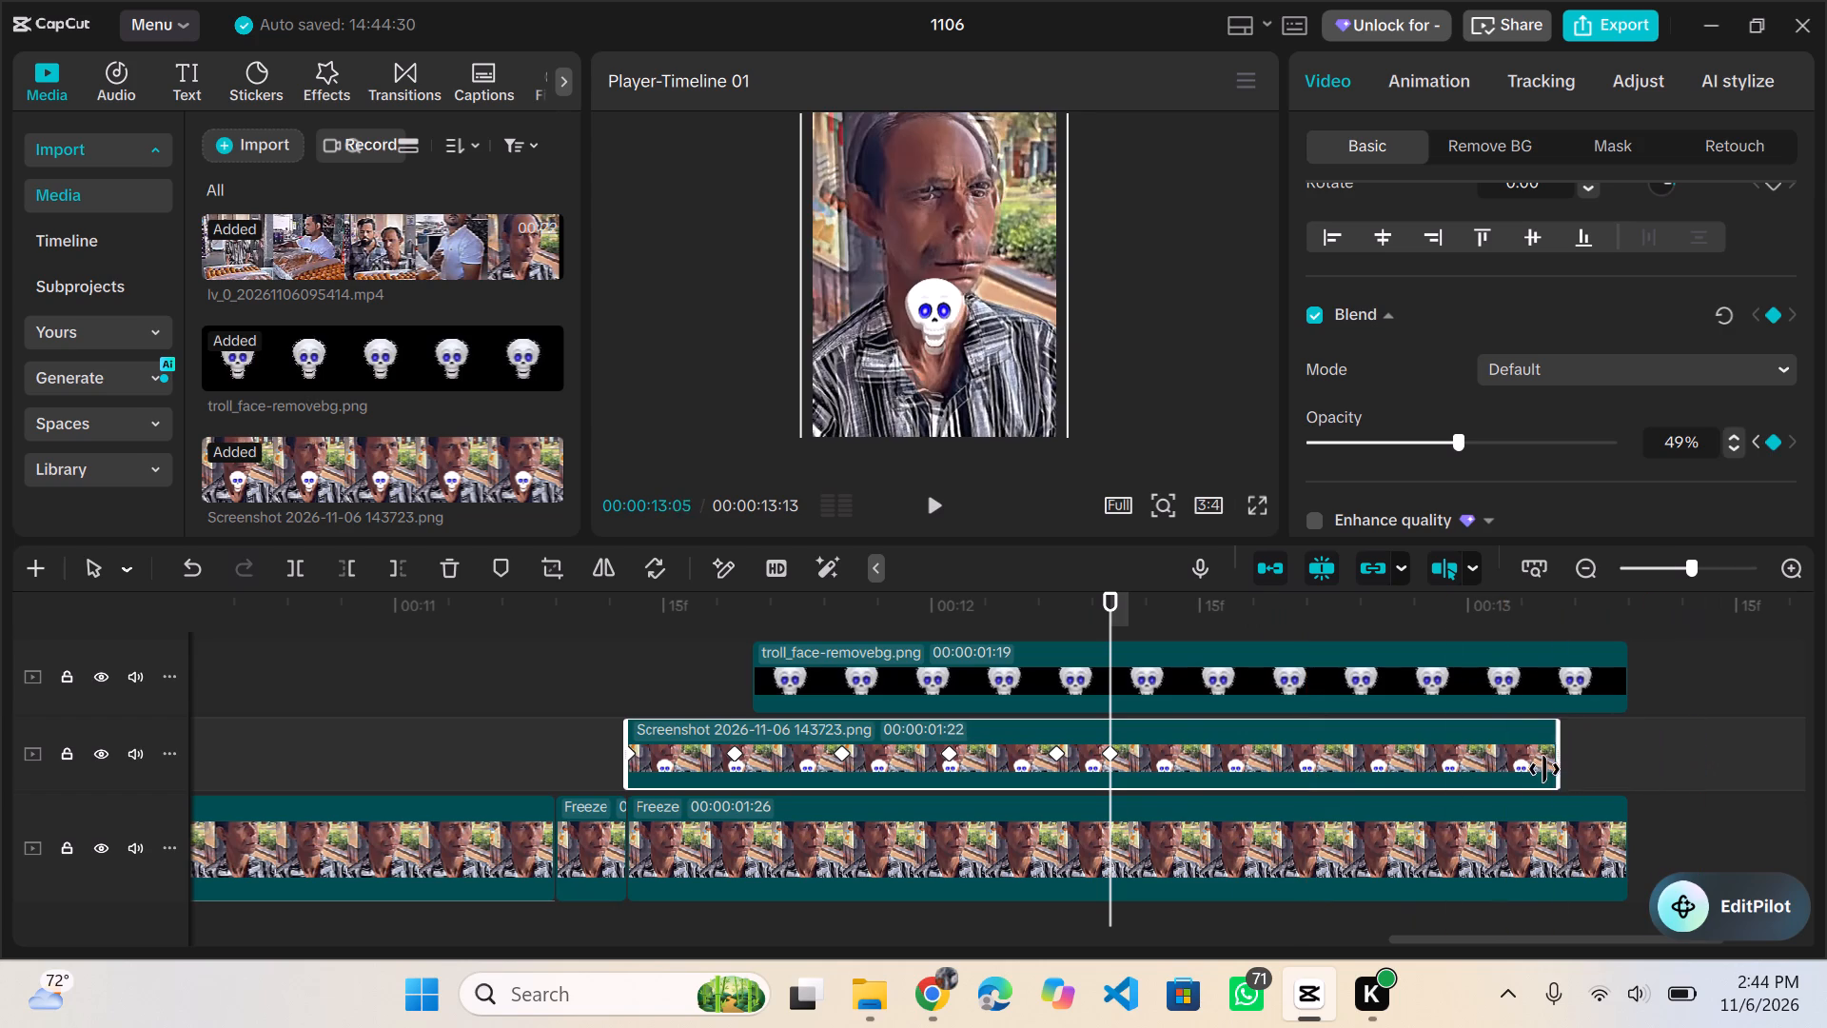
{"action": "left_click_drag", "start_coordinate": [1544, 769], "coordinate": [1135, 776]}
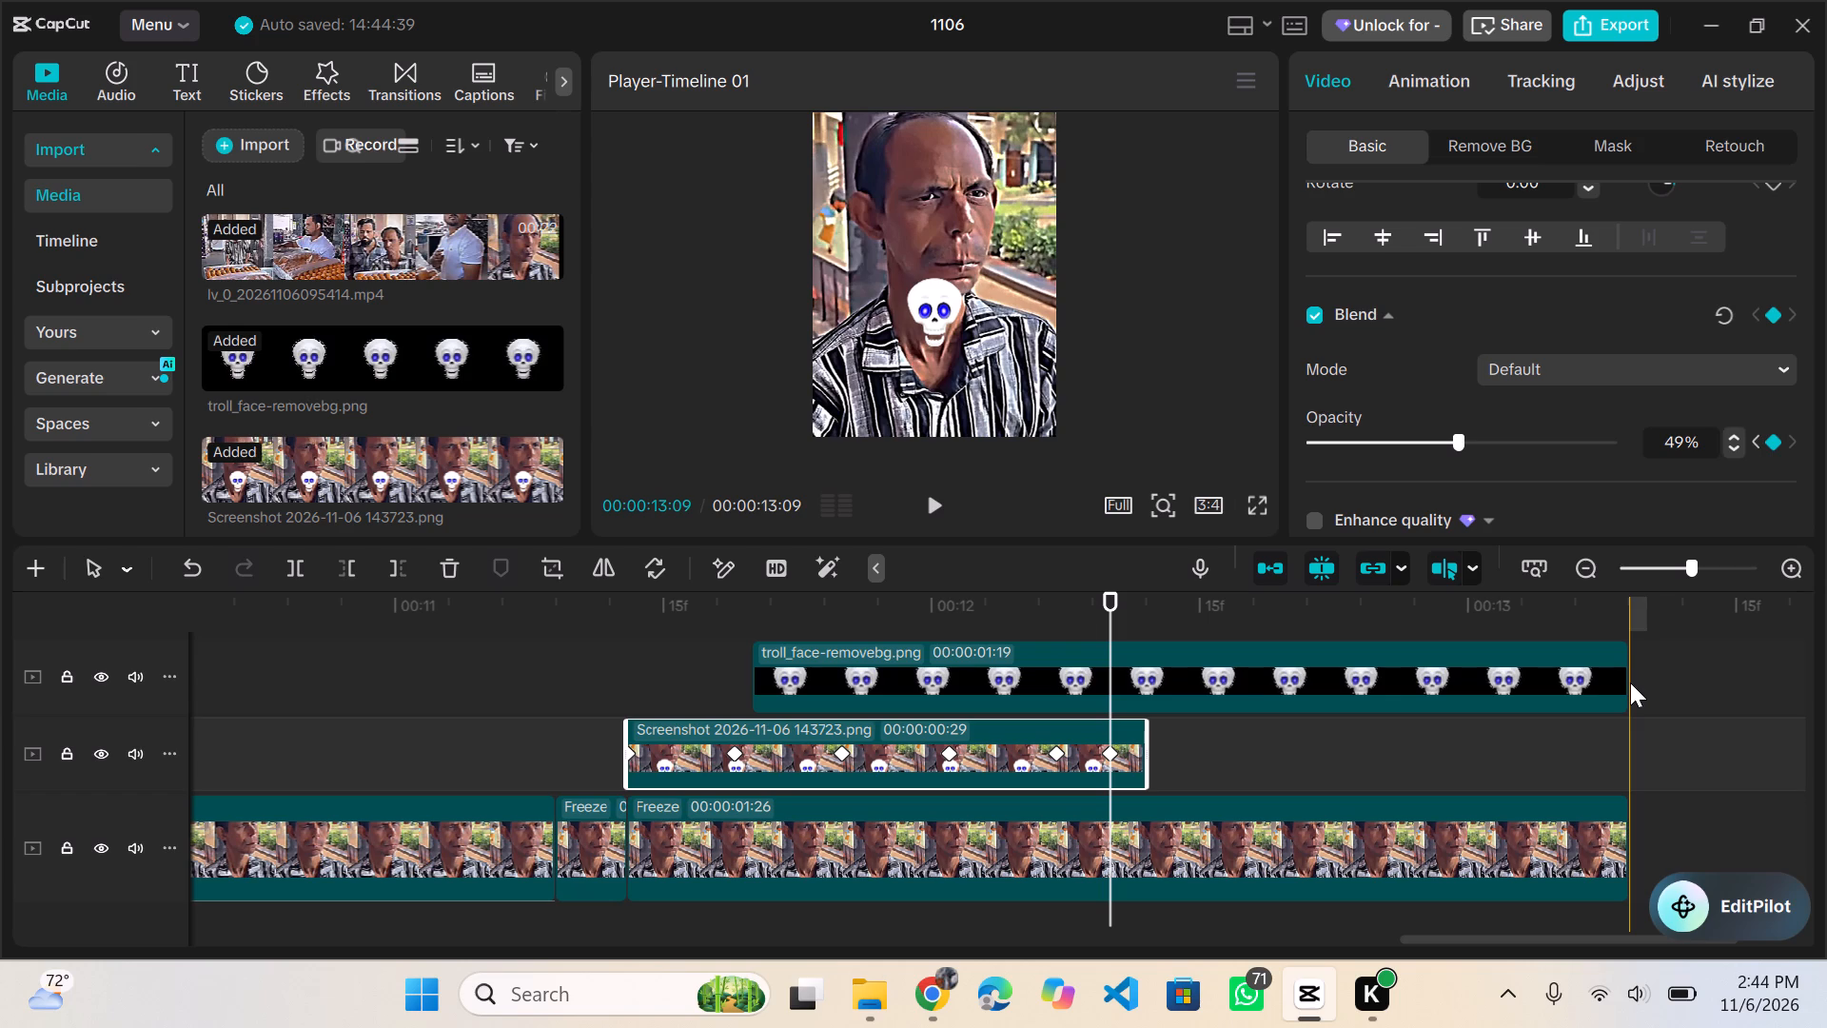
{"action": "left_click_drag", "start_coordinate": [1627, 683], "coordinate": [1206, 704]}
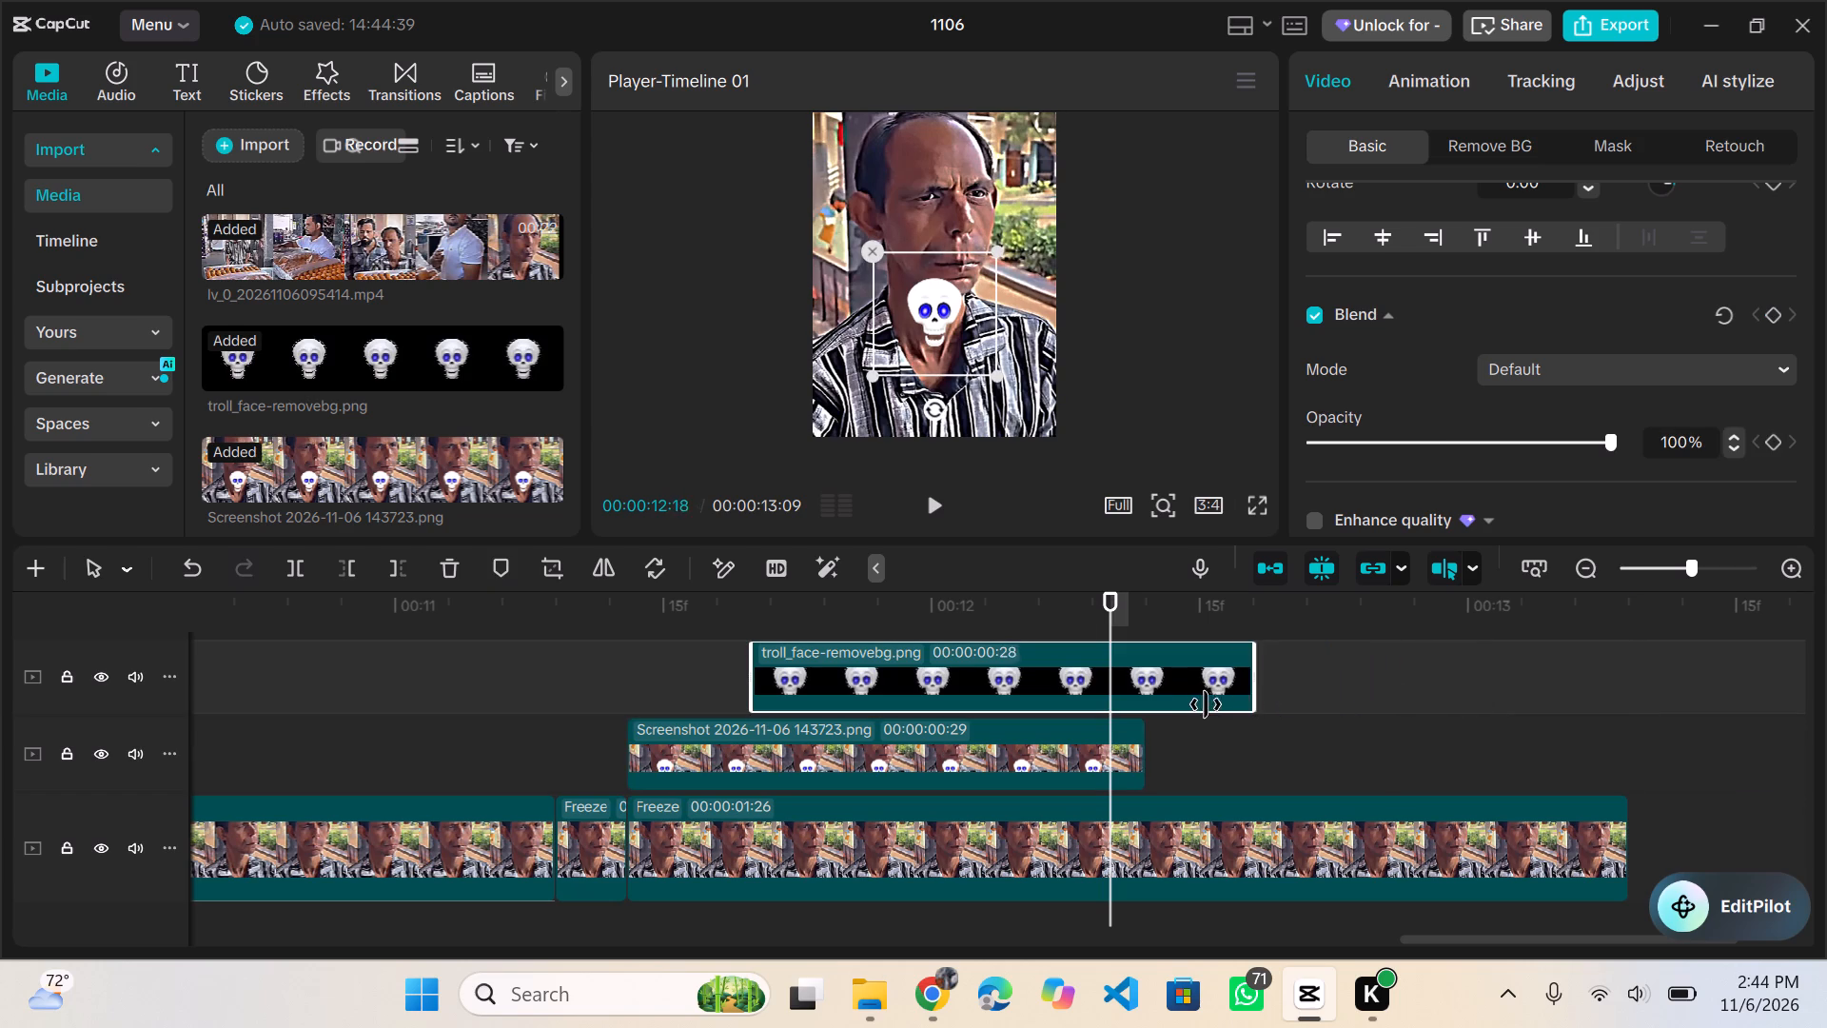
{"action": "left_click_drag", "start_coordinate": [1206, 704], "coordinate": [1232, 700]}
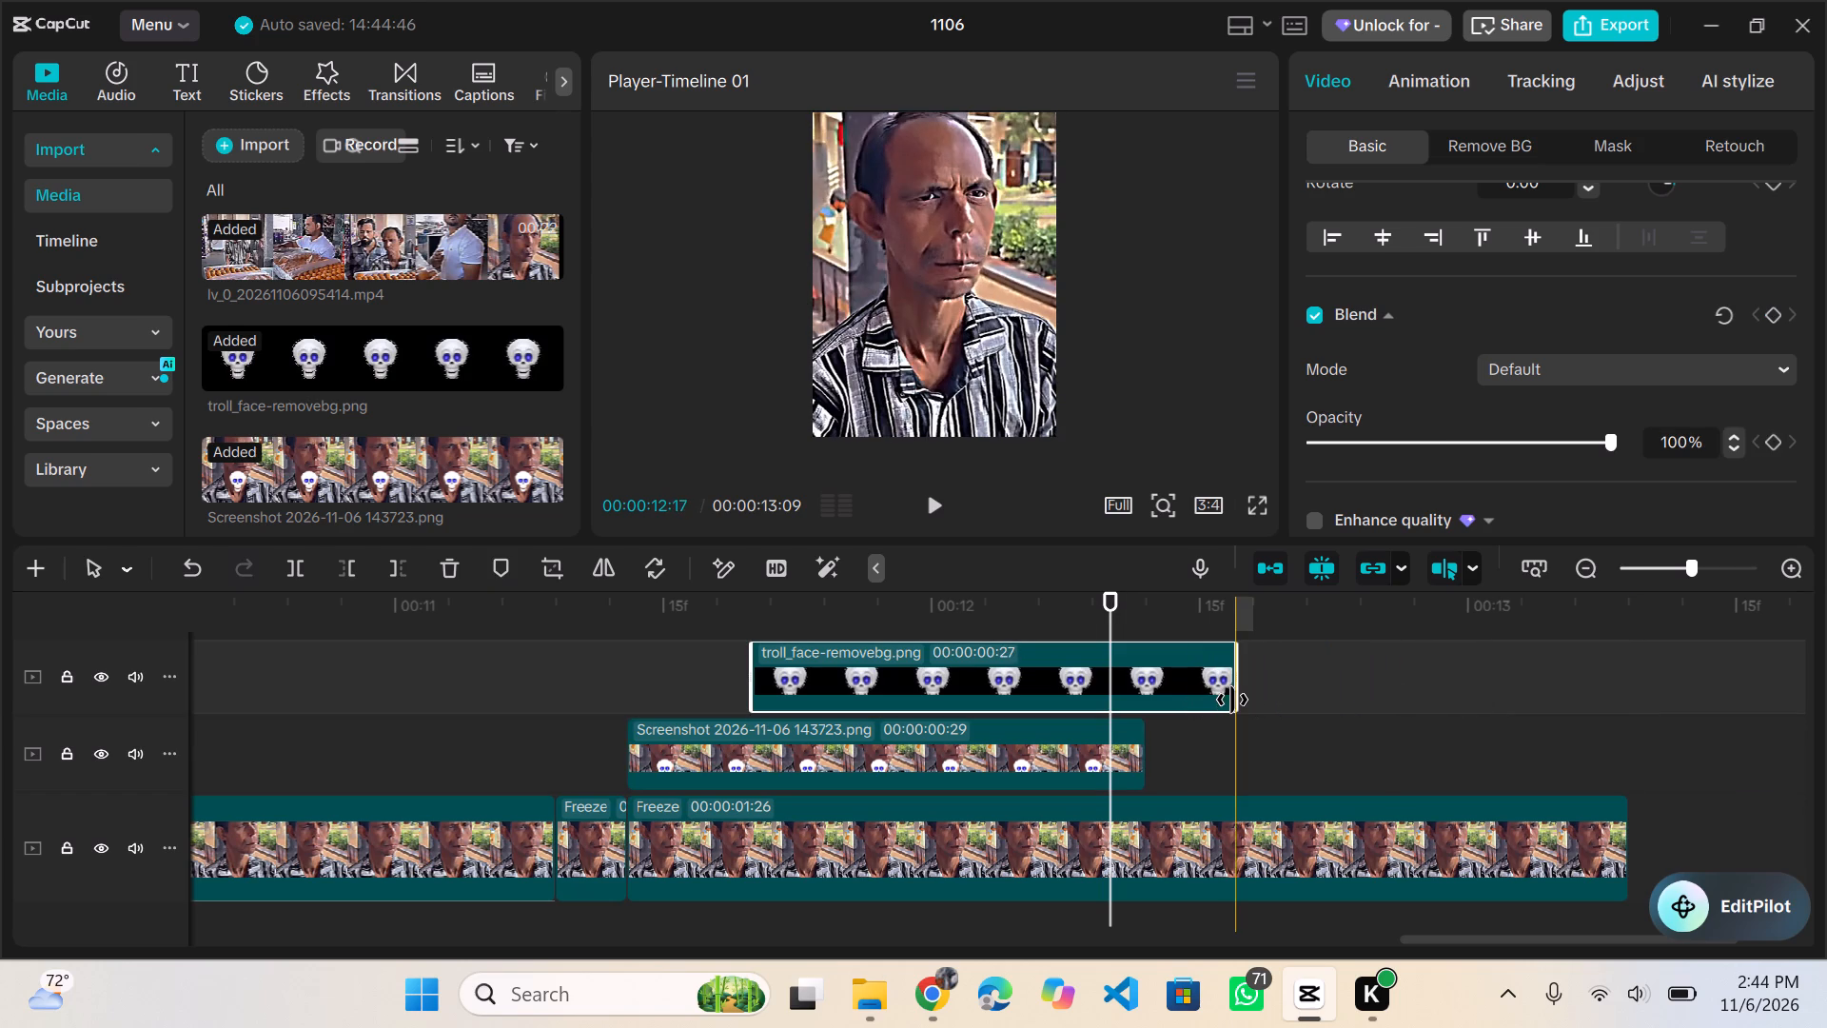
Play back the video's ending from 00:00:10:14 to check the shortened overlays.
{"action": "scroll", "coordinate": [769, 771], "scroll_direction": "right", "scroll_amount": 1}
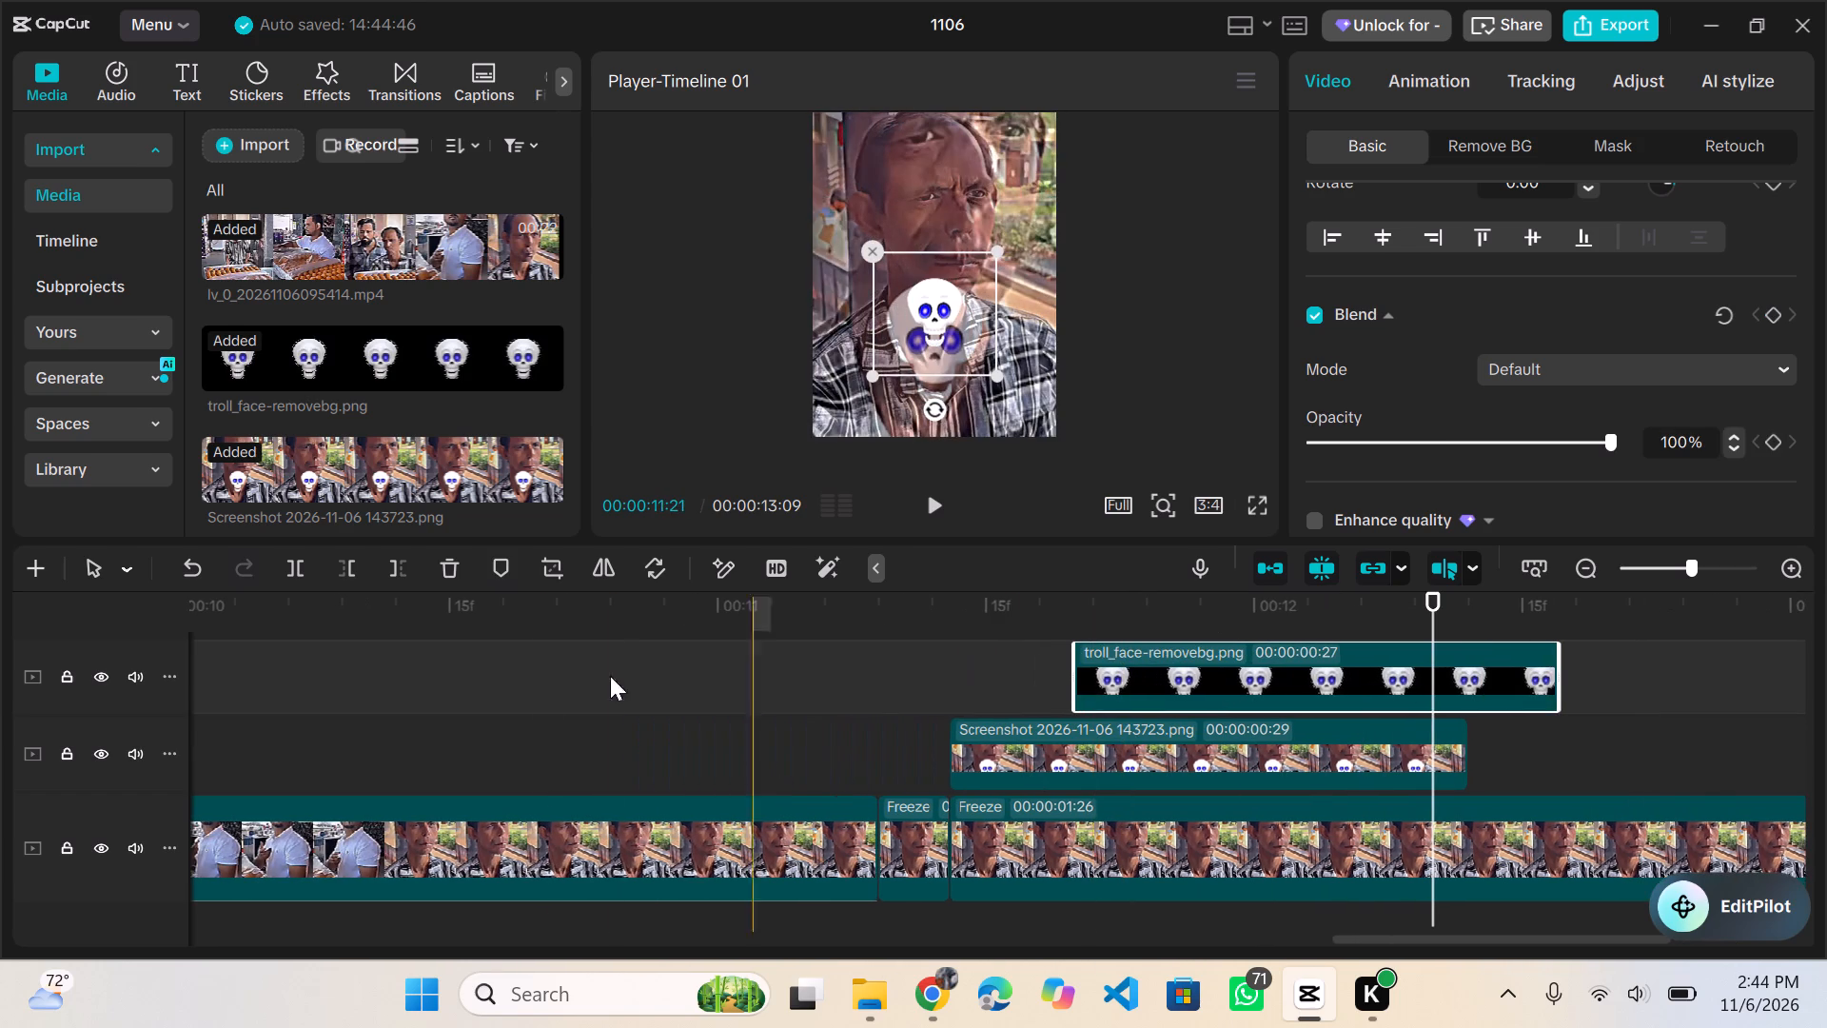
{"action": "left_click", "coordinate": [424, 619]}
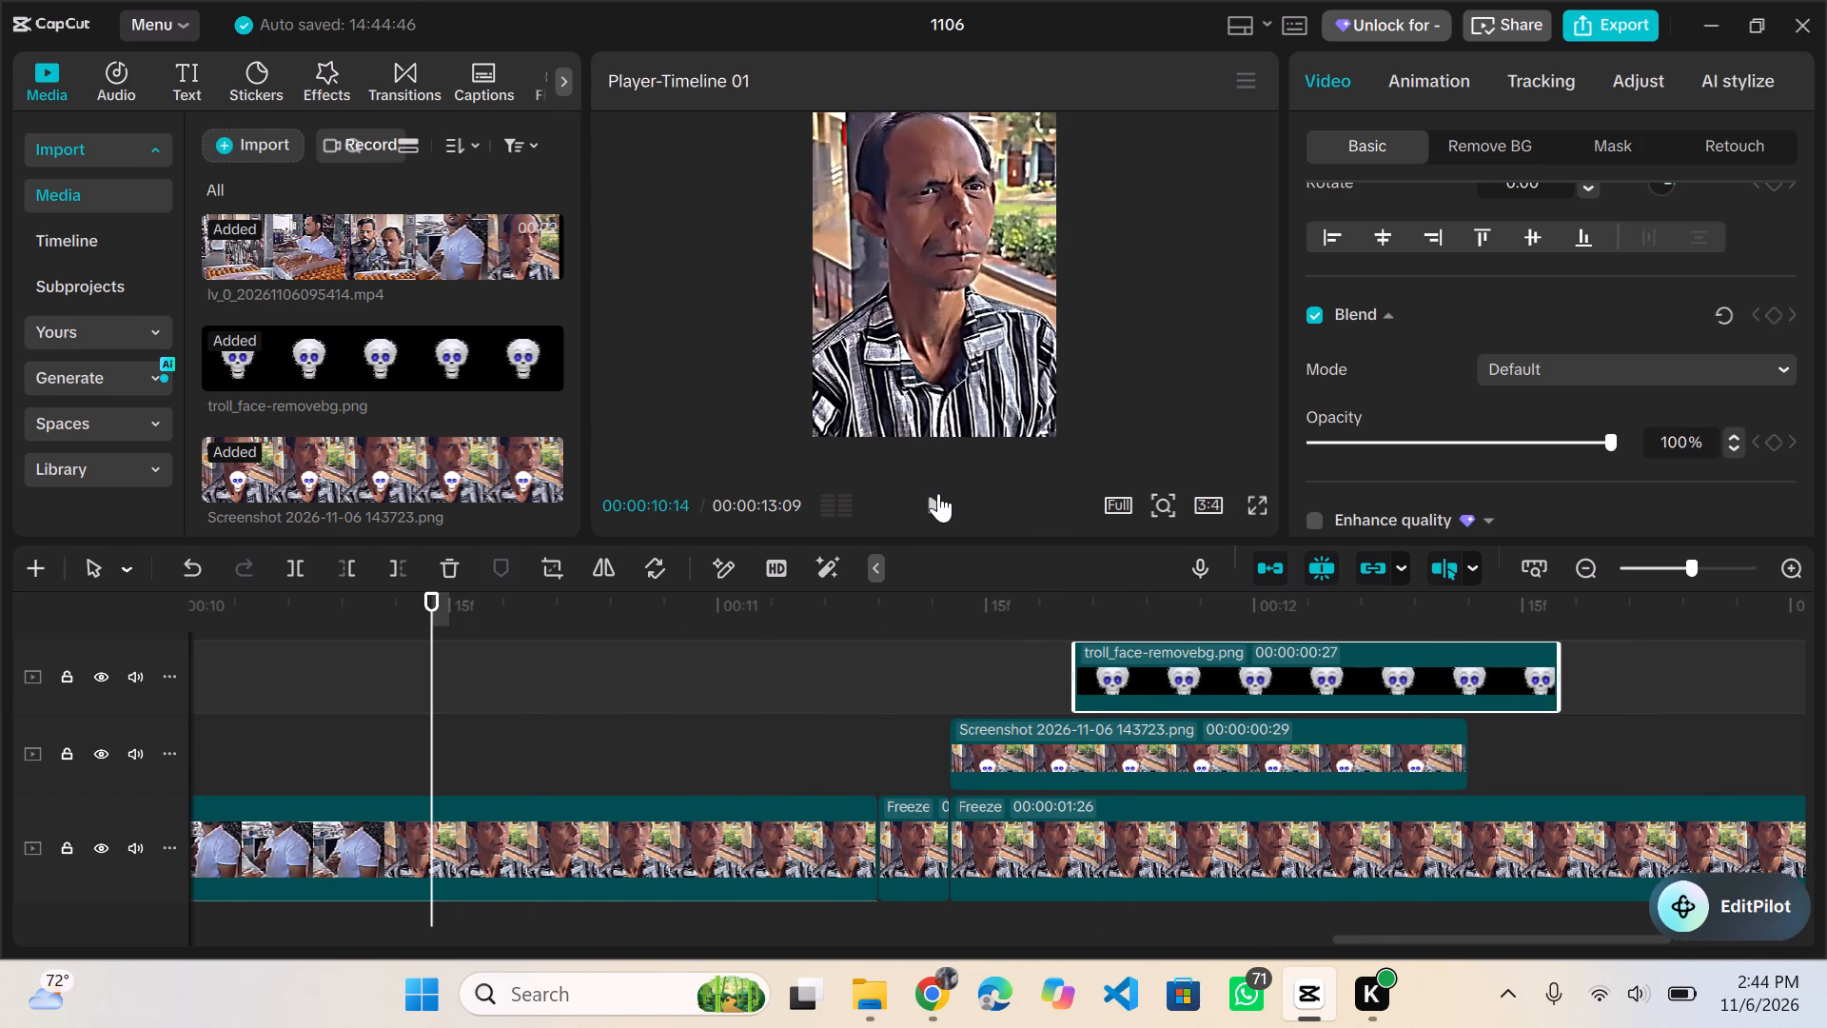
{"action": "left_click", "coordinate": [938, 493]}
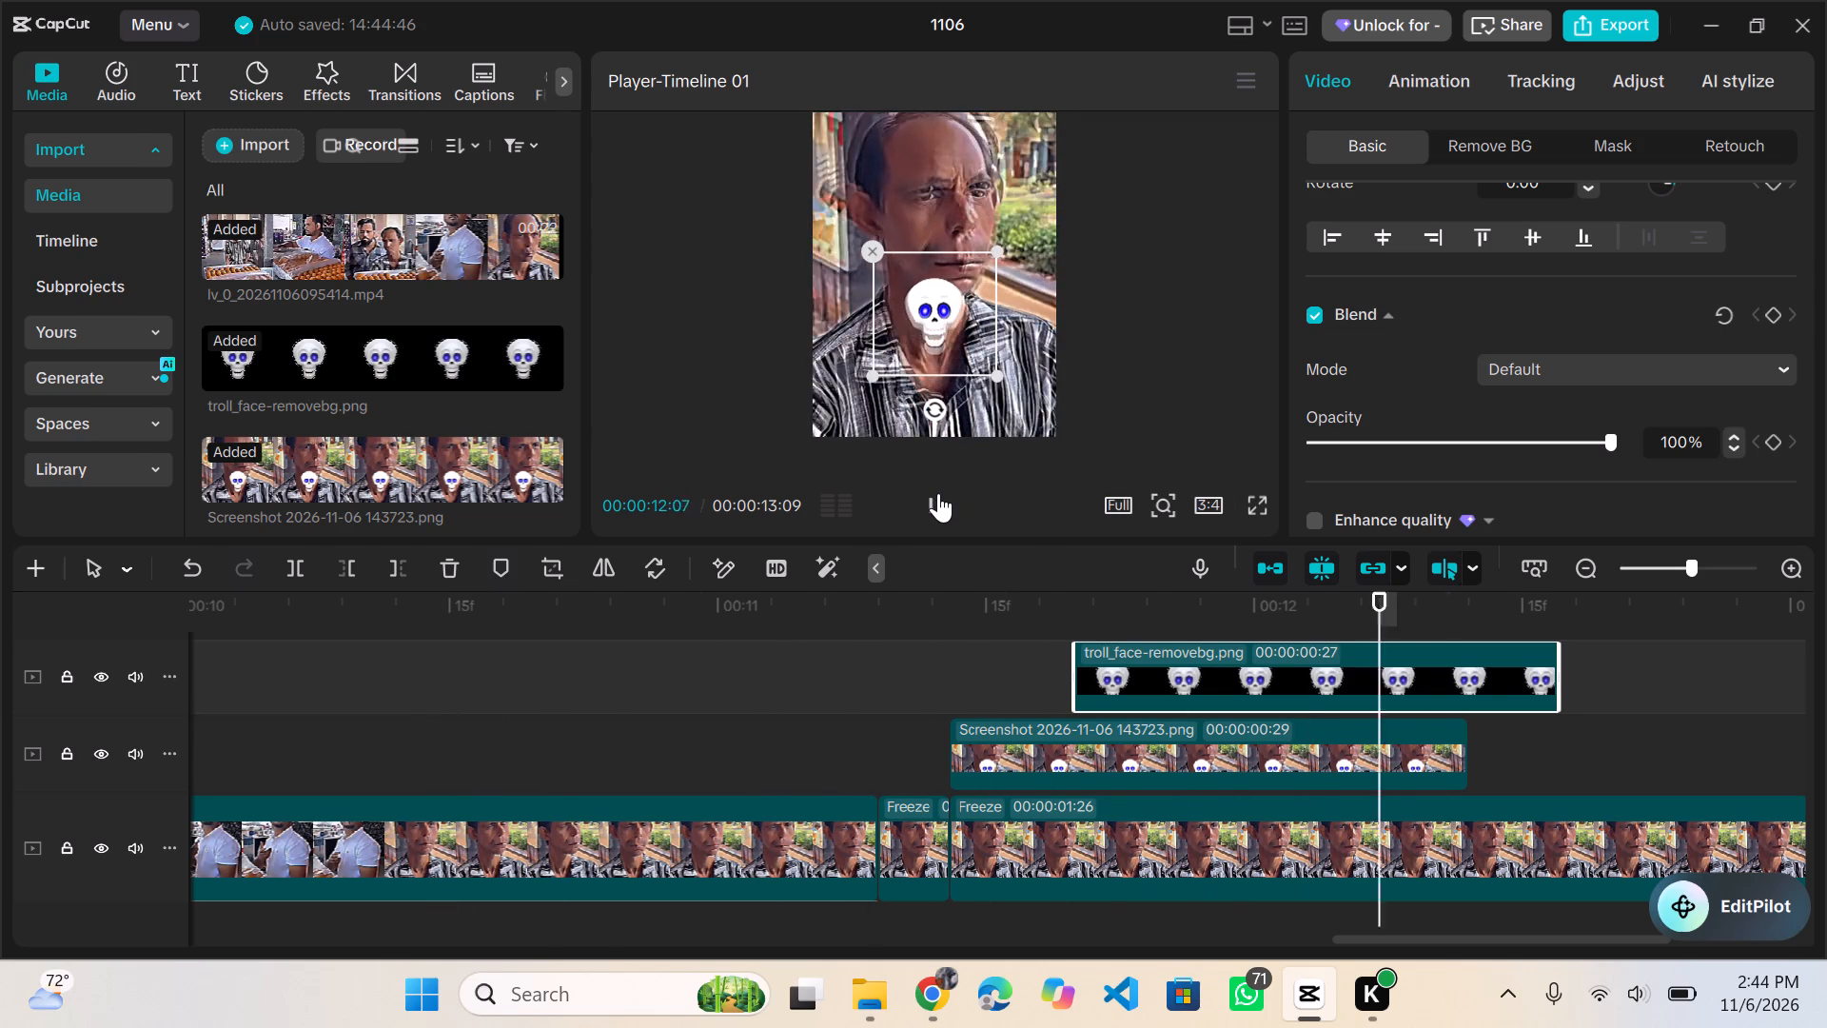
{"action": "left_click", "coordinate": [938, 493]}
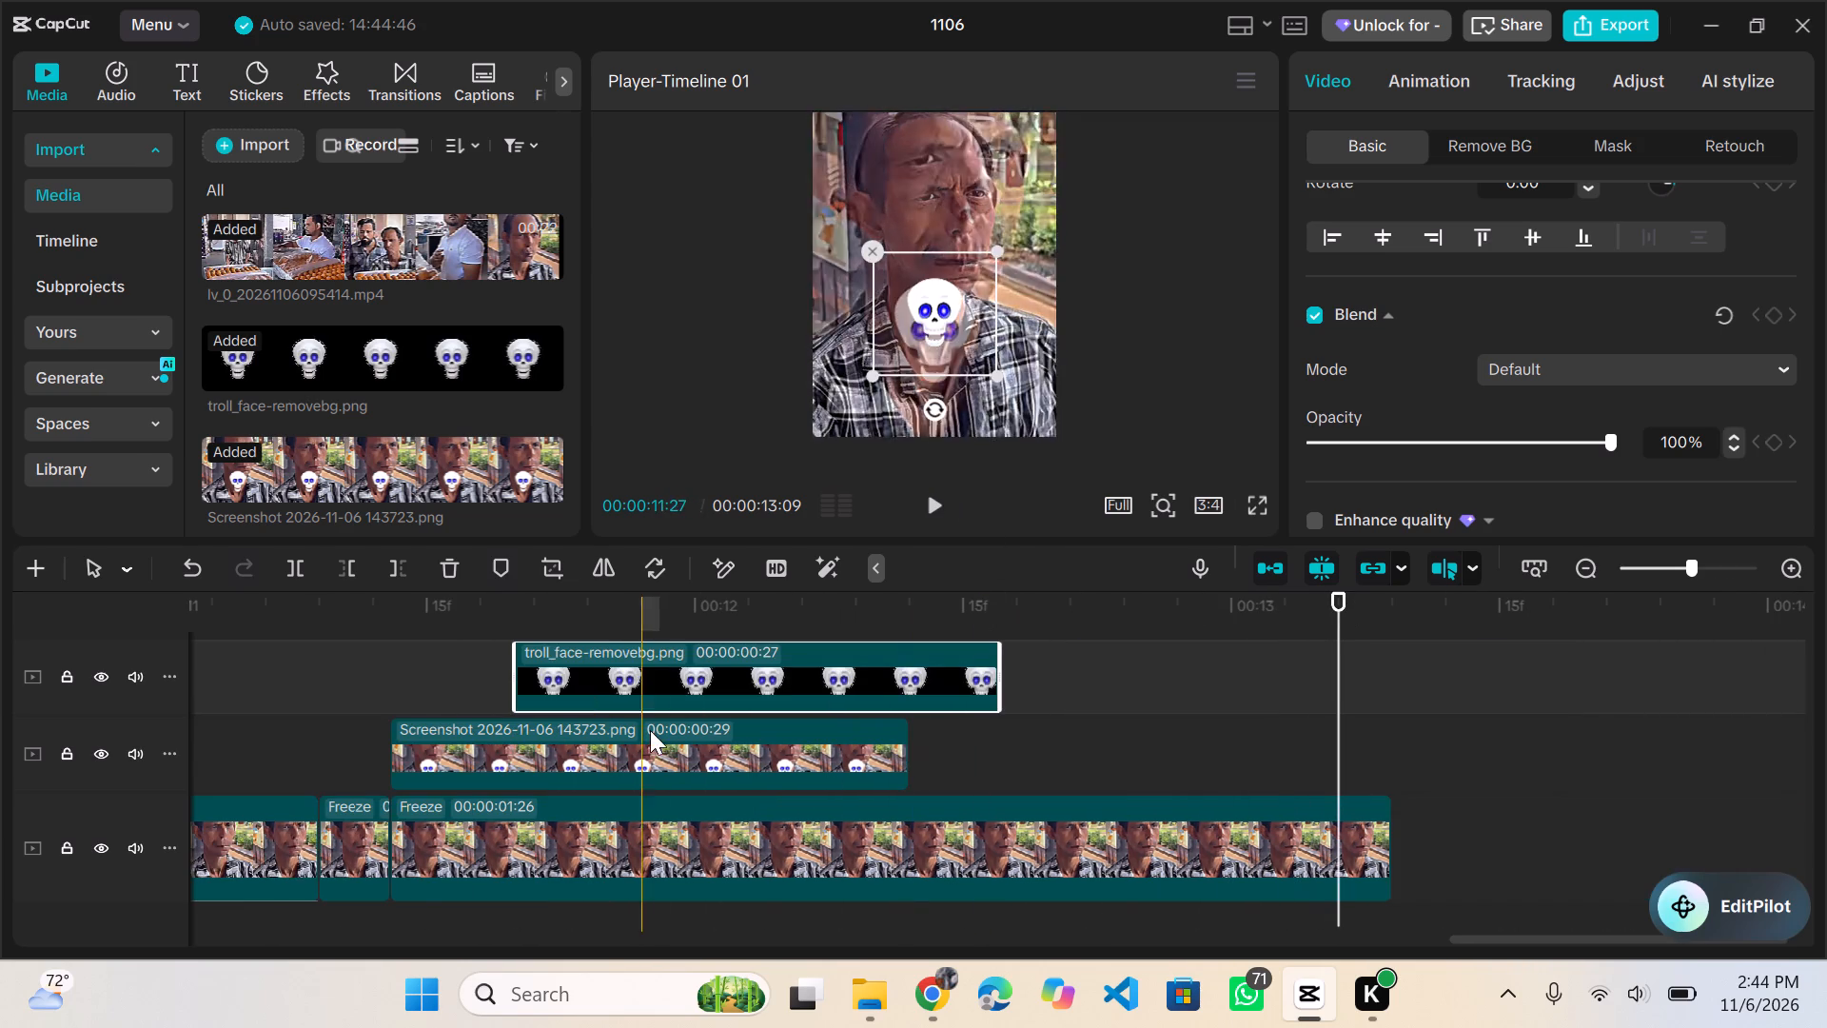
Add the blue download image from File Explorer's Downloads folder above the skull clip, starting with the first Freeze clip at 00:00:11:09.
{"action": "scroll", "coordinate": [400, 689], "scroll_direction": "up", "scroll_amount": 1}
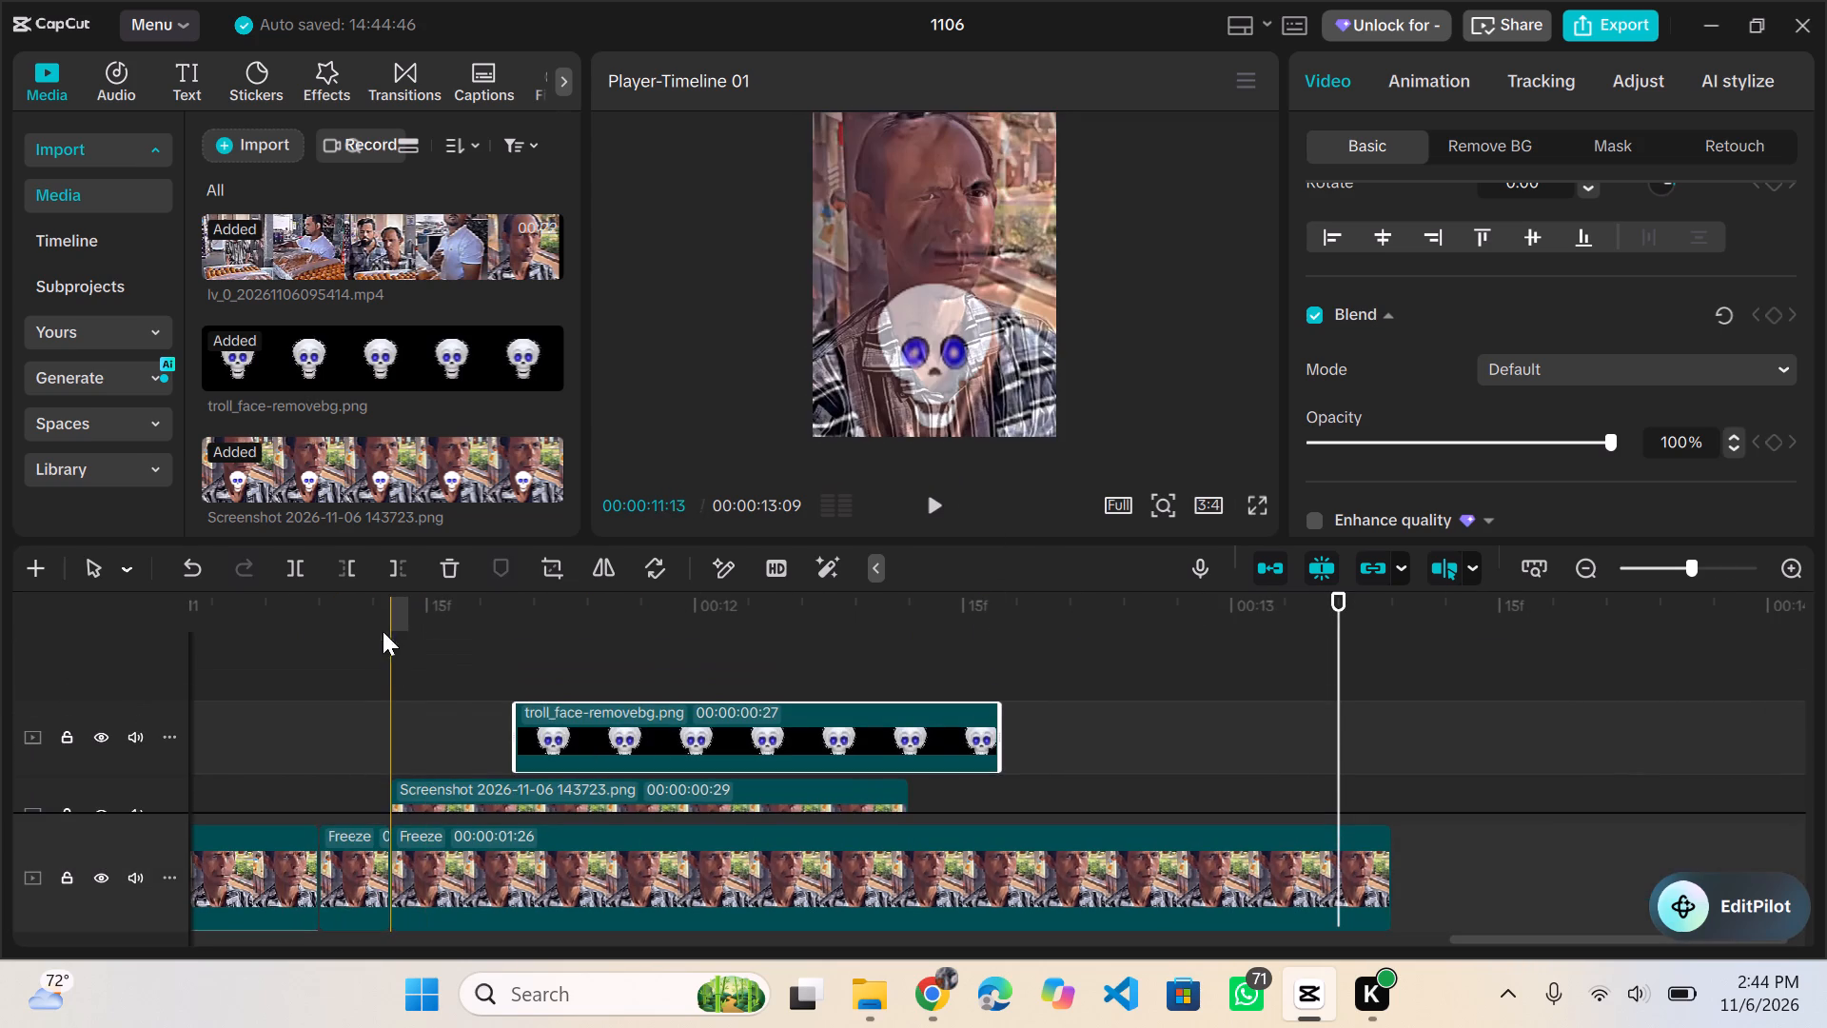
{"action": "left_click", "coordinate": [880, 993]}
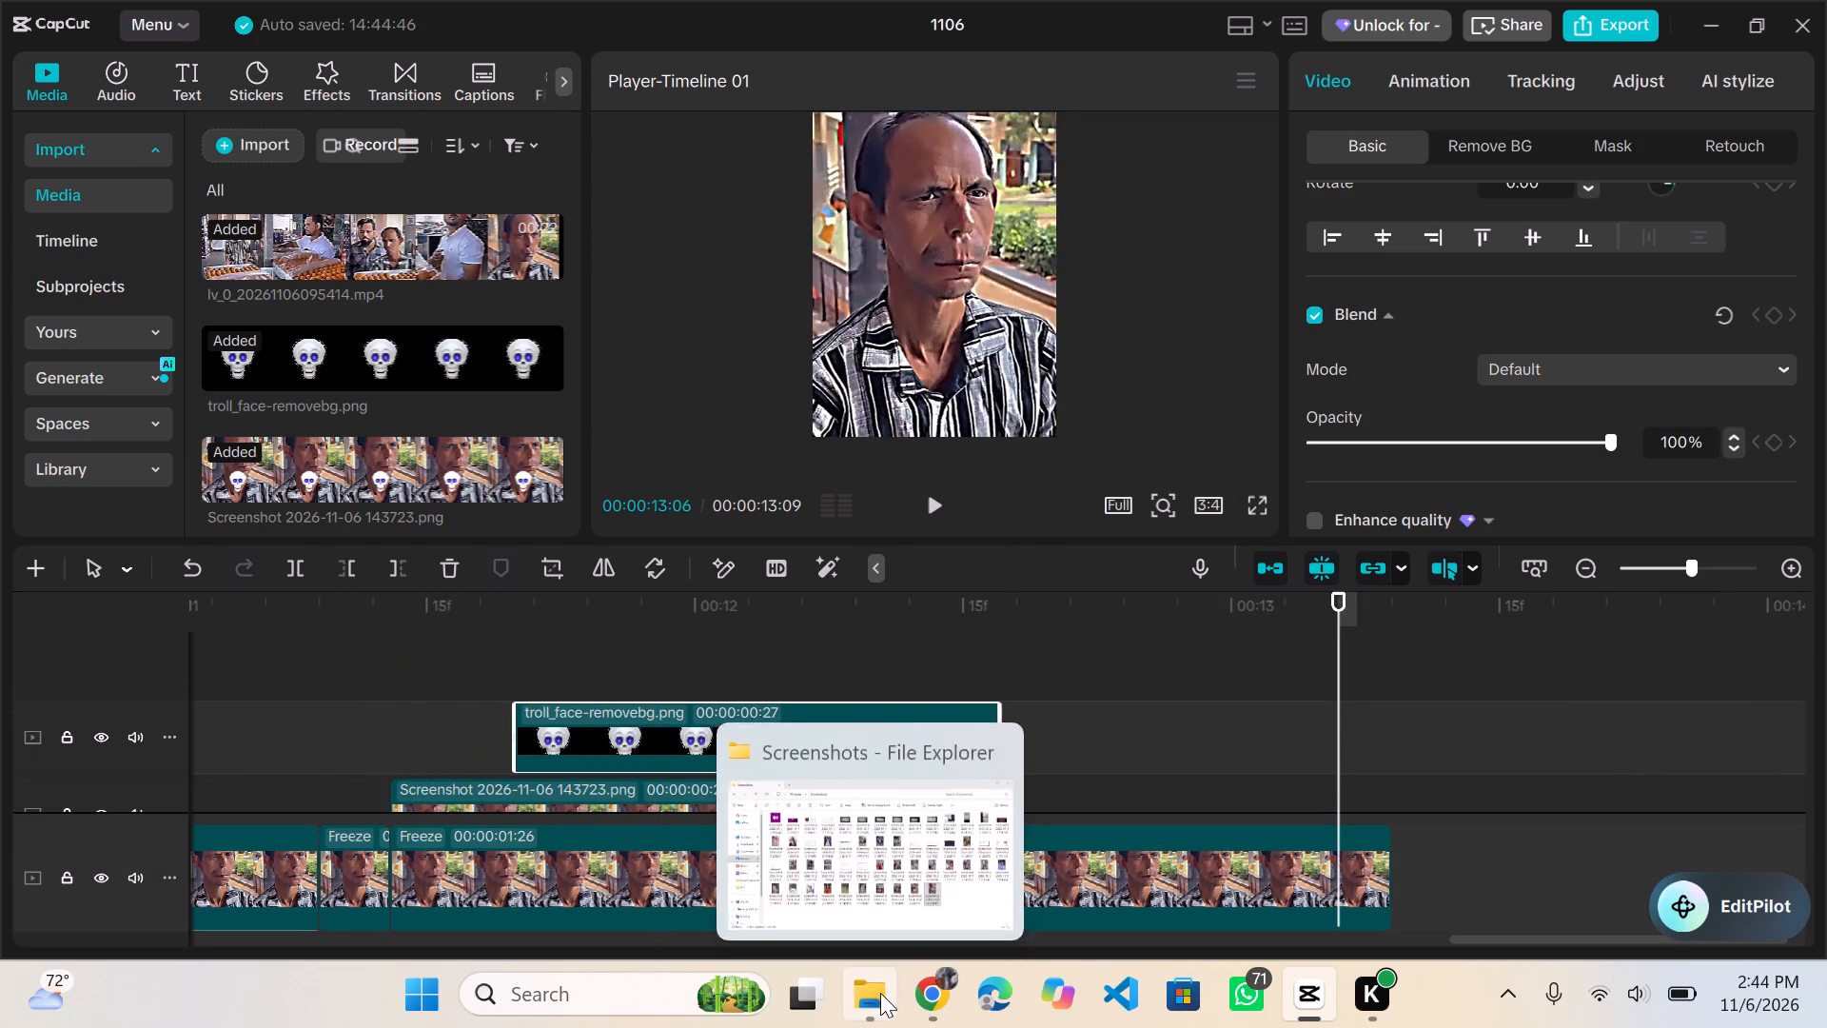
{"action": "left_click", "coordinate": [108, 417]}
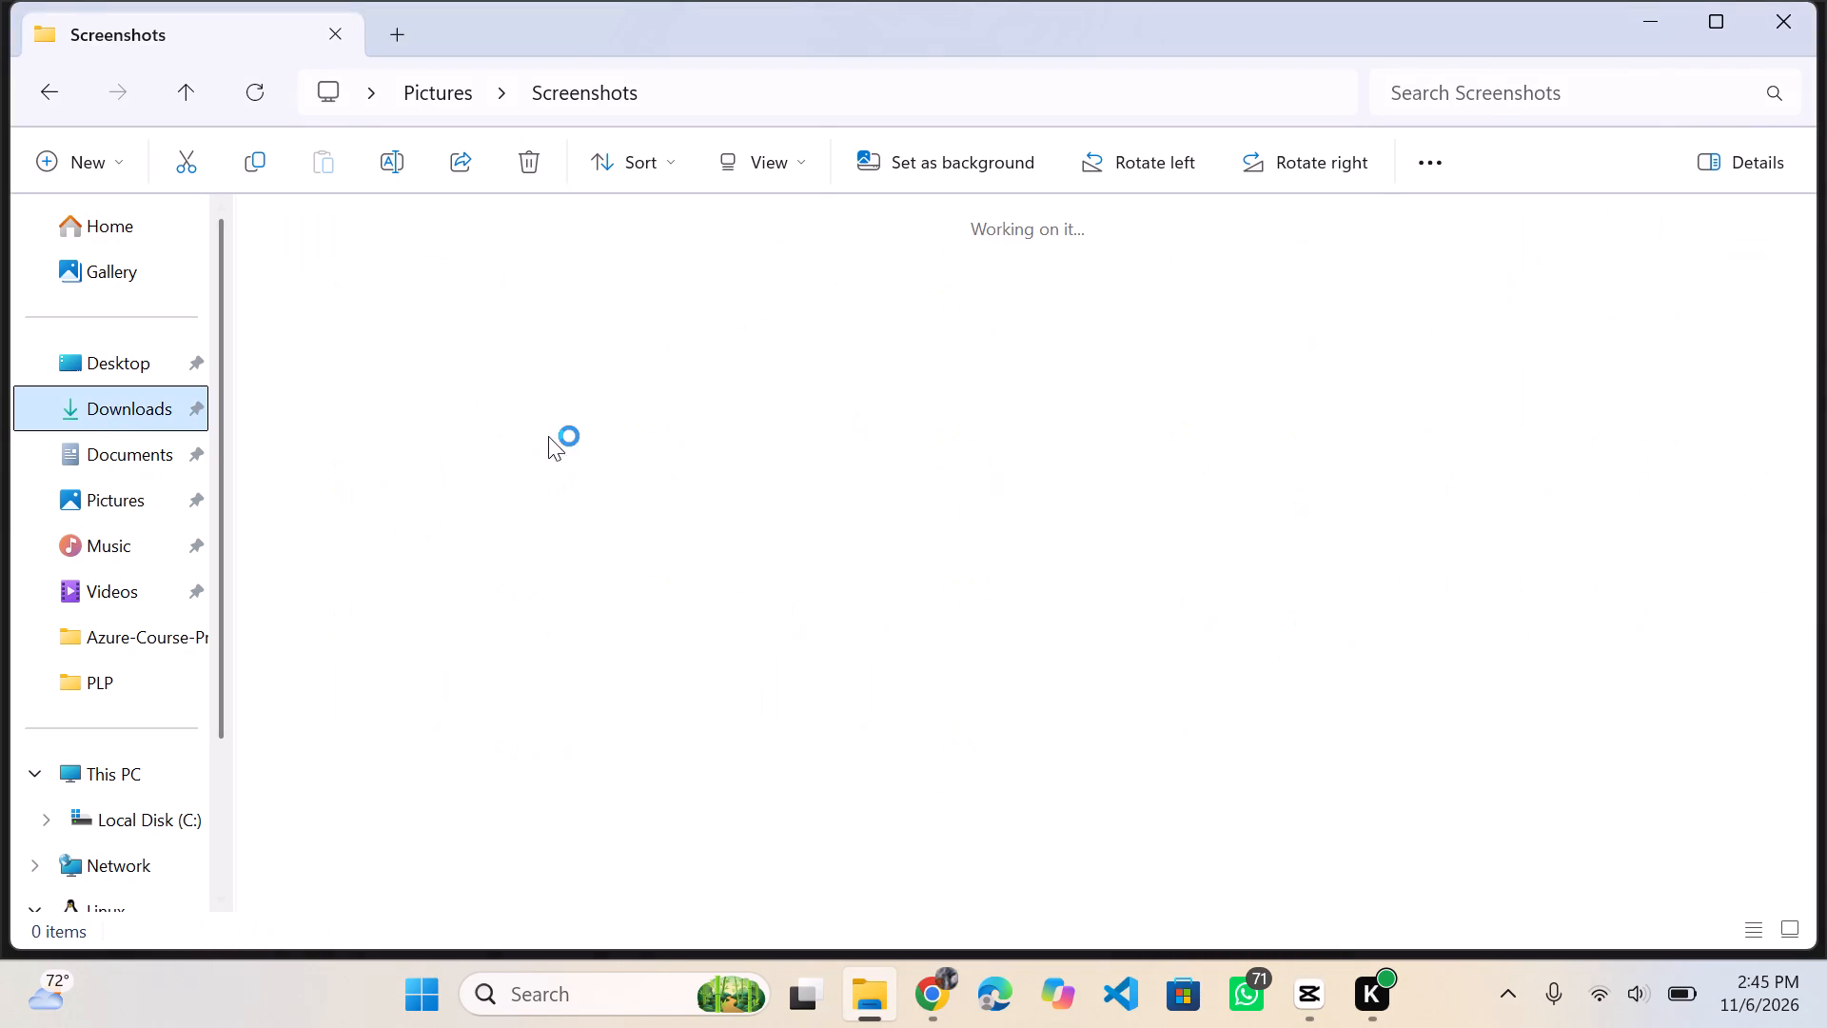
{"action": "left_click_drag", "start_coordinate": [1072, 814], "coordinate": [1165, 871]}
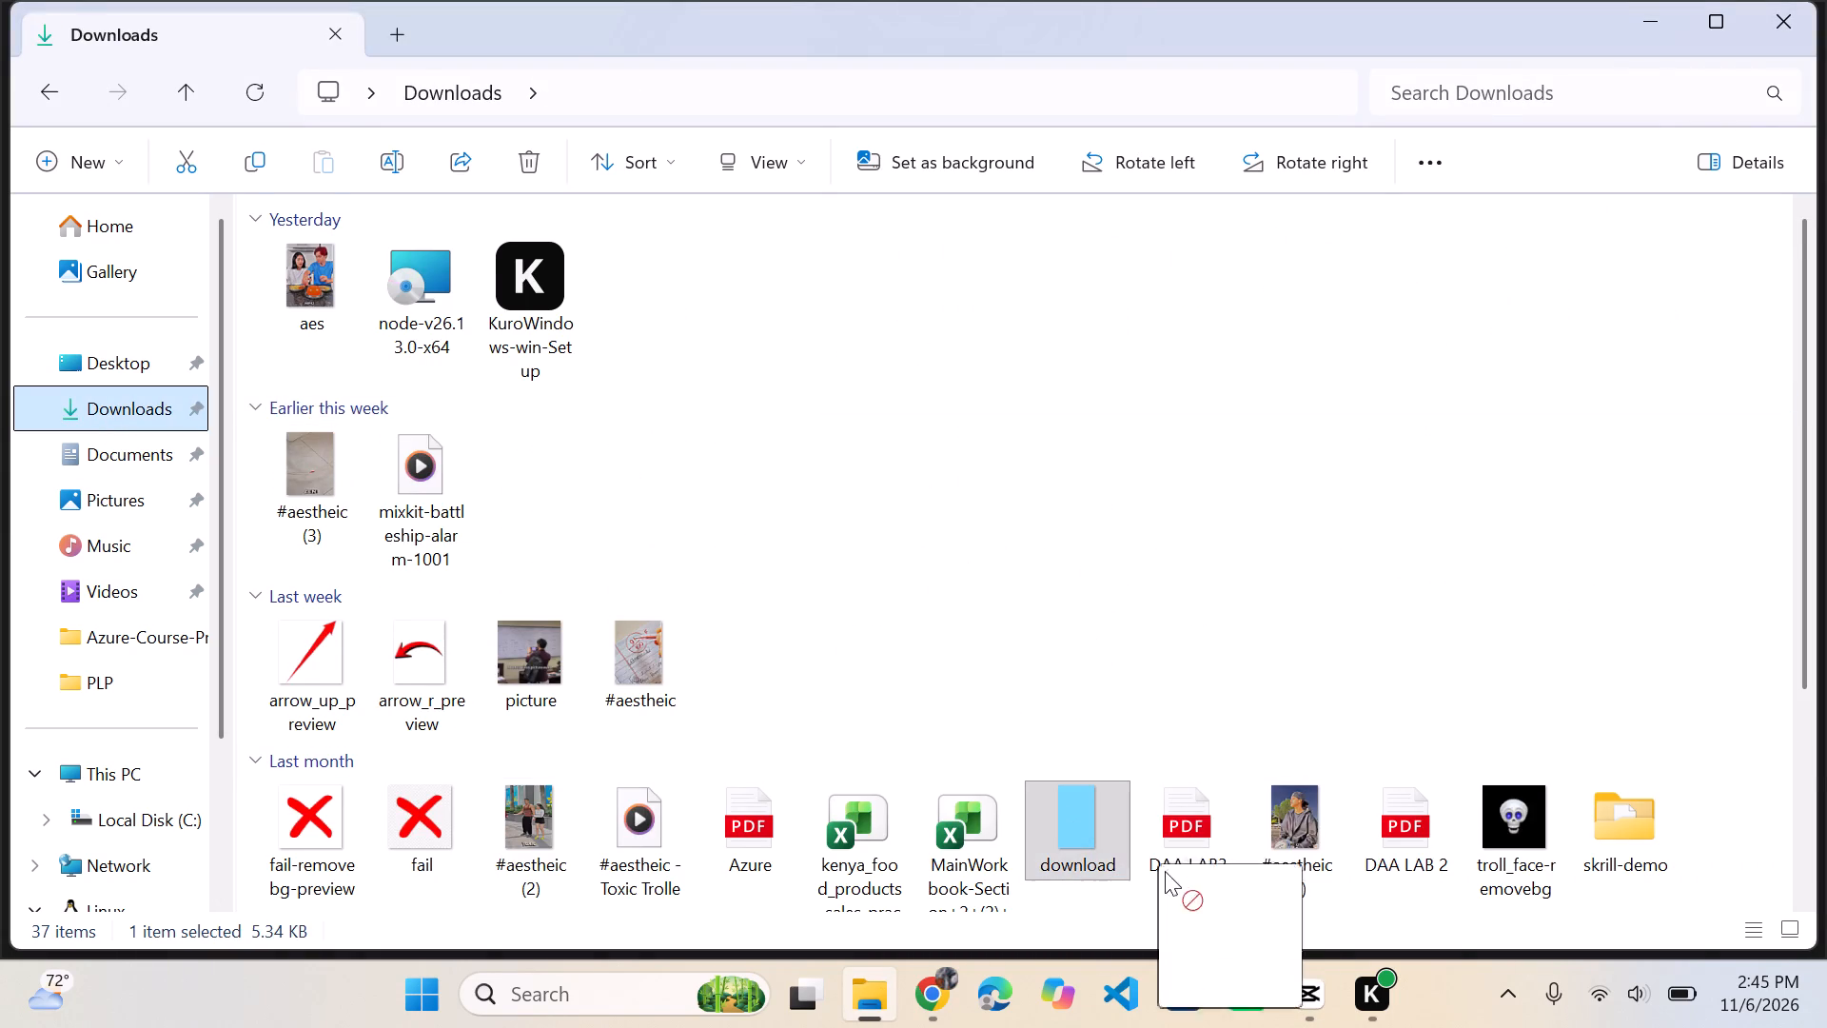
{"action": "left_click_drag", "start_coordinate": [1165, 871], "coordinate": [1179, 661]}
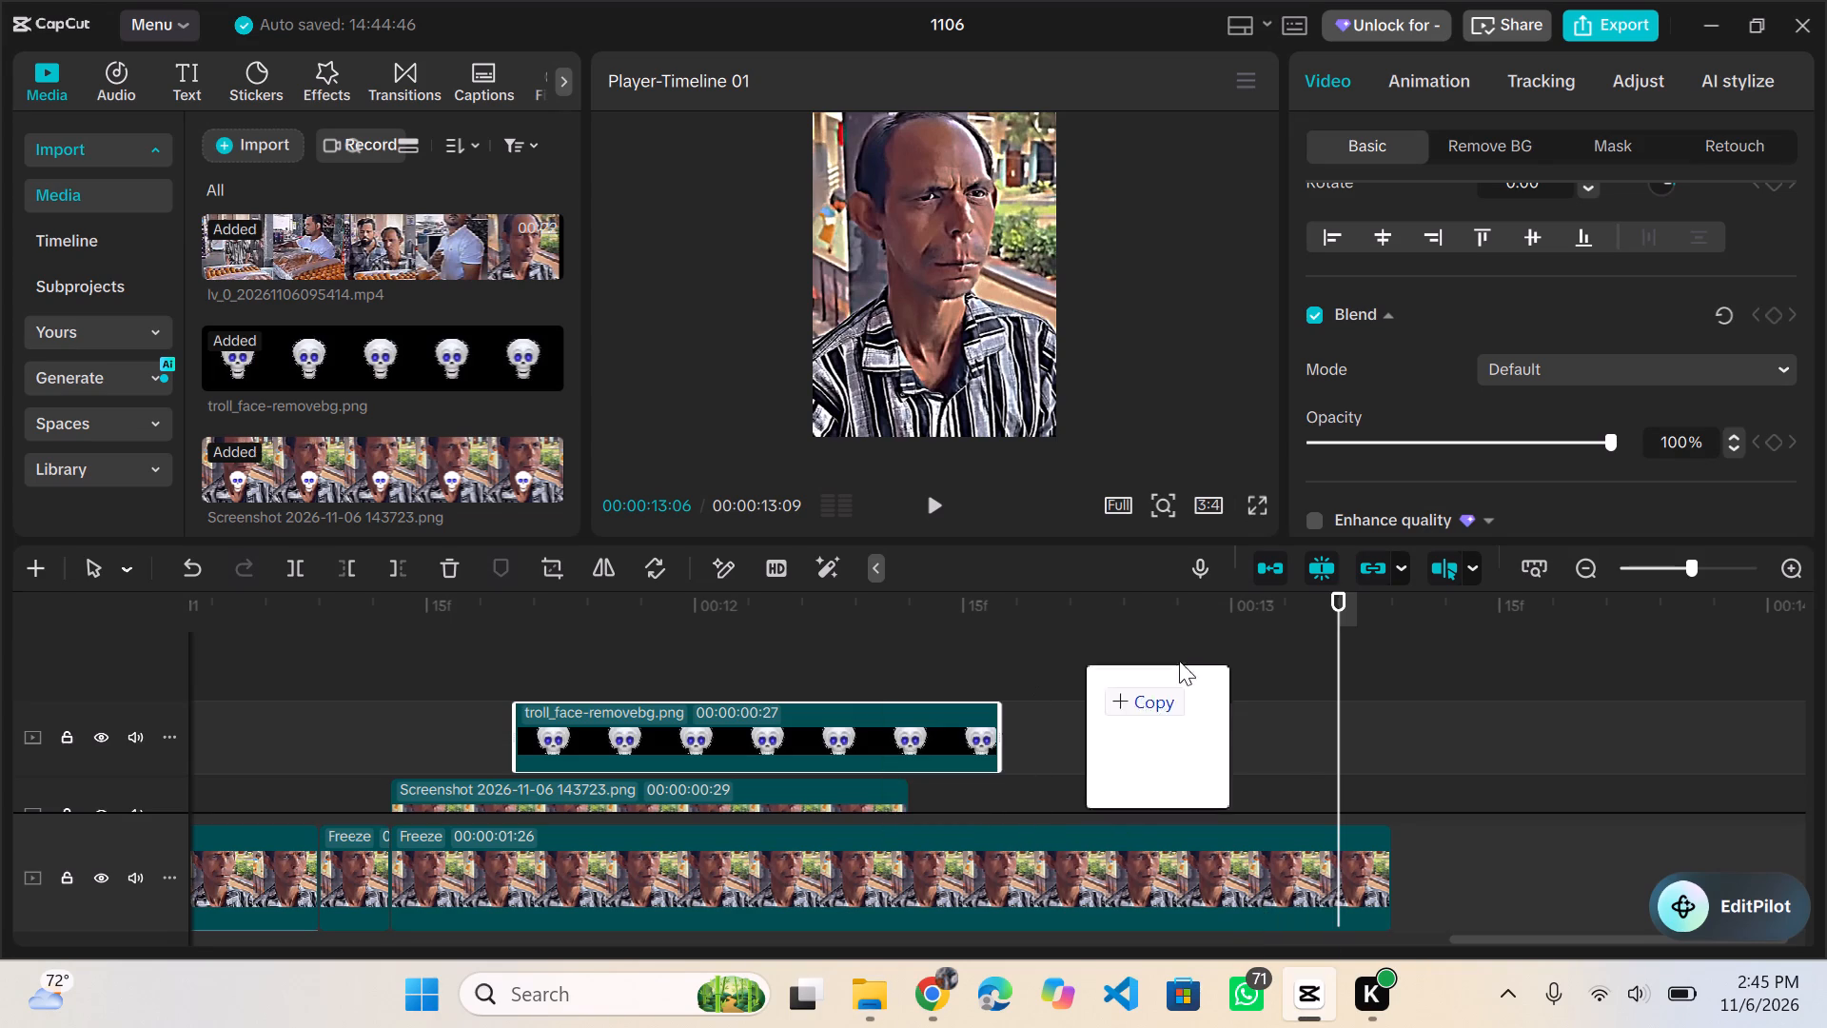
{"action": "left_click_drag", "start_coordinate": [1179, 661], "coordinate": [1256, 646]}
{"action": "left_click_drag", "start_coordinate": [1415, 731], "coordinate": [1334, 661]}
{"action": "scroll", "coordinate": [1334, 661], "scroll_direction": "up", "scroll_amount": 1}
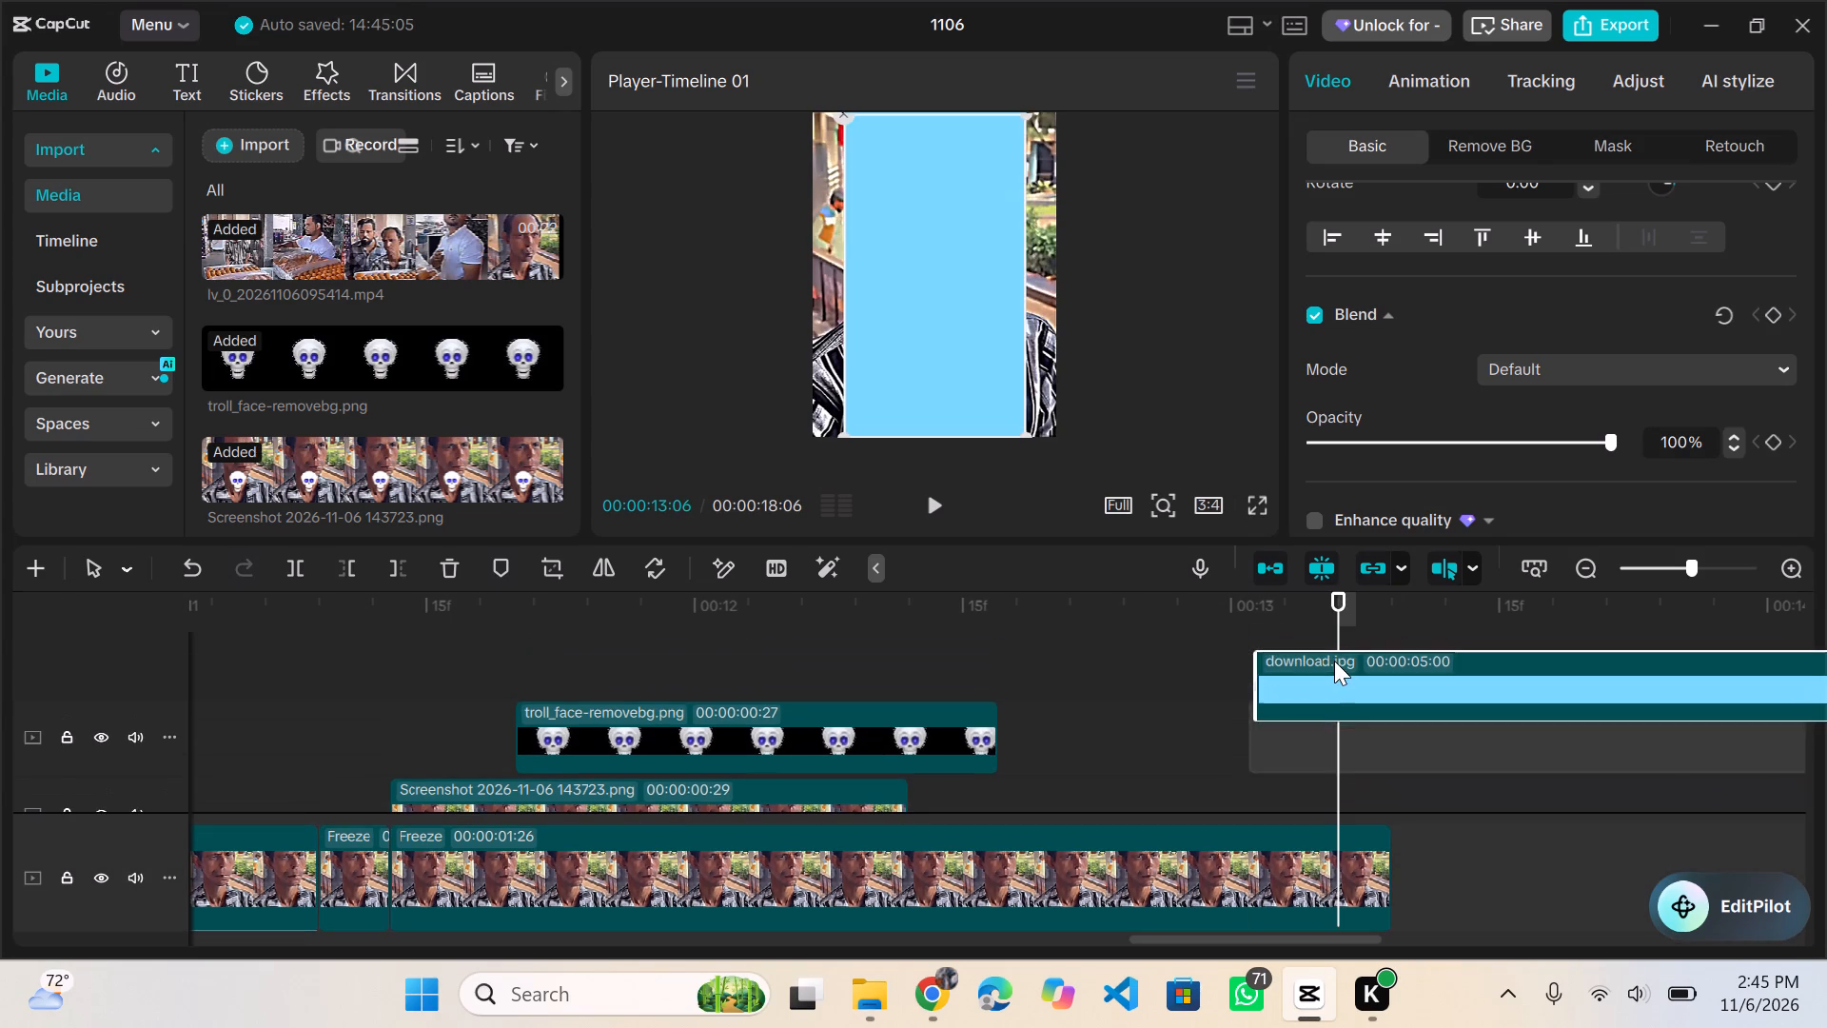
{"action": "left_click_drag", "start_coordinate": [1334, 661], "coordinate": [960, 681]}
{"action": "scroll", "coordinate": [625, 704], "scroll_direction": "right", "scroll_amount": 1}
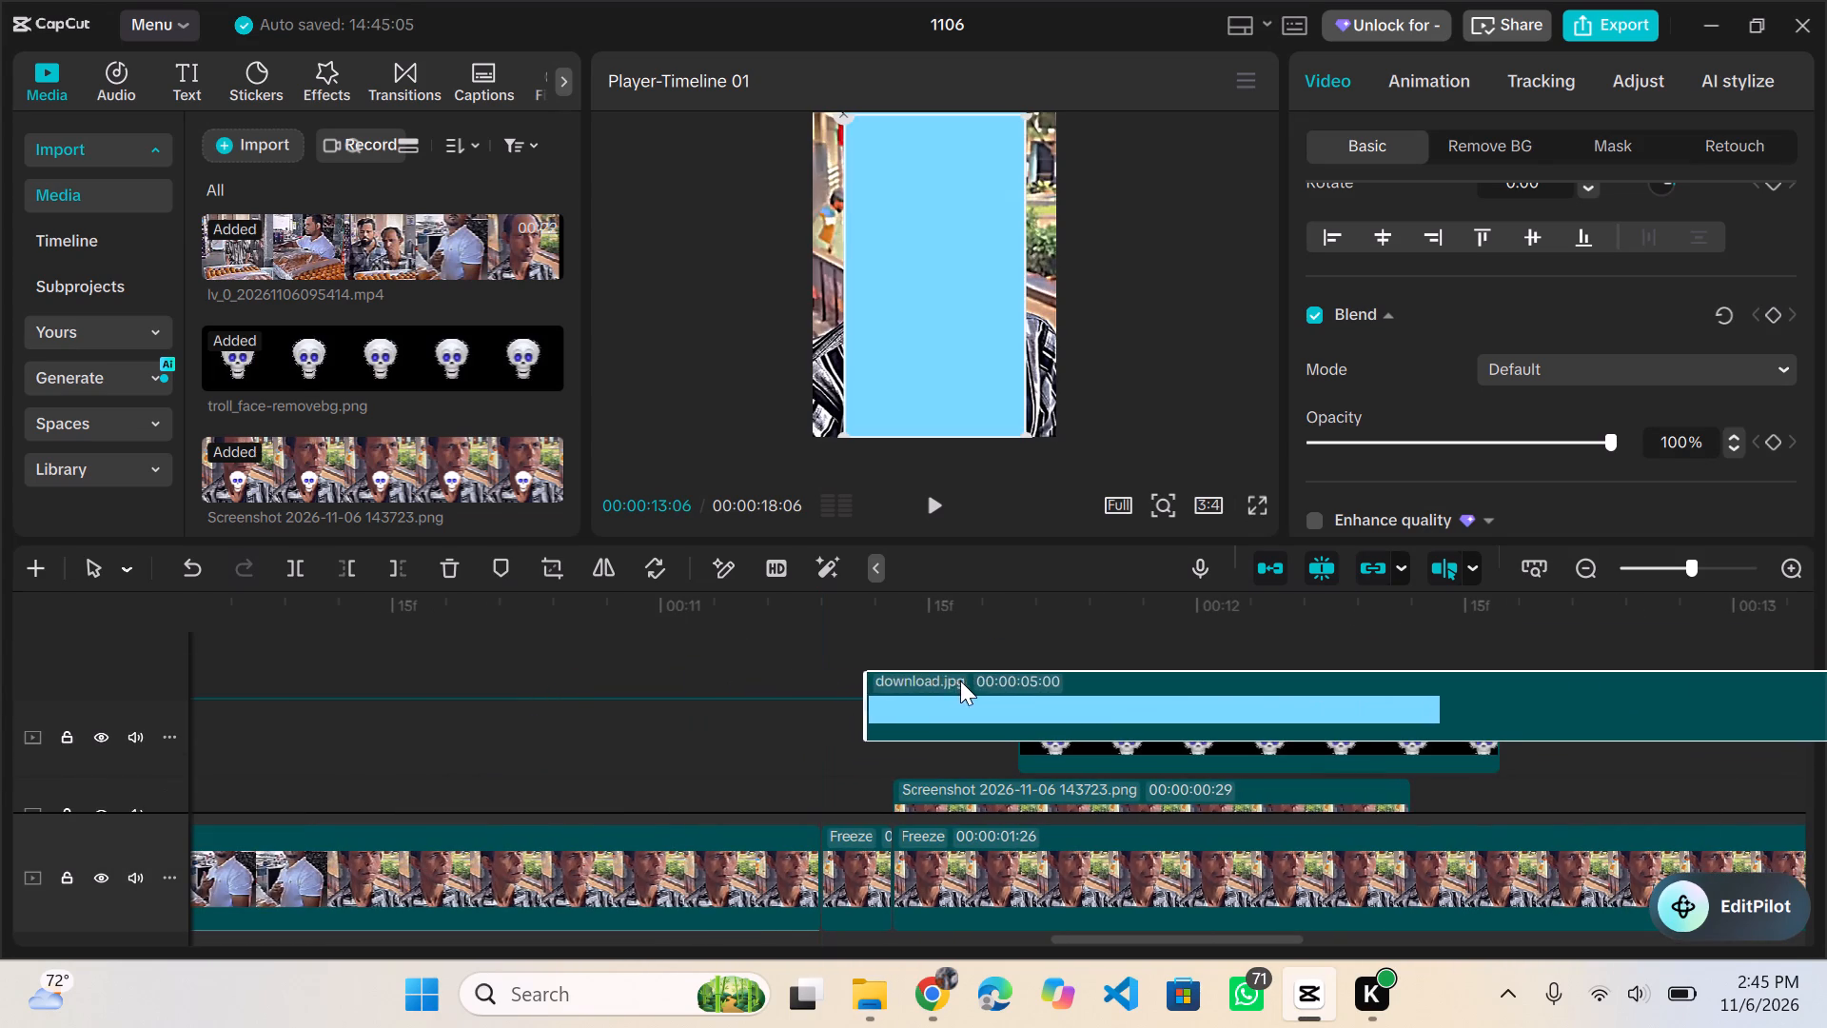
{"action": "left_click_drag", "start_coordinate": [960, 681], "coordinate": [896, 686]}
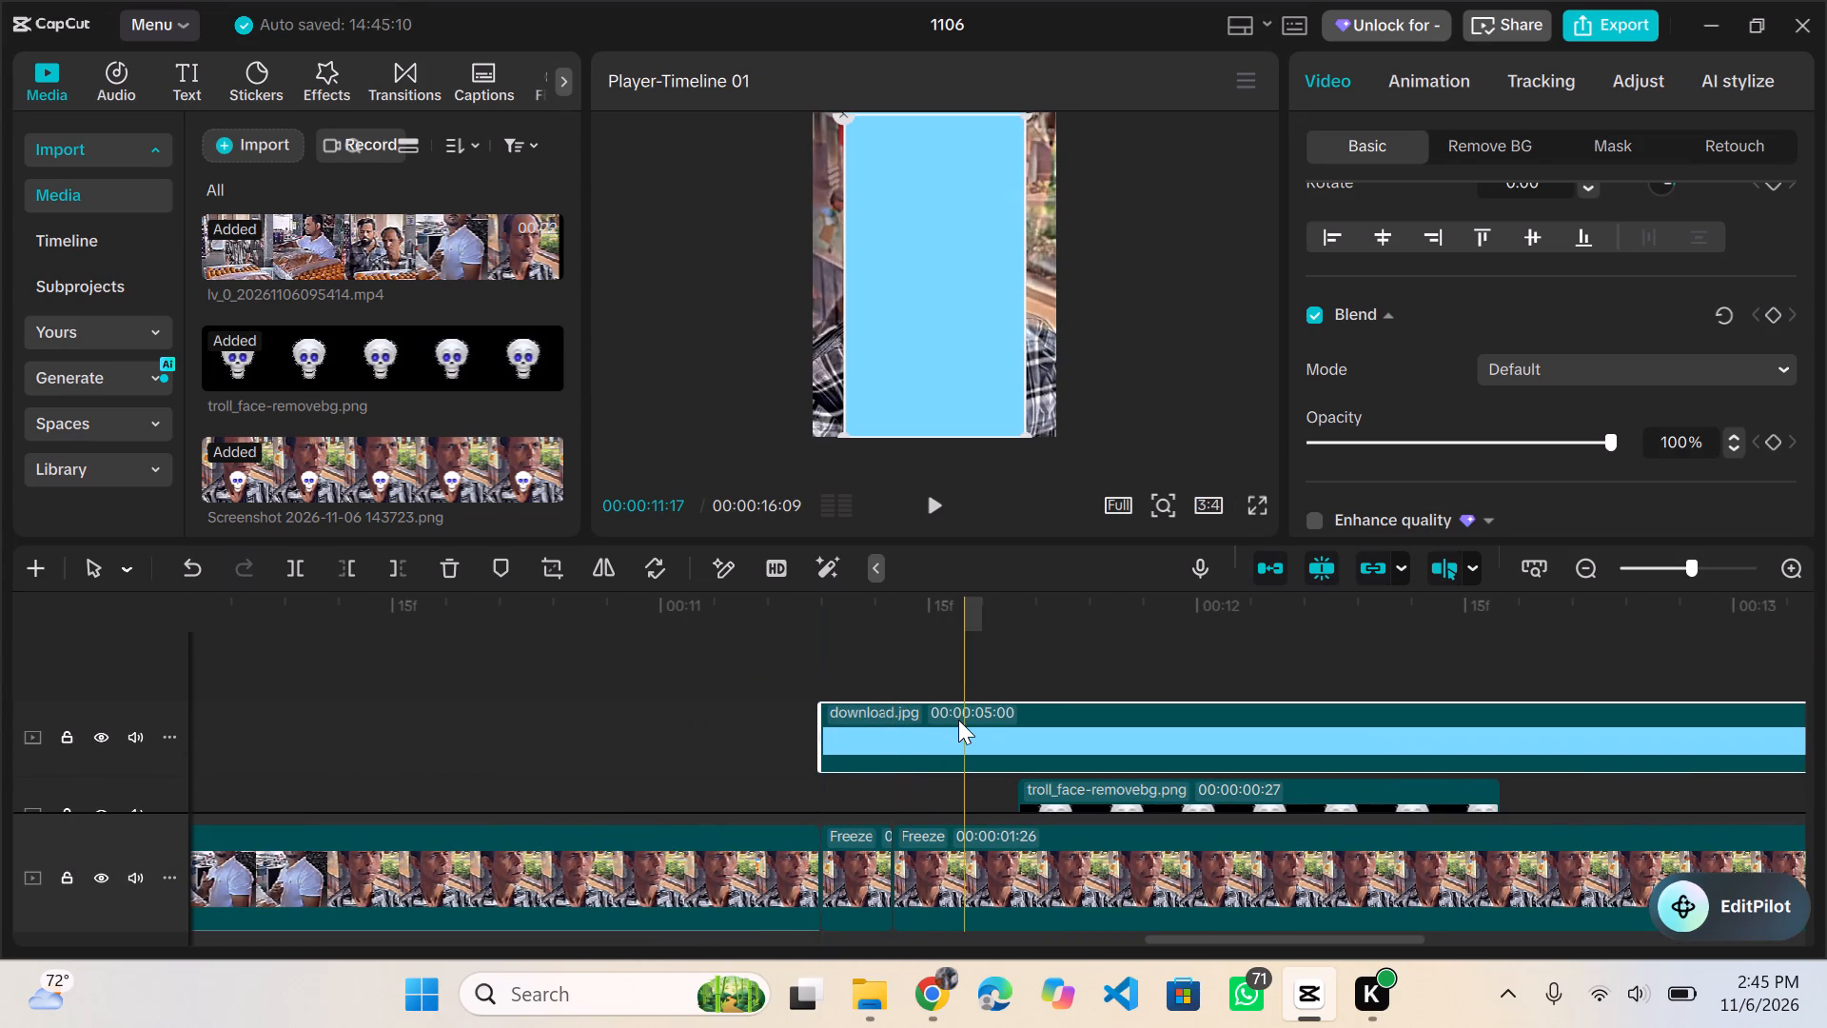
Enlarge the blue download.jpg overlay in the preview until it covers the whole video frame.
{"action": "scroll", "coordinate": [958, 720], "scroll_direction": "down", "scroll_amount": 1}
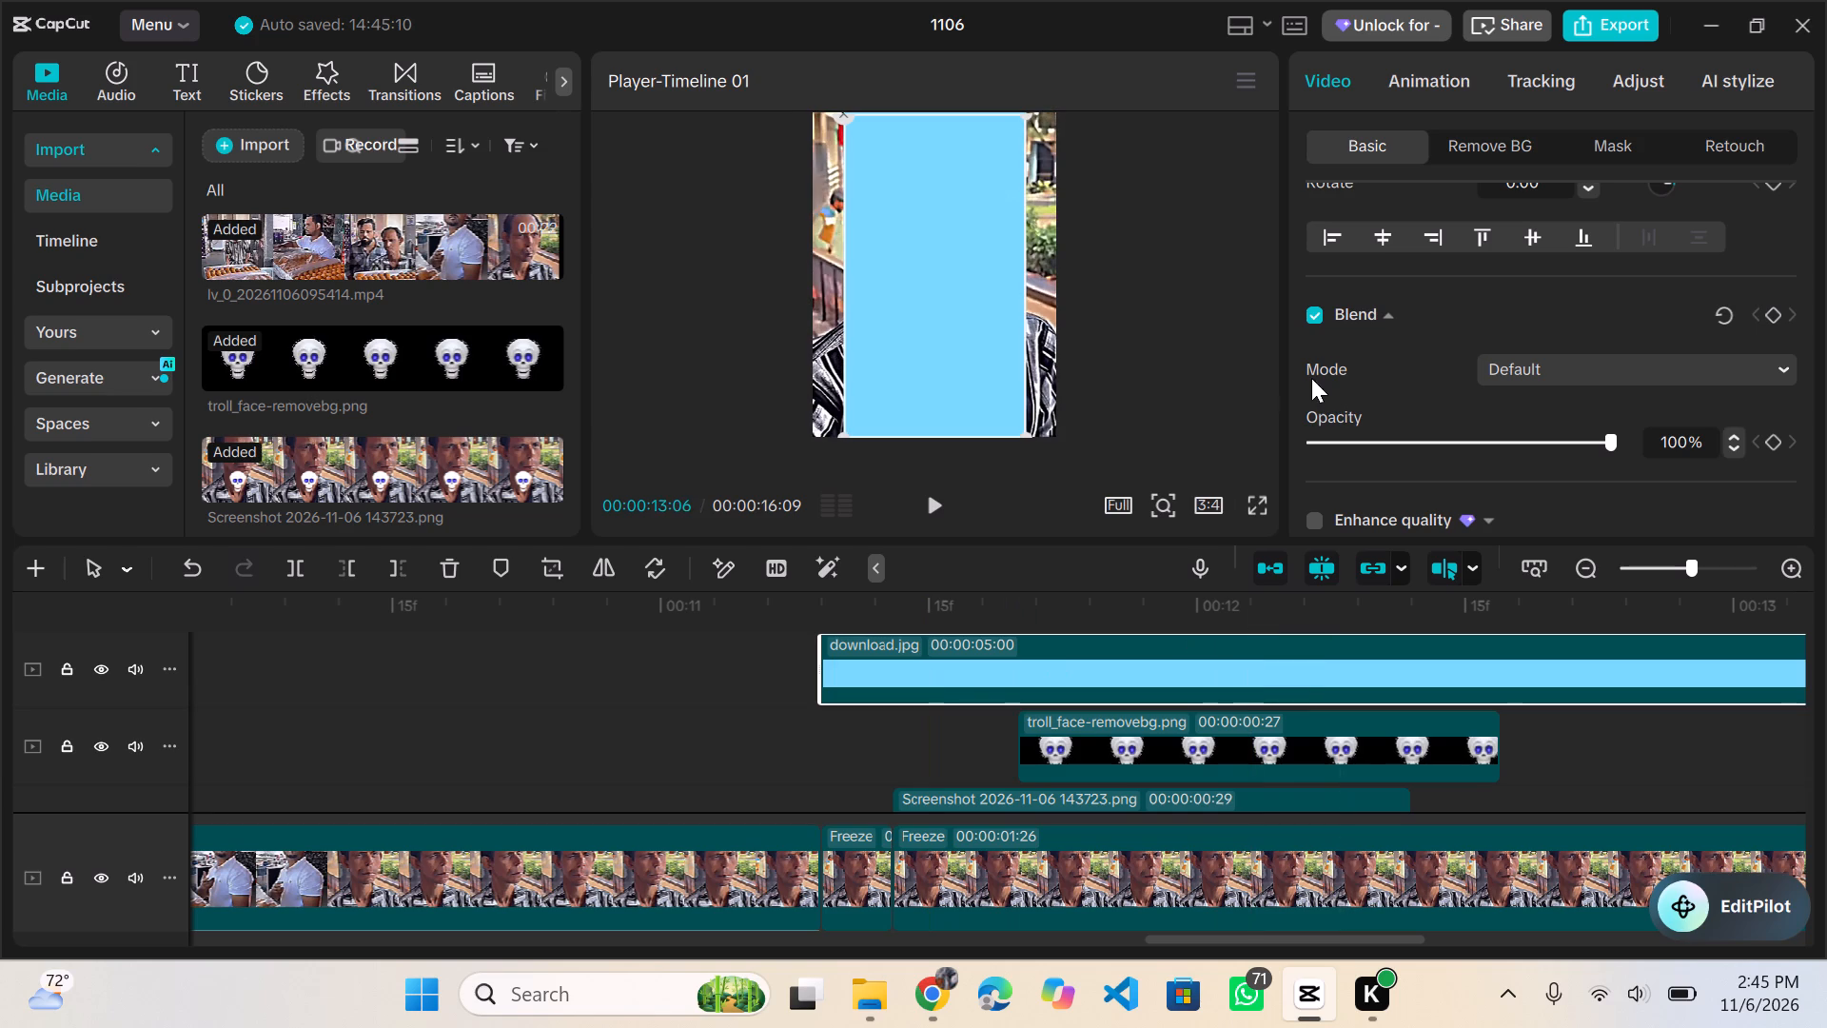
{"action": "left_click_drag", "start_coordinate": [1023, 433], "coordinate": [1090, 495]}
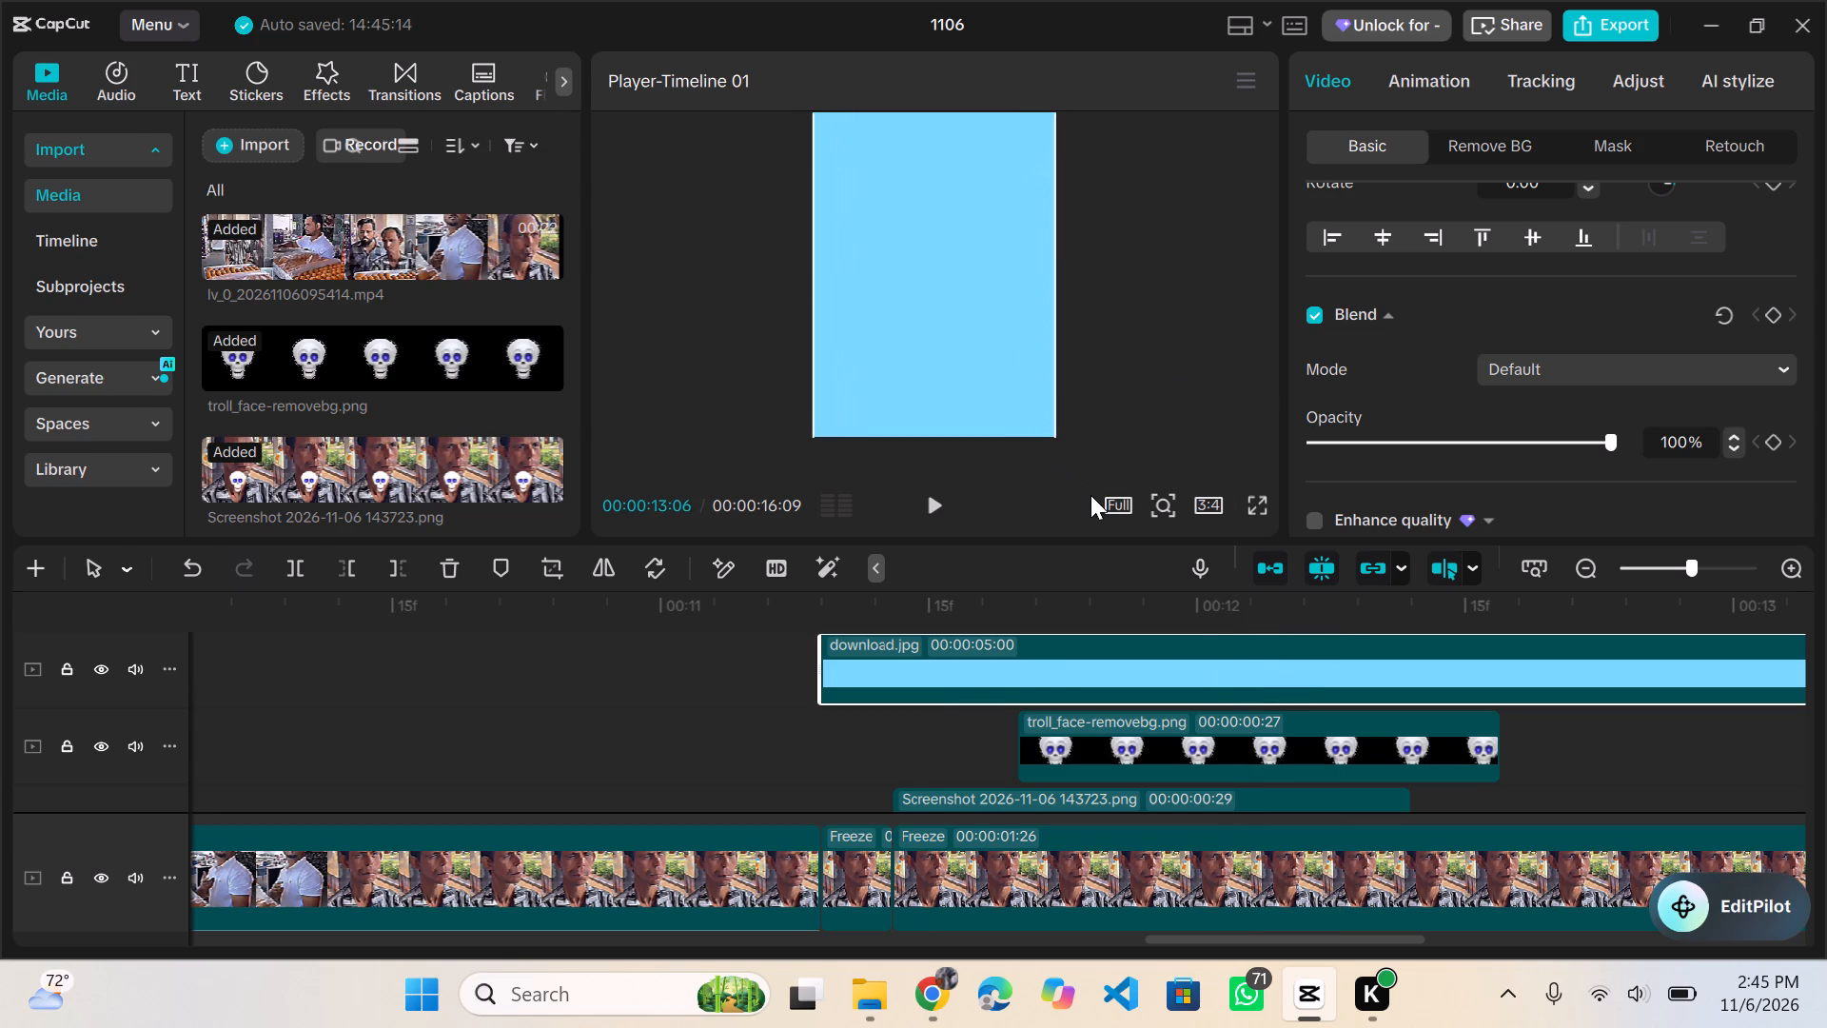
Cut off the download.jpg clip after the skull clip's end at 00:00:12:17.
{"action": "scroll", "coordinate": [1210, 671], "scroll_direction": "left", "scroll_amount": 1}
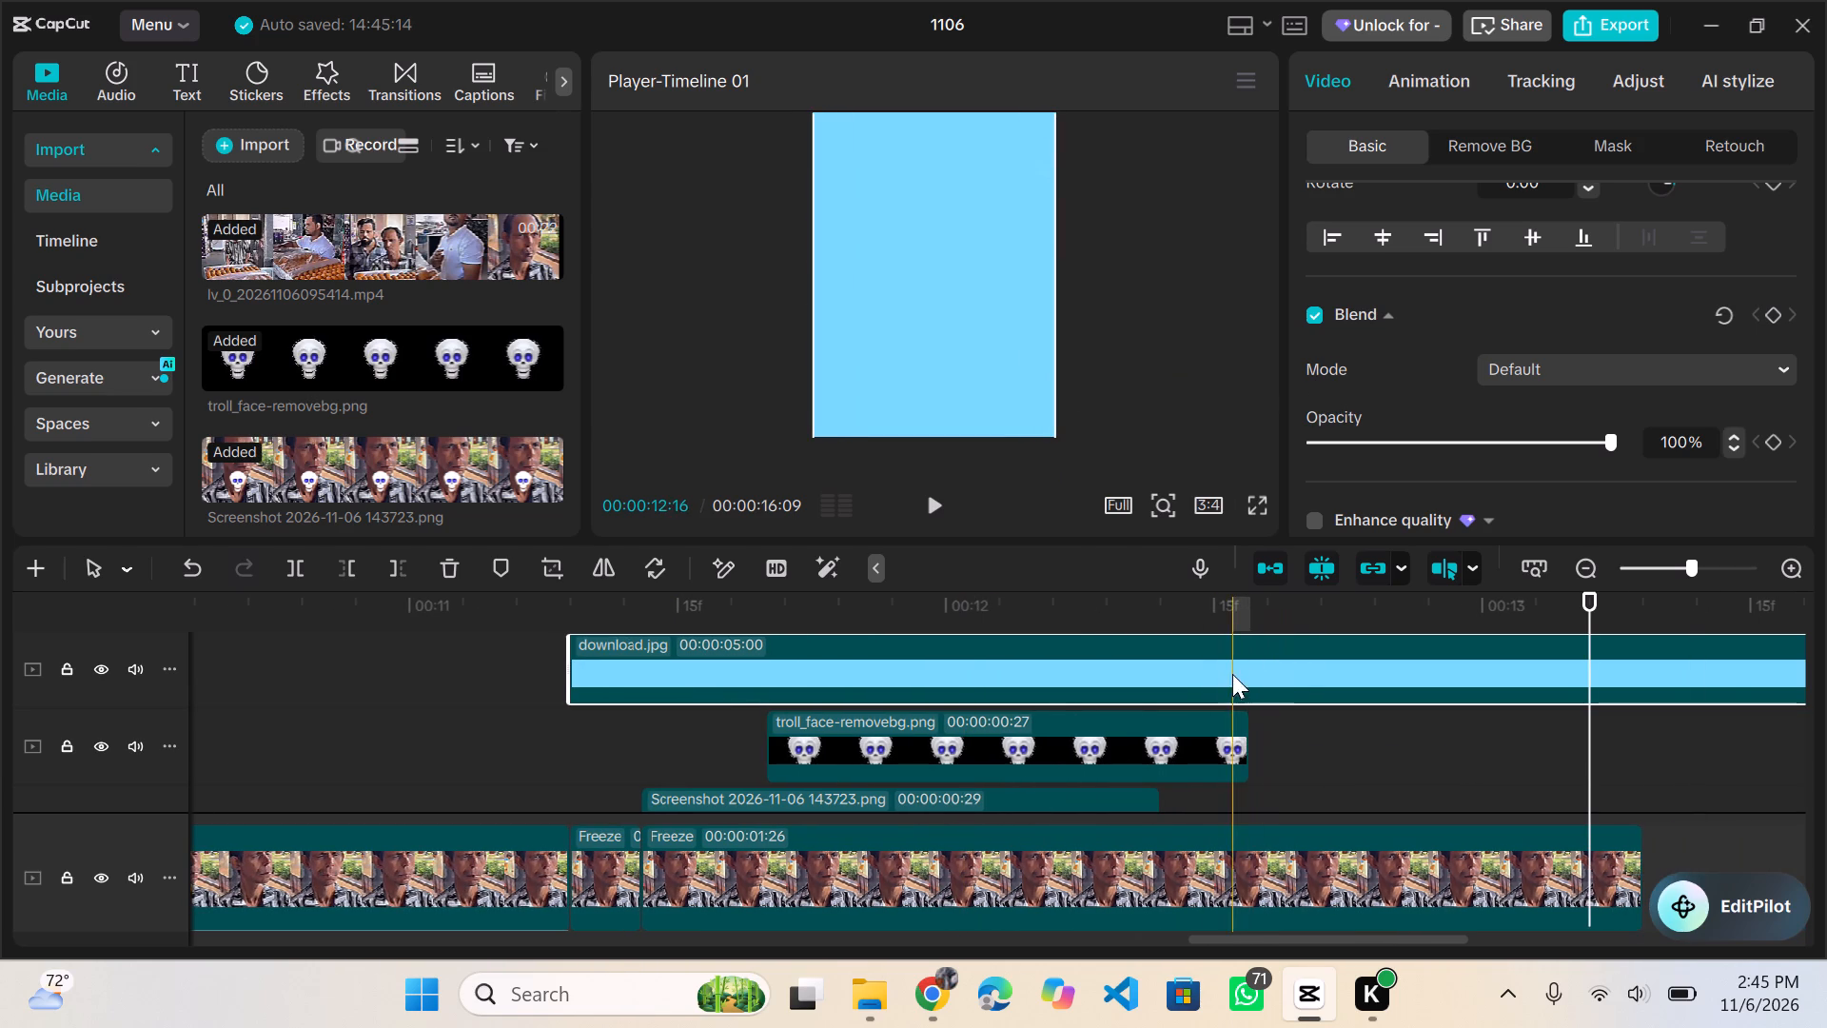
{"action": "left_click", "coordinate": [1253, 620]}
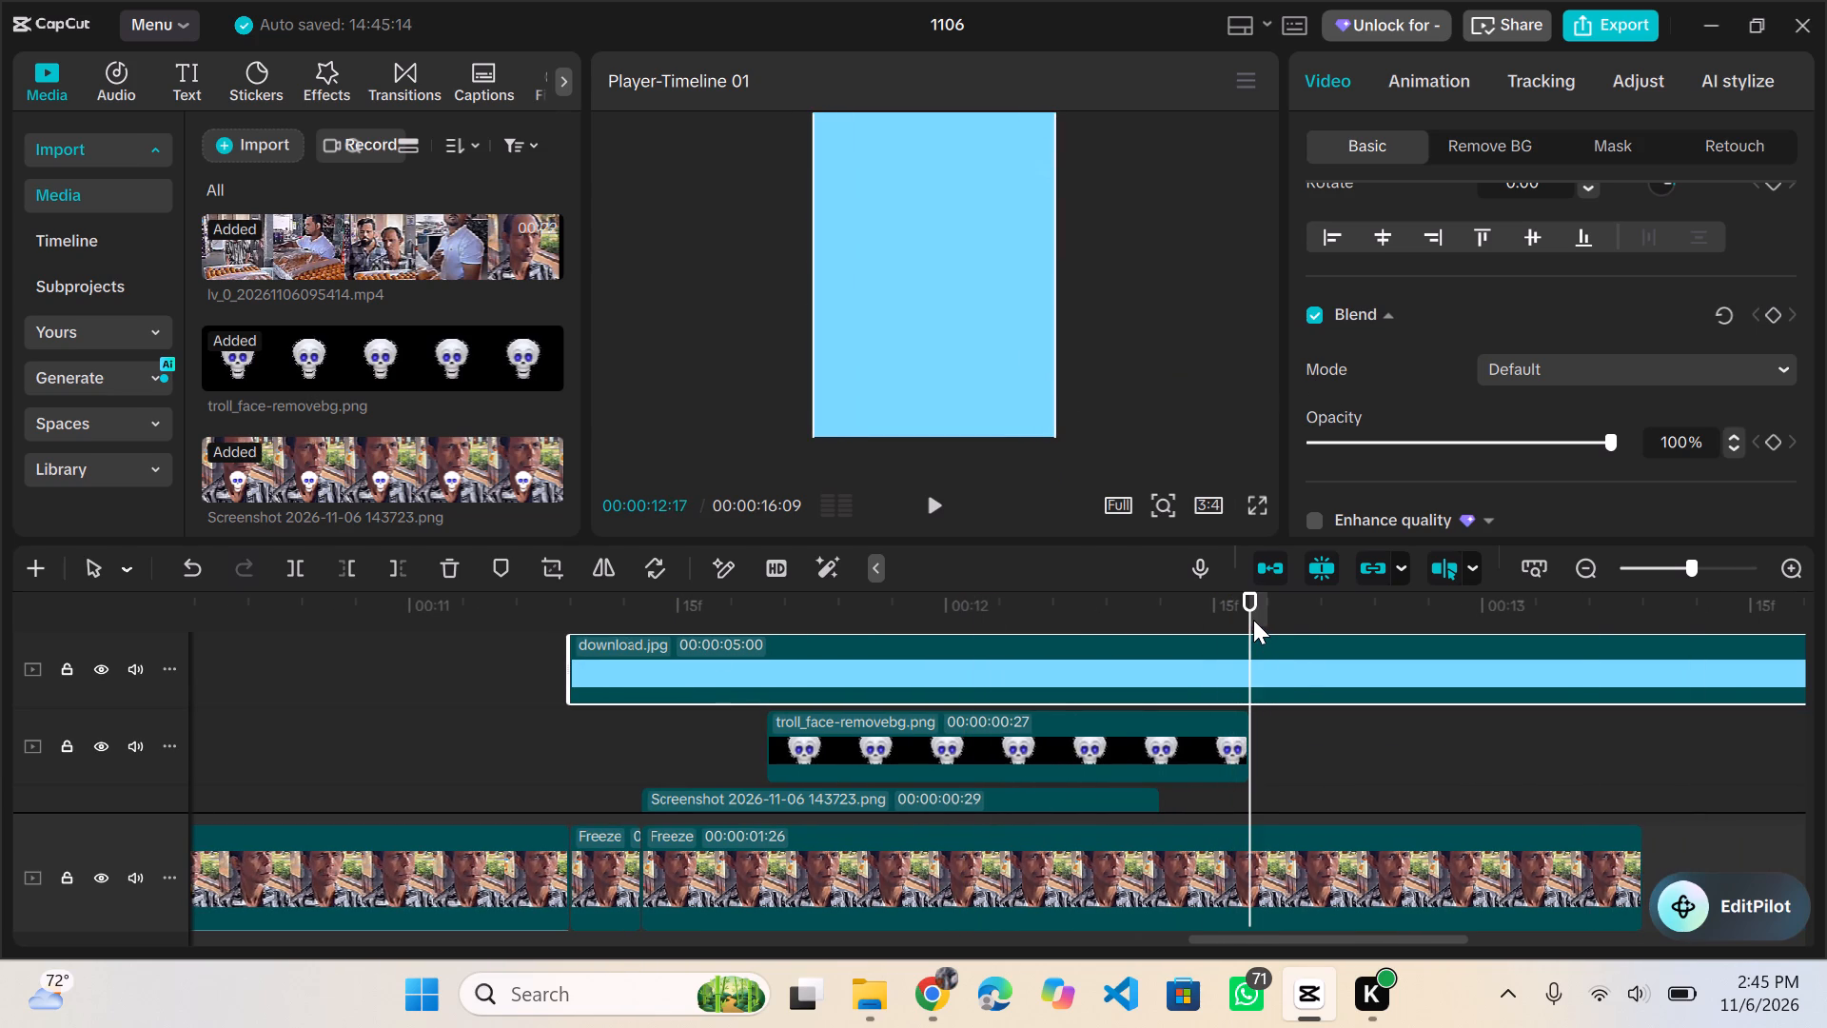
{"action": "left_click", "coordinate": [400, 566]}
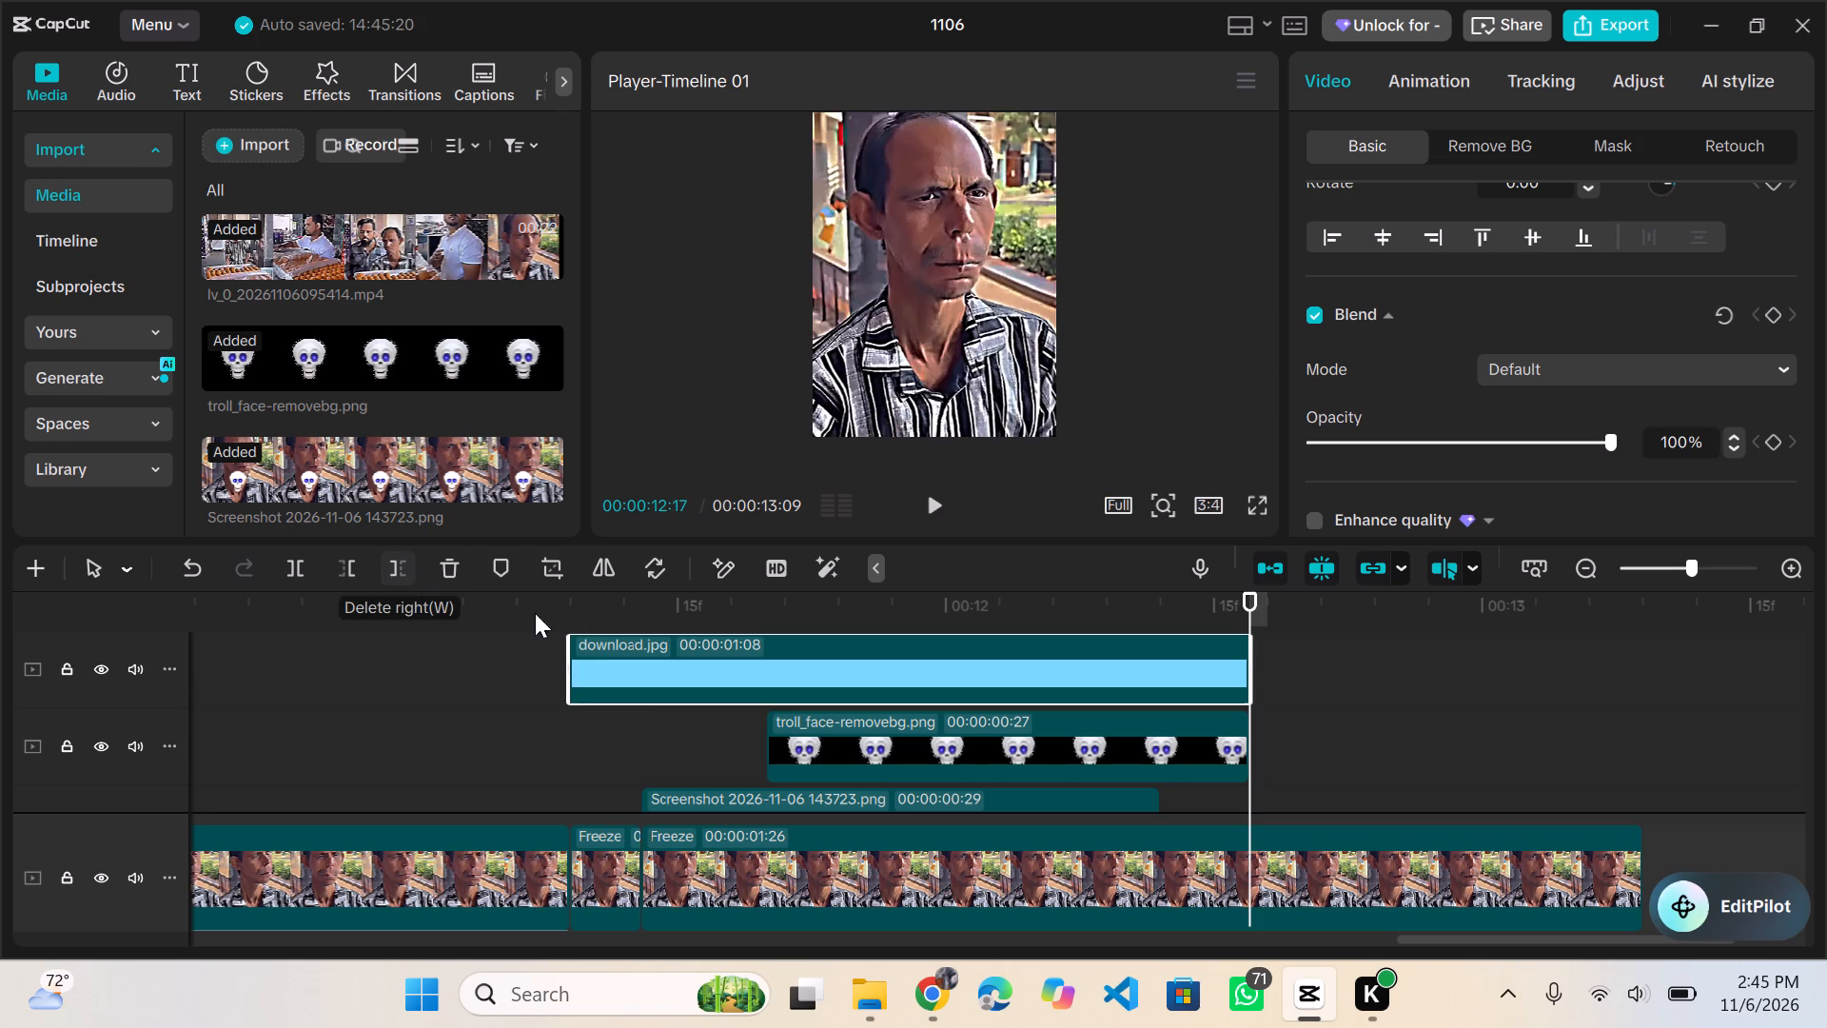
Add an opacity keyframe of 87% to the download.jpg clip at its start, 00:00:11:09.
{"action": "left_click", "coordinate": [573, 607]}
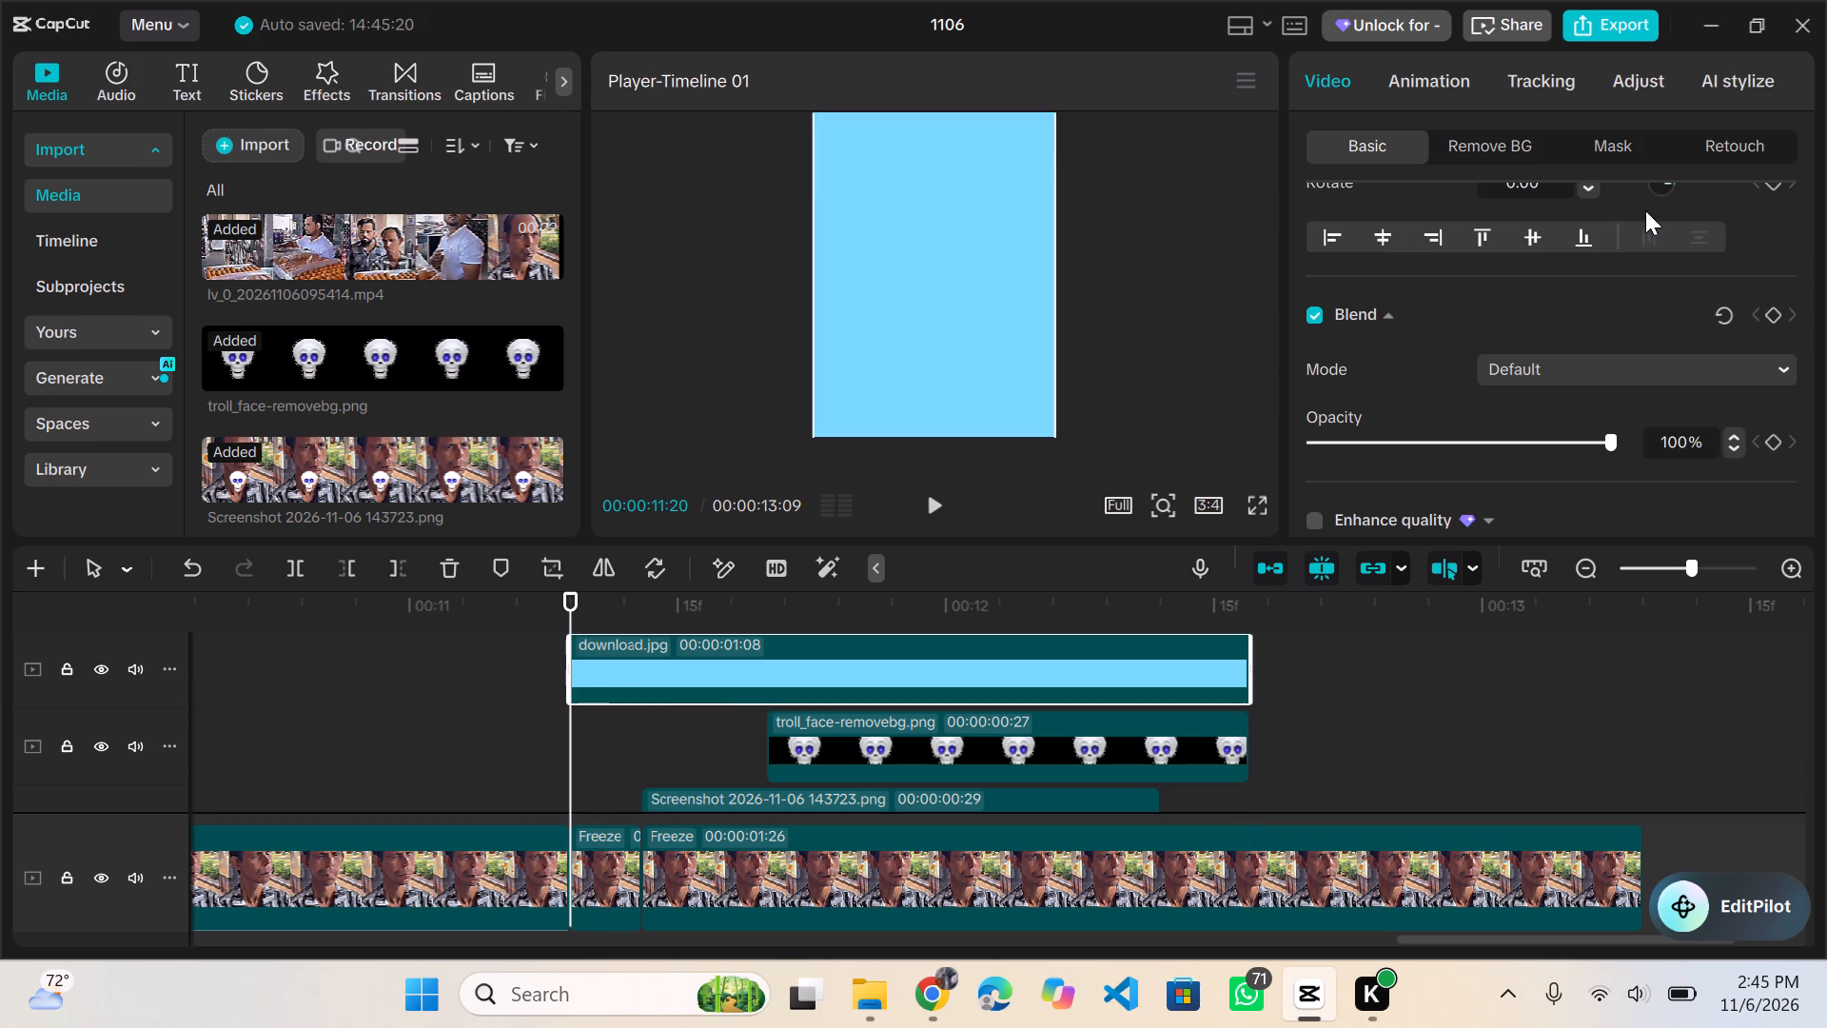
{"action": "left_click", "coordinate": [1777, 439]}
{"action": "left_click", "coordinate": [1573, 442]}
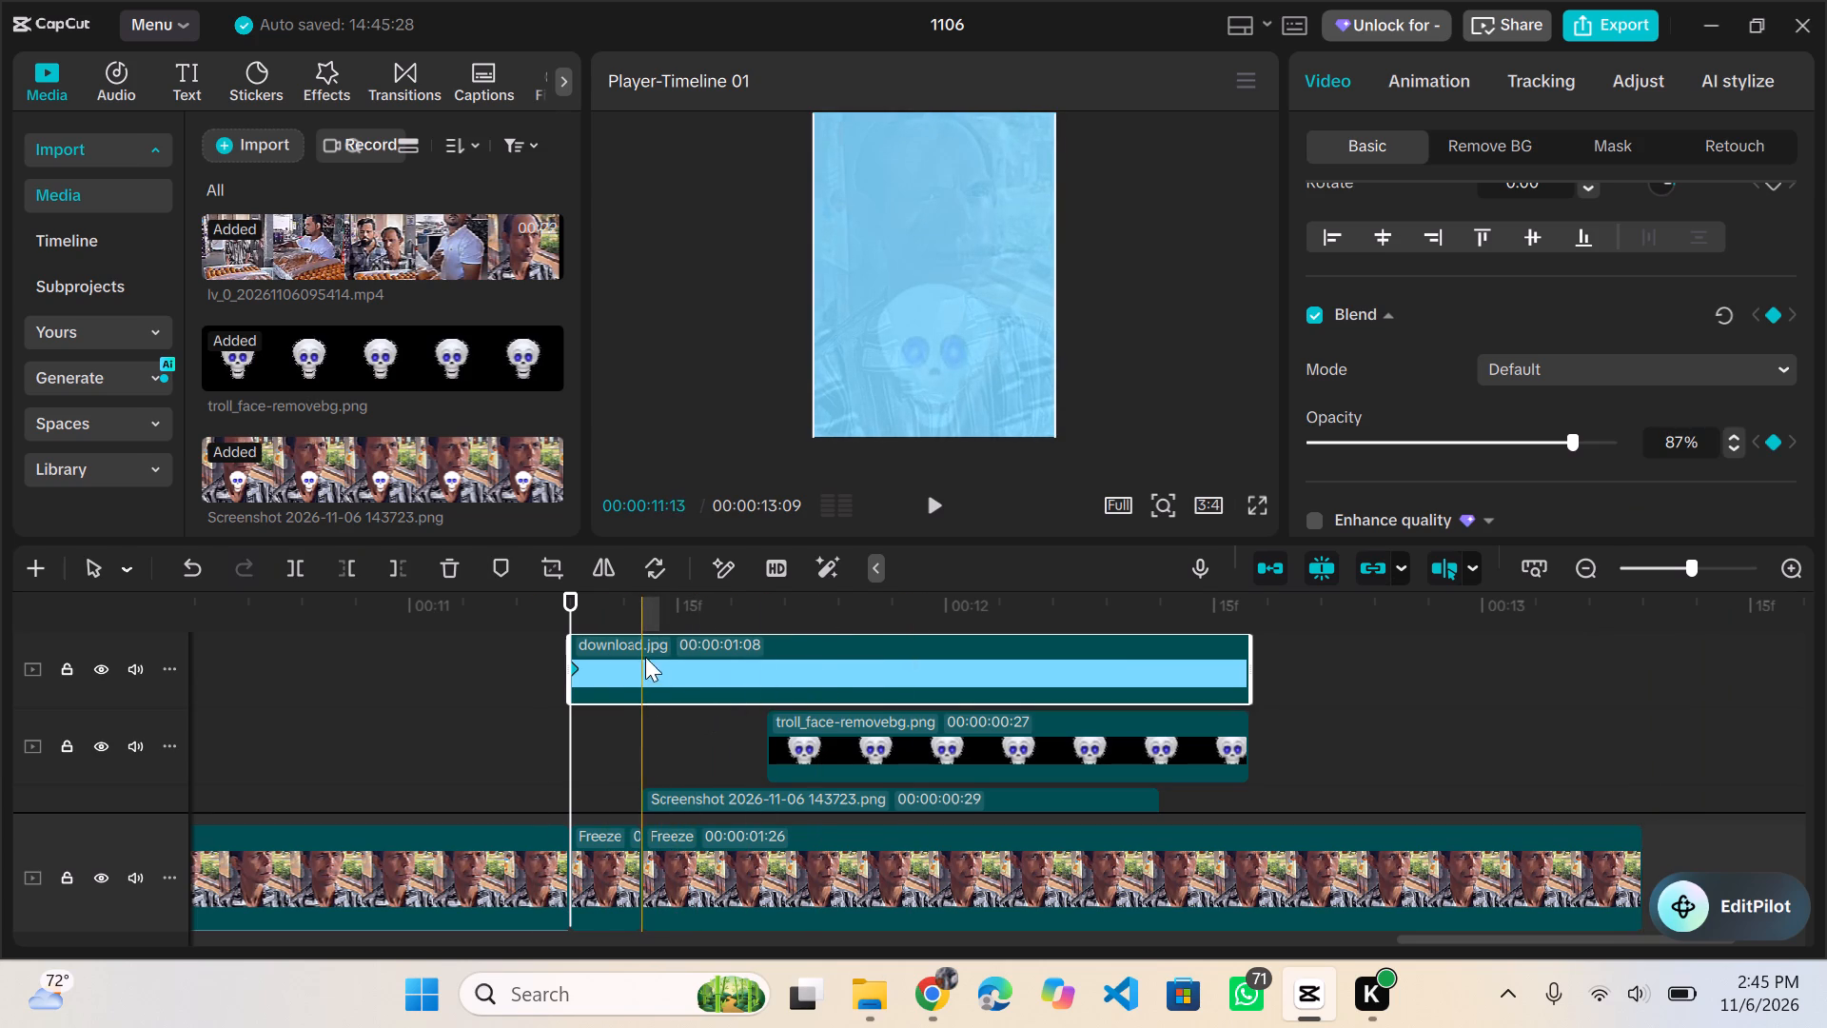
Add opacity keyframes to the download.jpg clip of 72% at 00:00:11:13 and 47% at 00:00:11:15.
{"action": "left_click", "coordinate": [644, 616]}
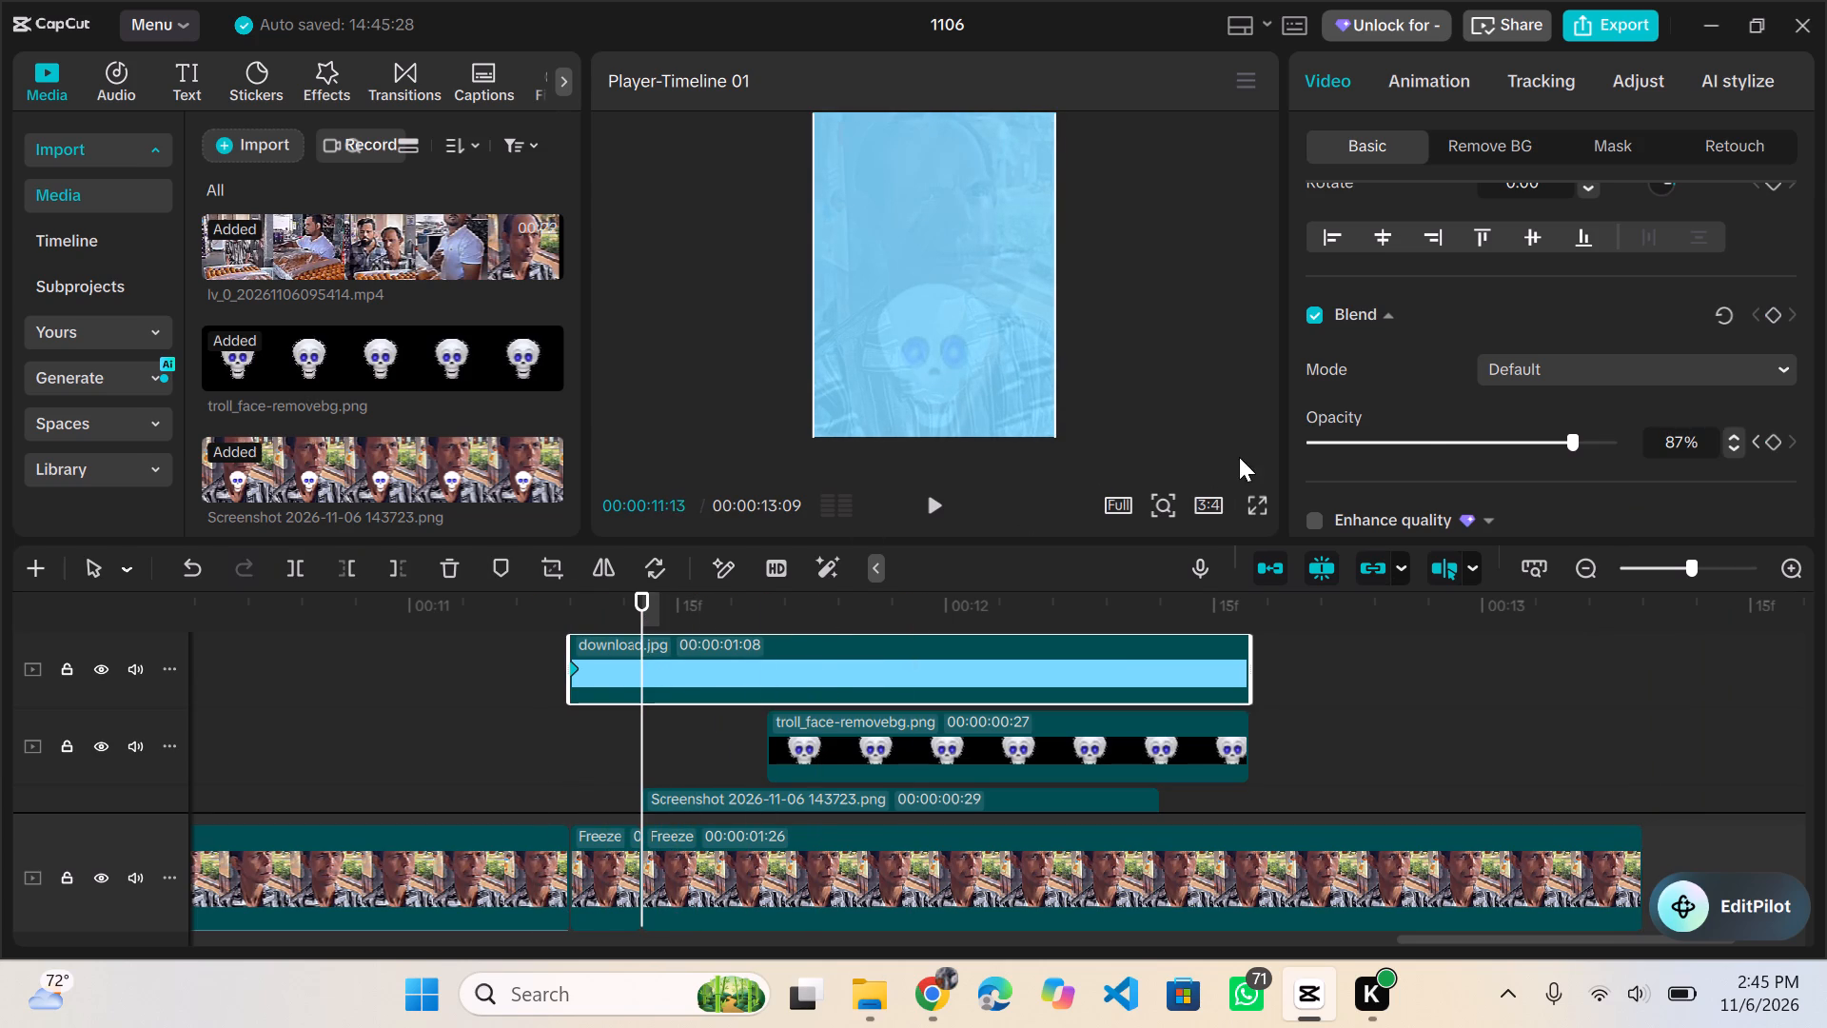
{"action": "left_click", "coordinate": [1528, 442]}
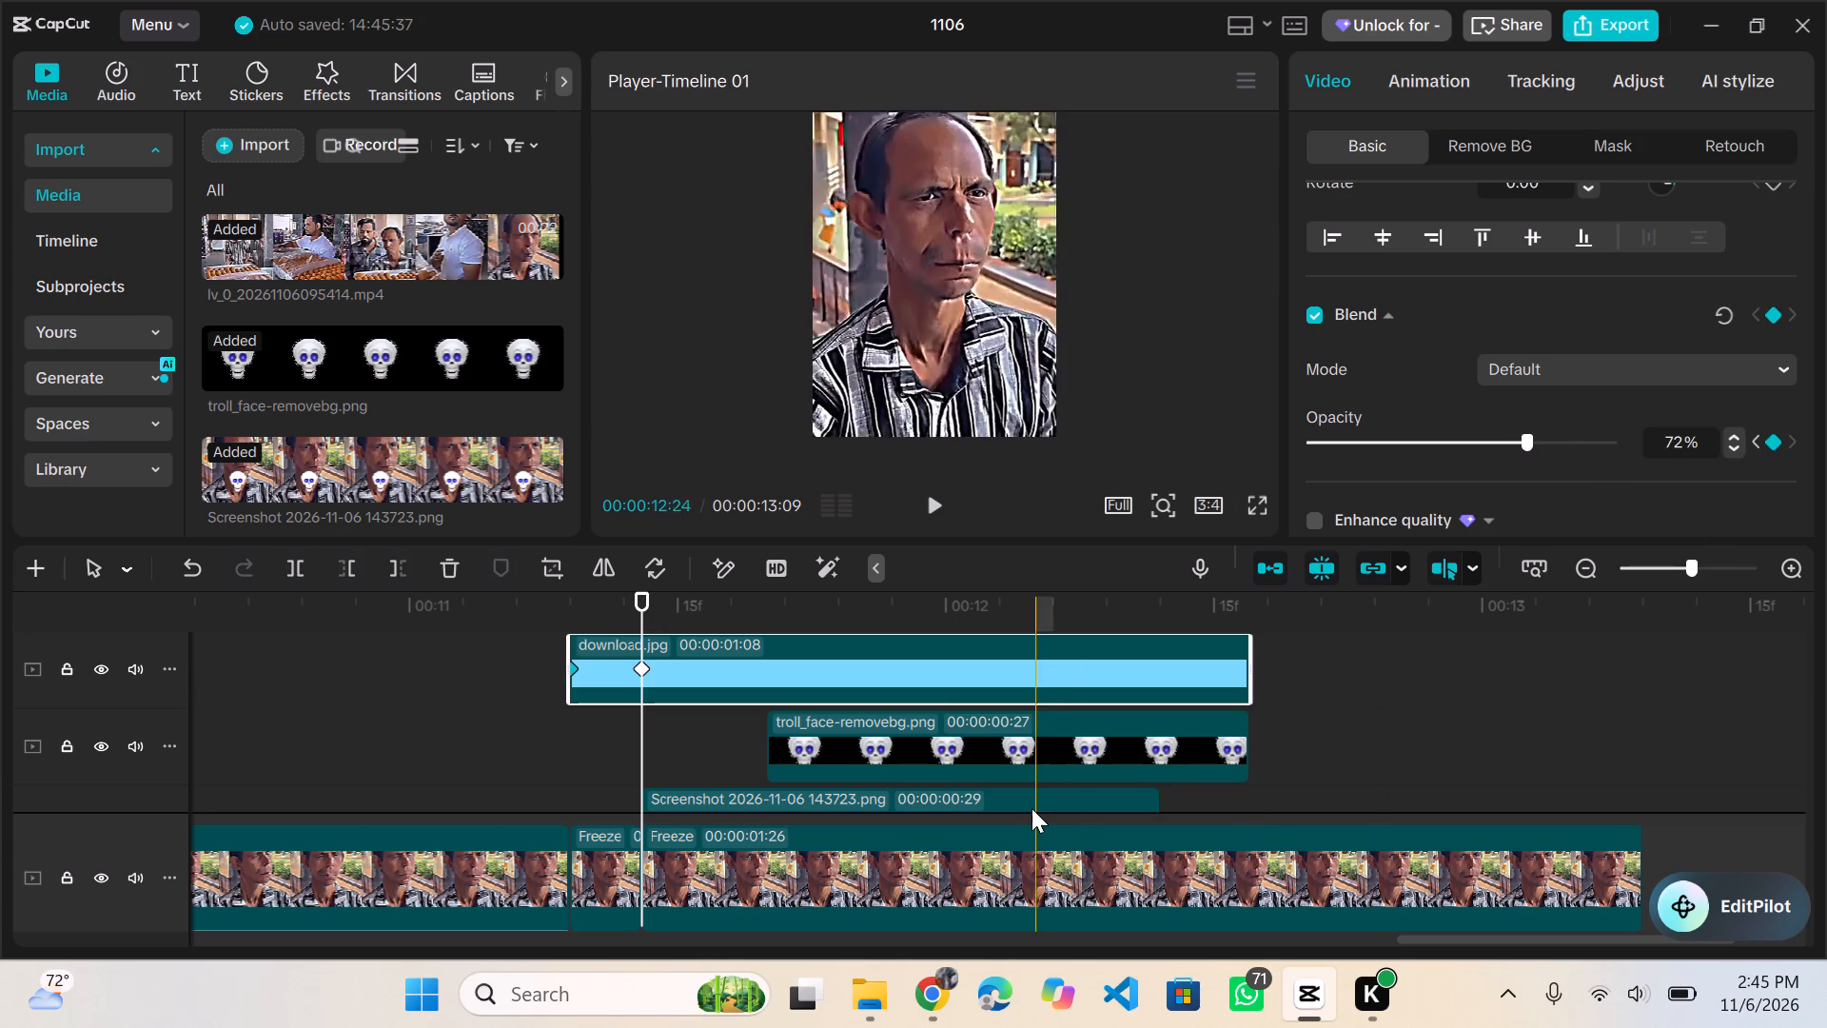
{"action": "left_click", "coordinate": [677, 603]}
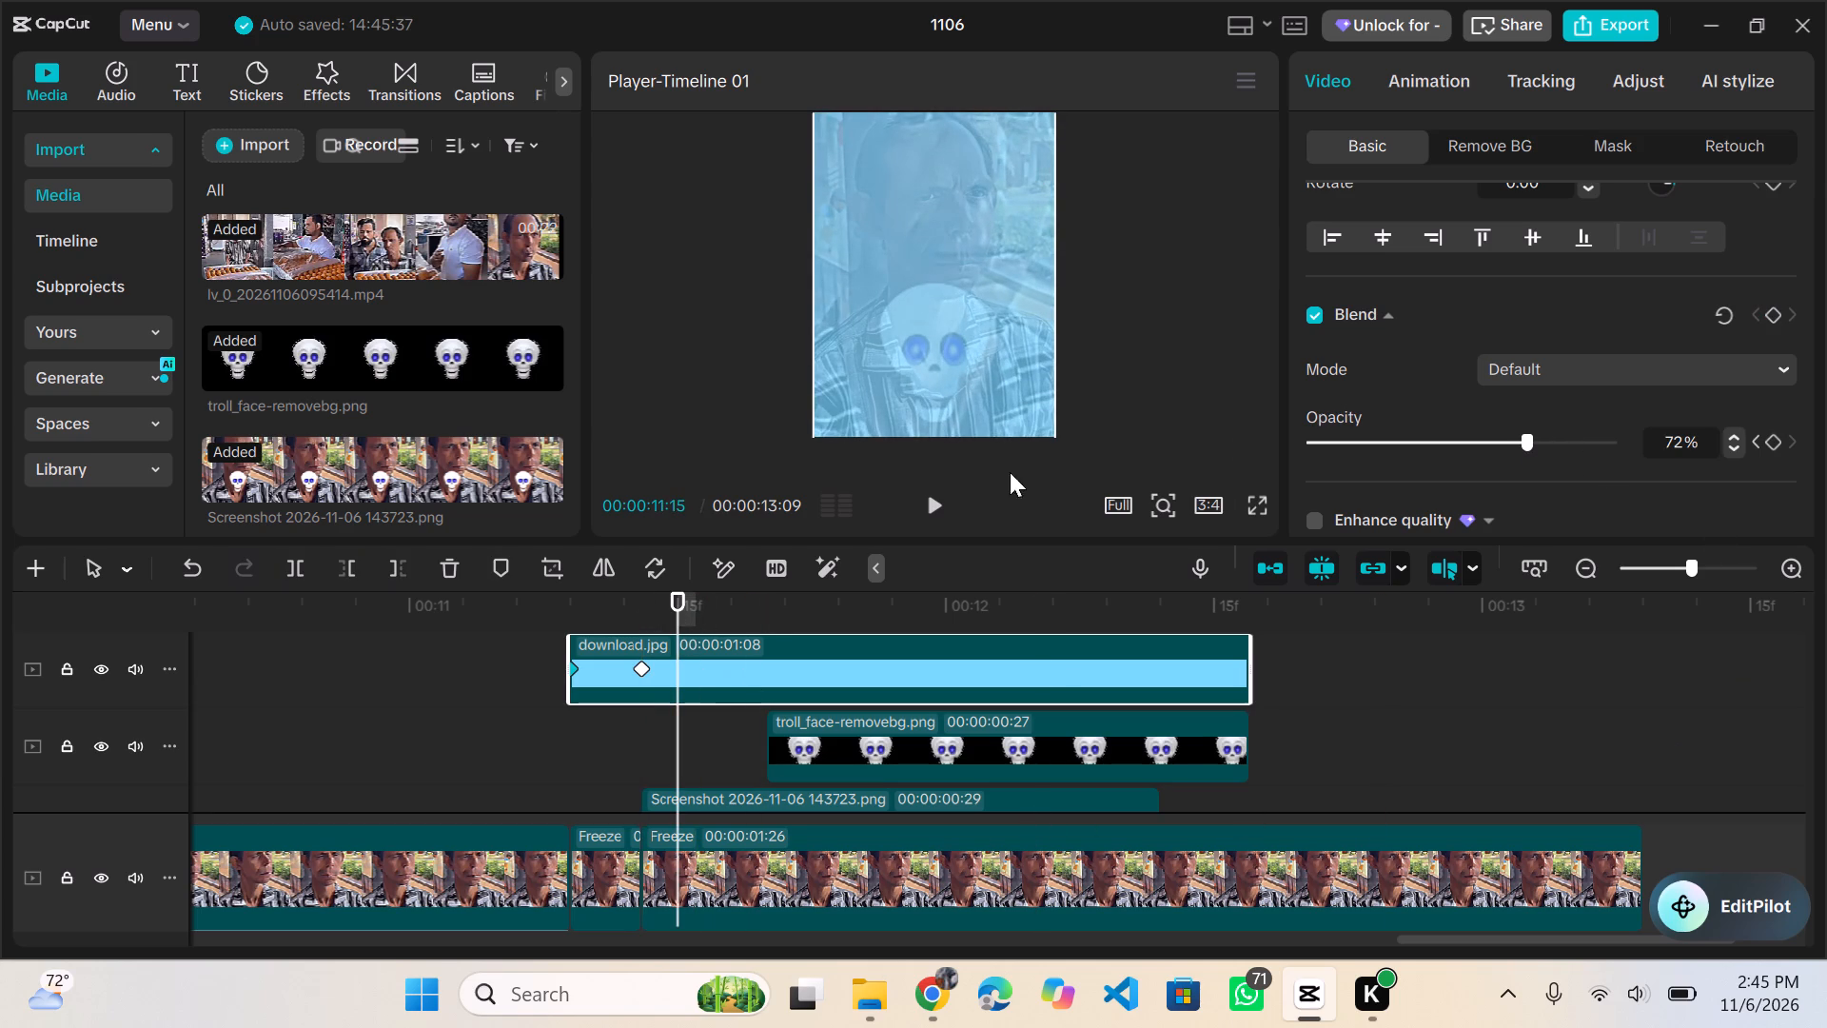
{"action": "left_click", "coordinate": [1453, 439]}
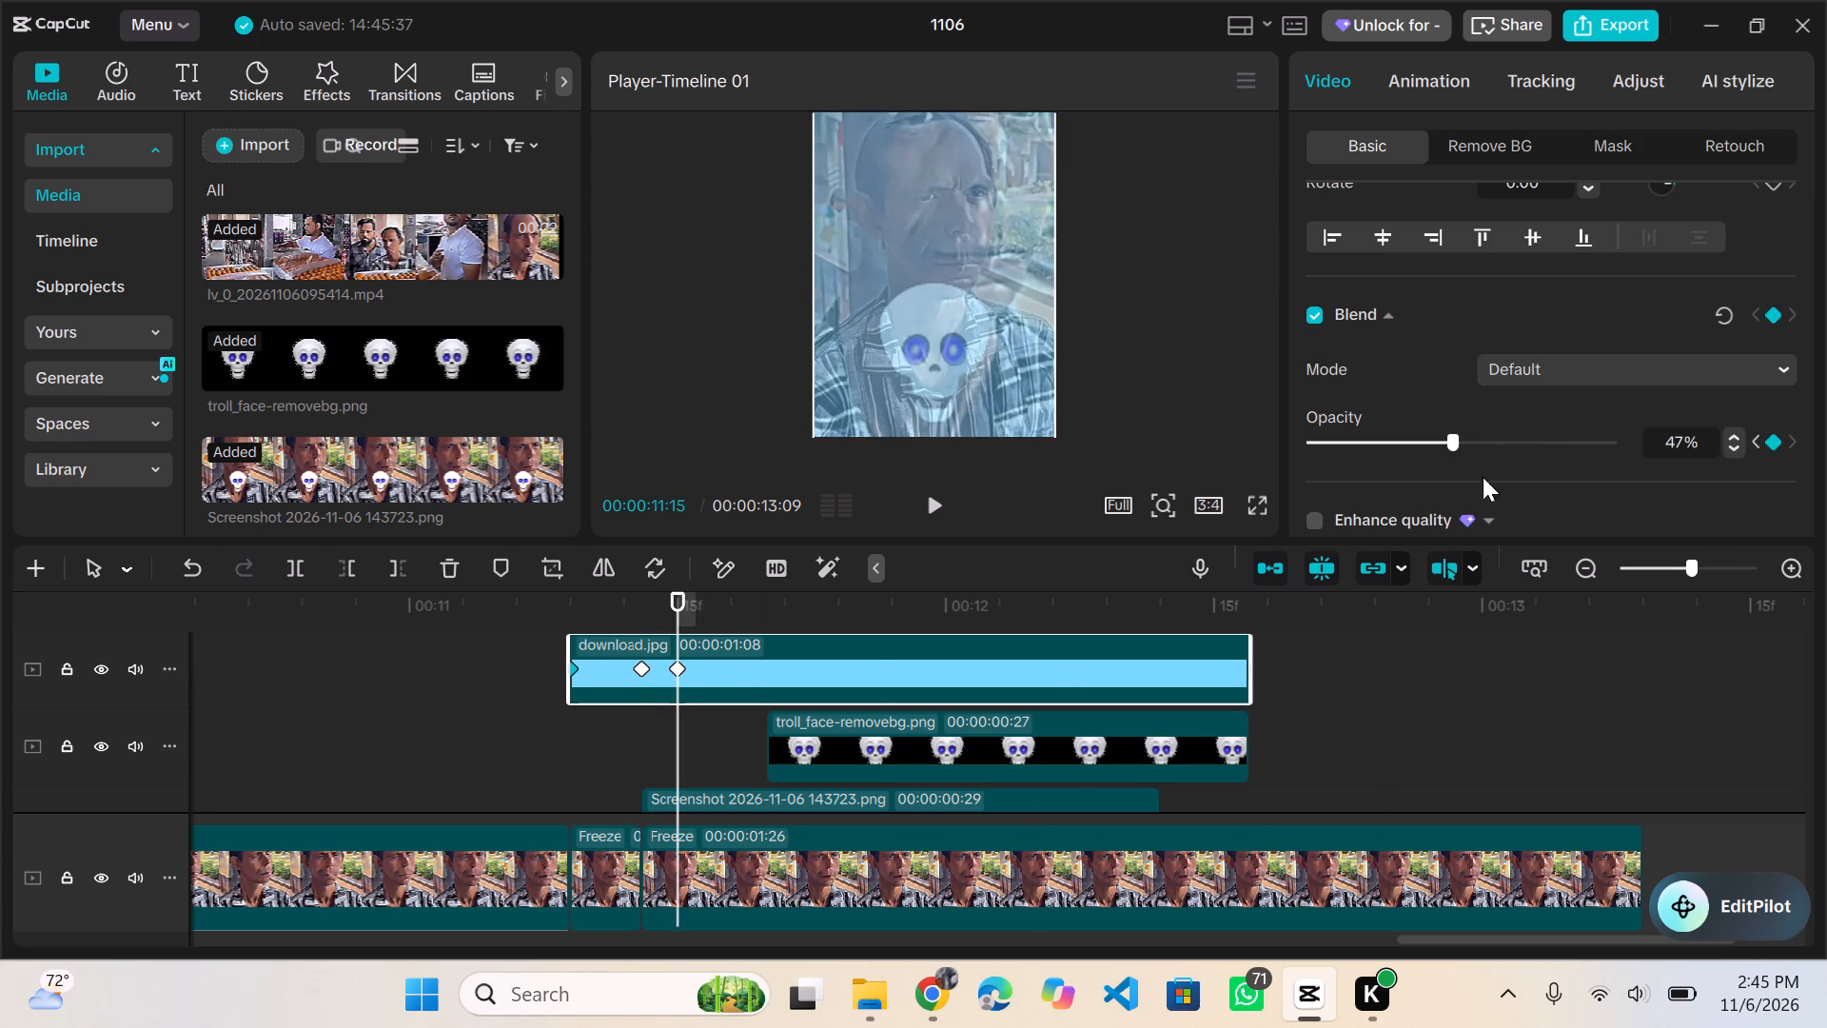
Play back the ending from 00:00:11:05 to check the blue overlay's opacity fade.
{"action": "left_click", "coordinate": [481, 615]}
{"action": "left_click", "coordinate": [936, 505]}
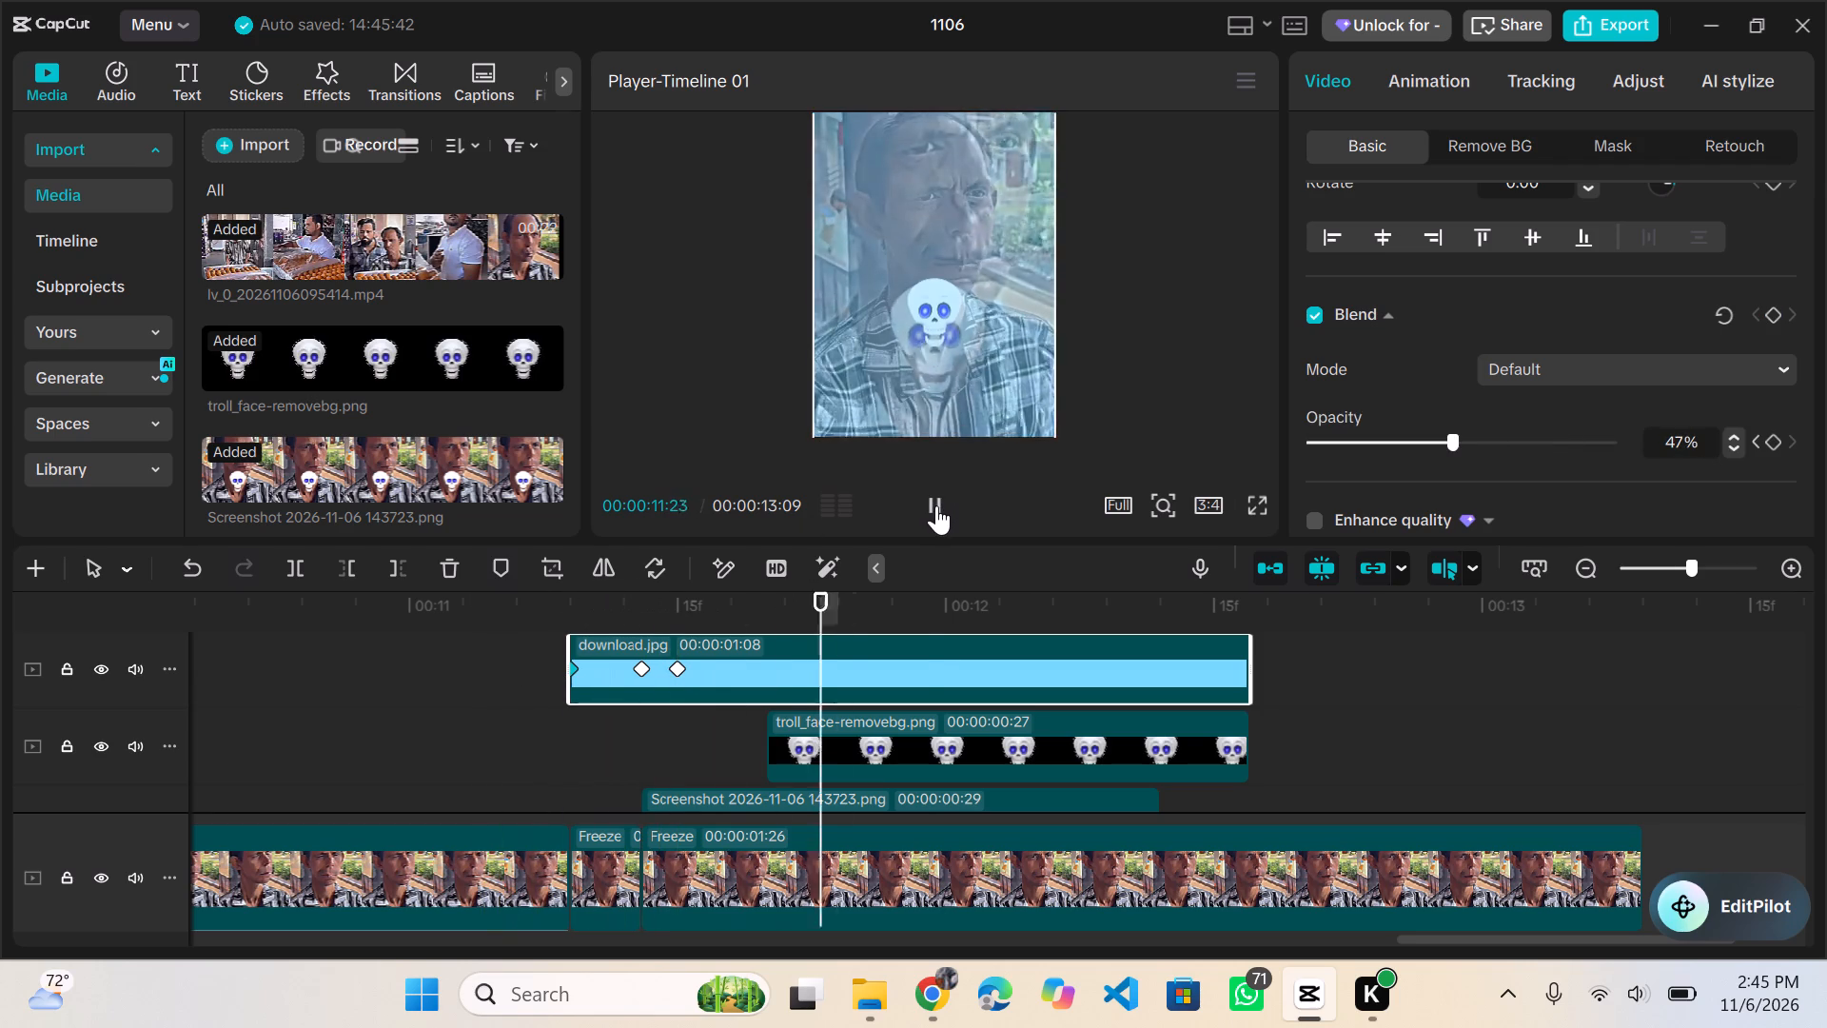
{"action": "left_click", "coordinate": [936, 505]}
Set the download.jpg clip's opacity keyframe at 00:00:11:13 to 86% and the one at 00:00:11:15 to 88%.
{"action": "left_click", "coordinate": [637, 676]}
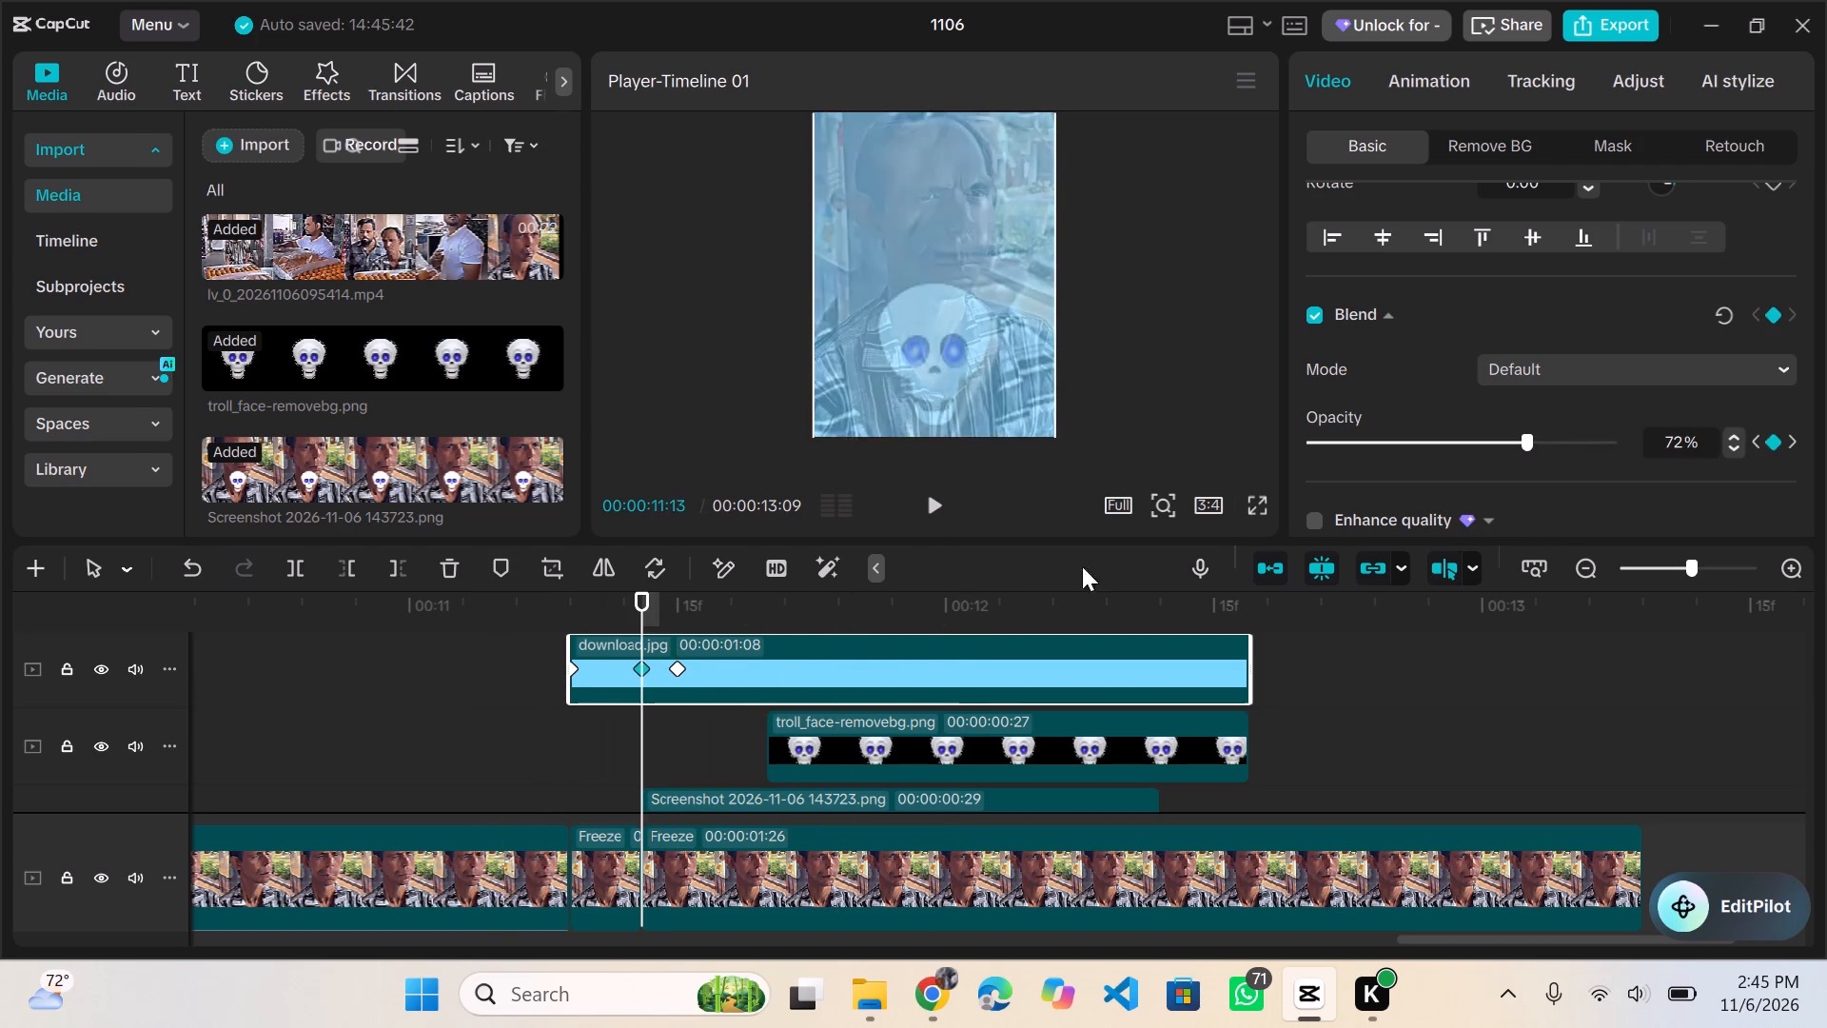
{"action": "left_click", "coordinate": [1568, 436]}
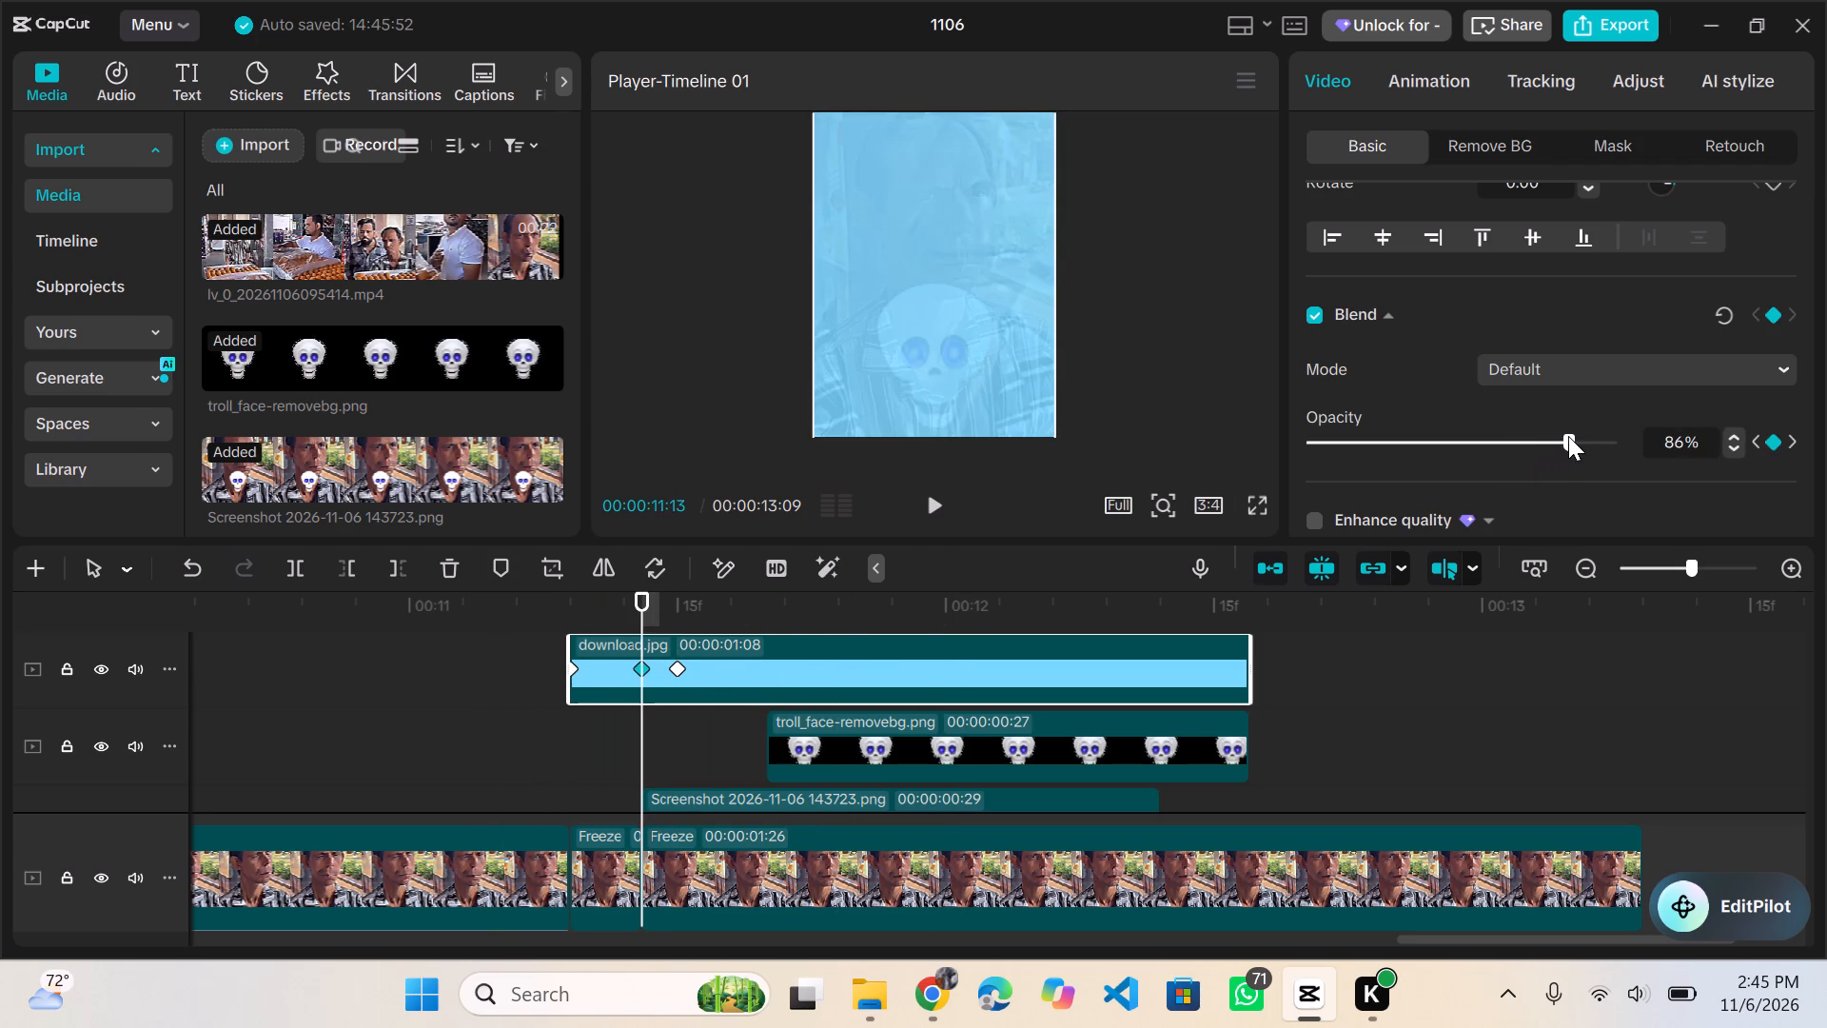
{"action": "left_click", "coordinate": [680, 663]}
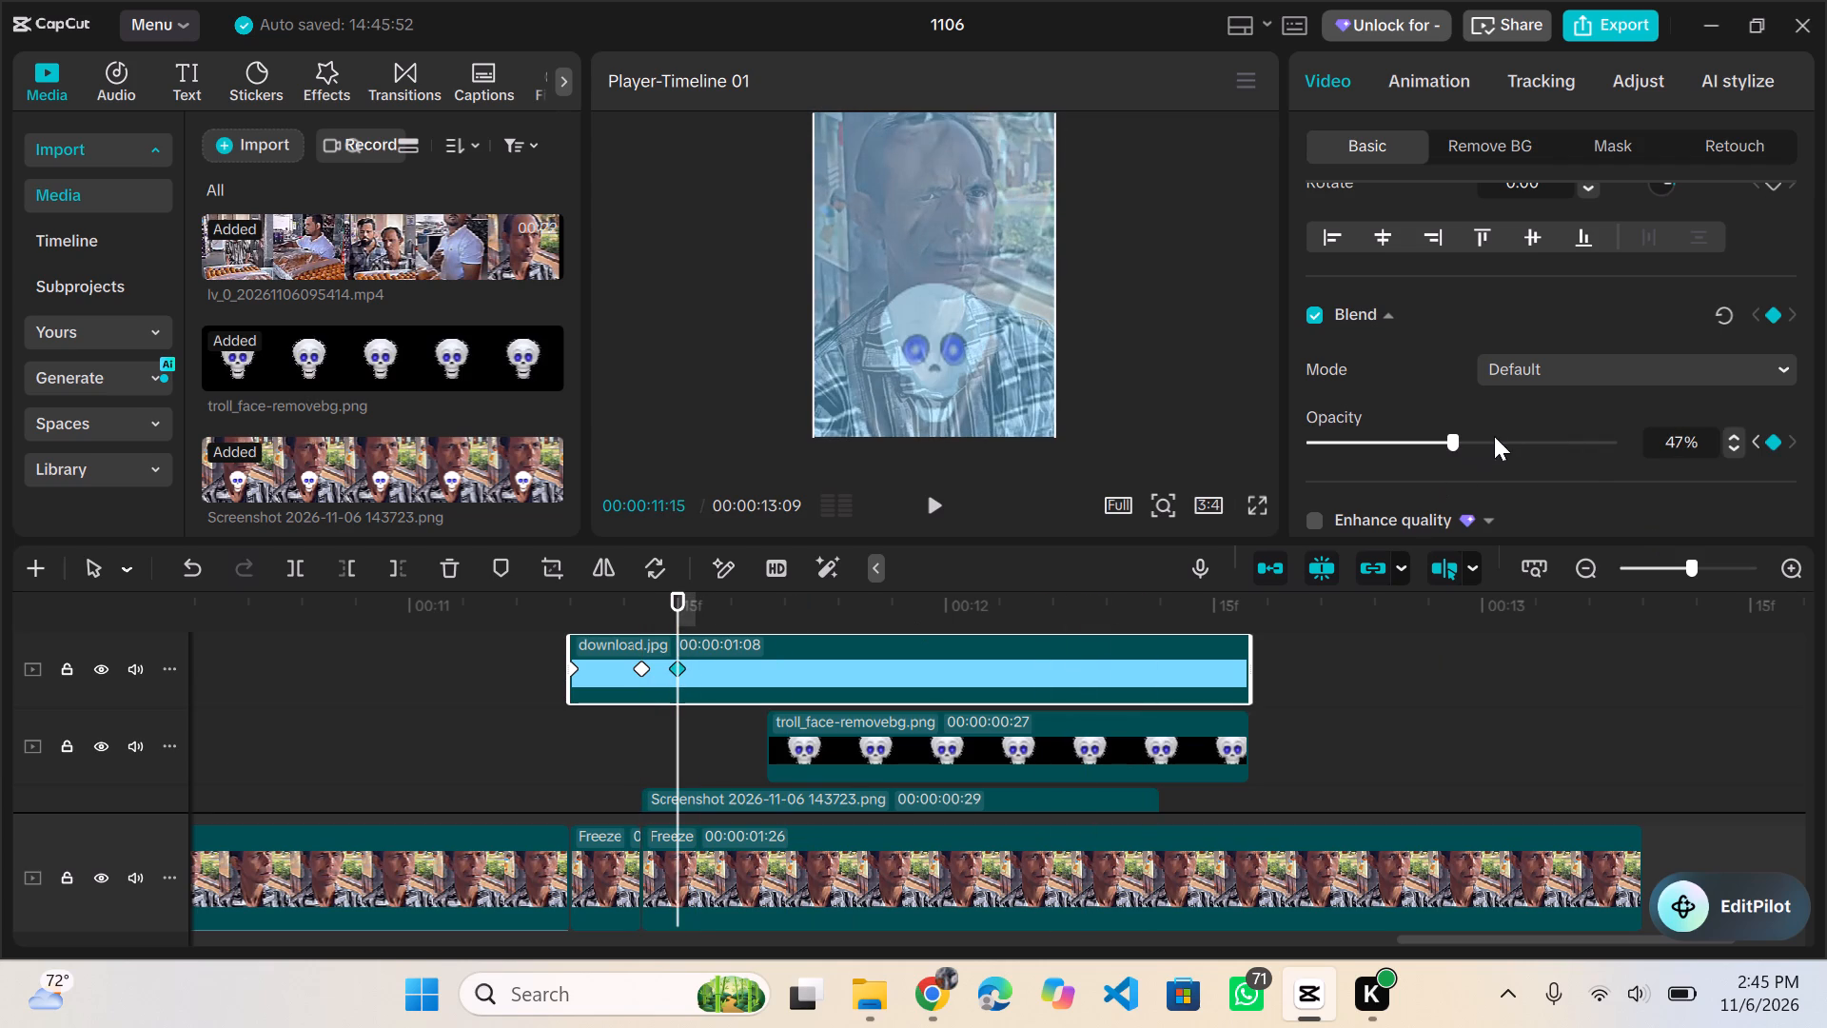
{"action": "left_click", "coordinate": [1575, 442]}
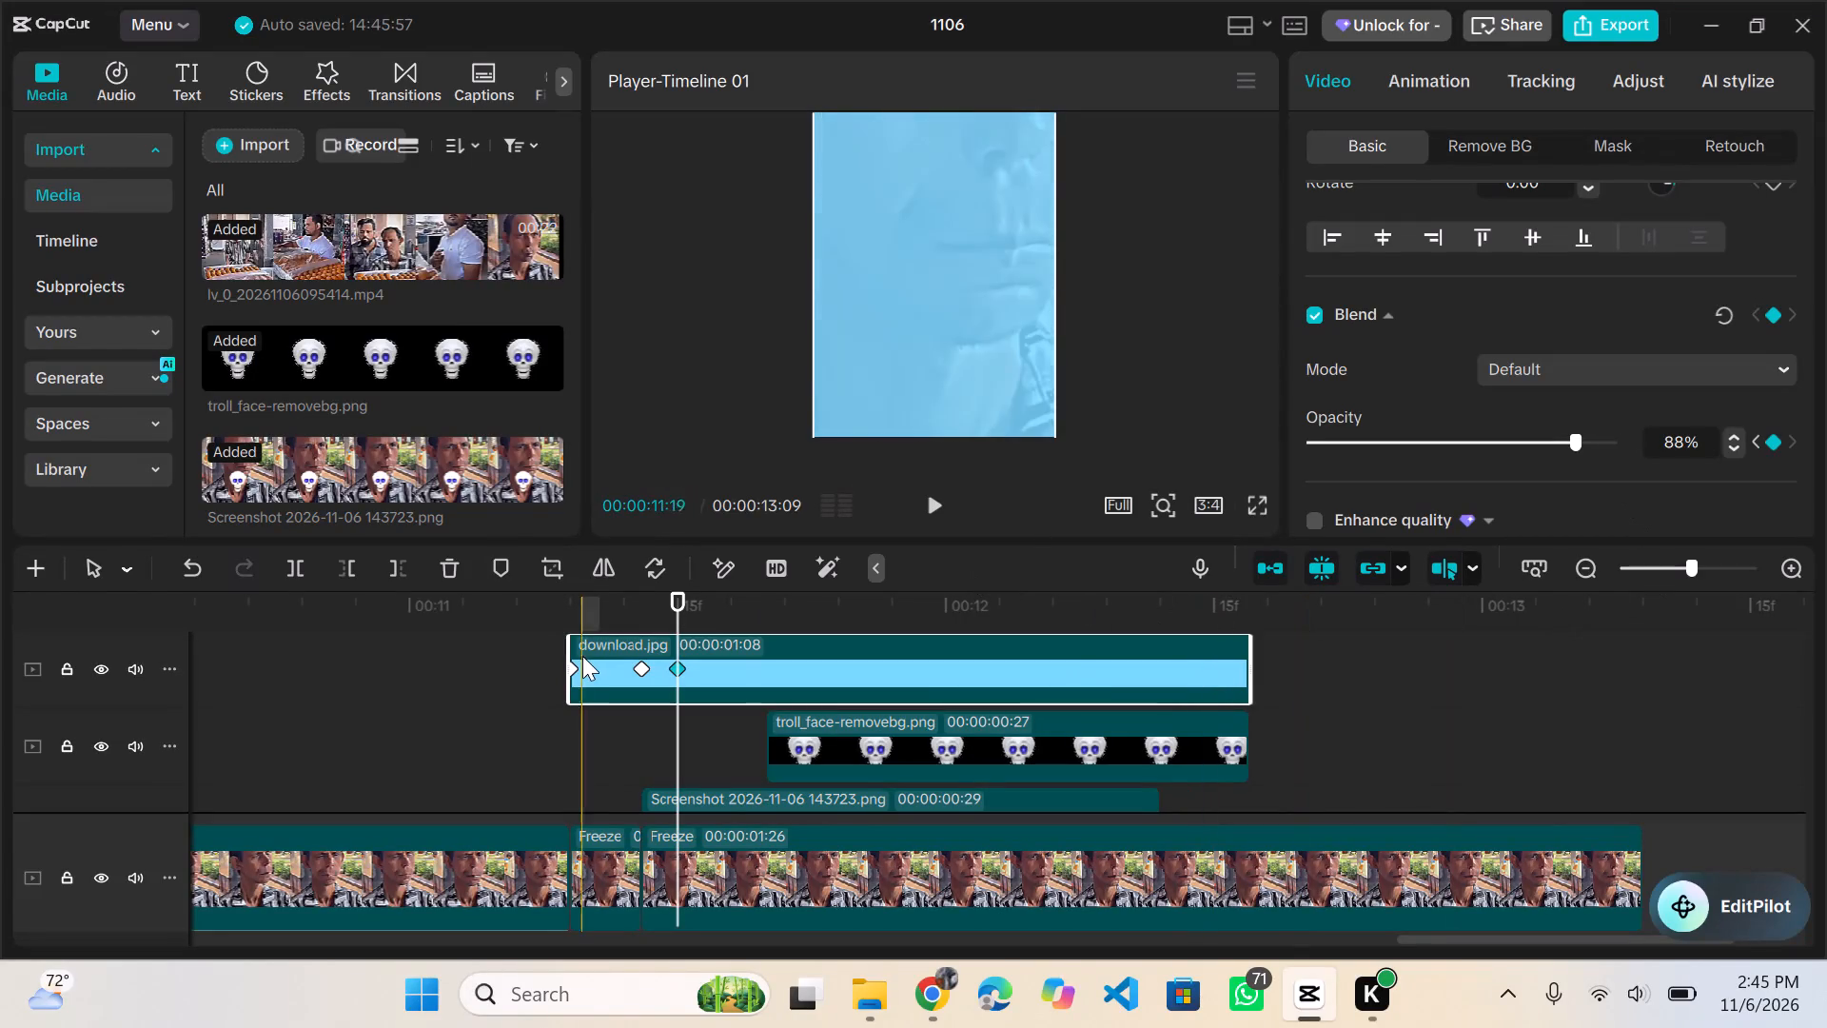
Play back the ending from 00:00:11:05 to check the blue overlay's opacity changes.
{"action": "left_click", "coordinate": [502, 600]}
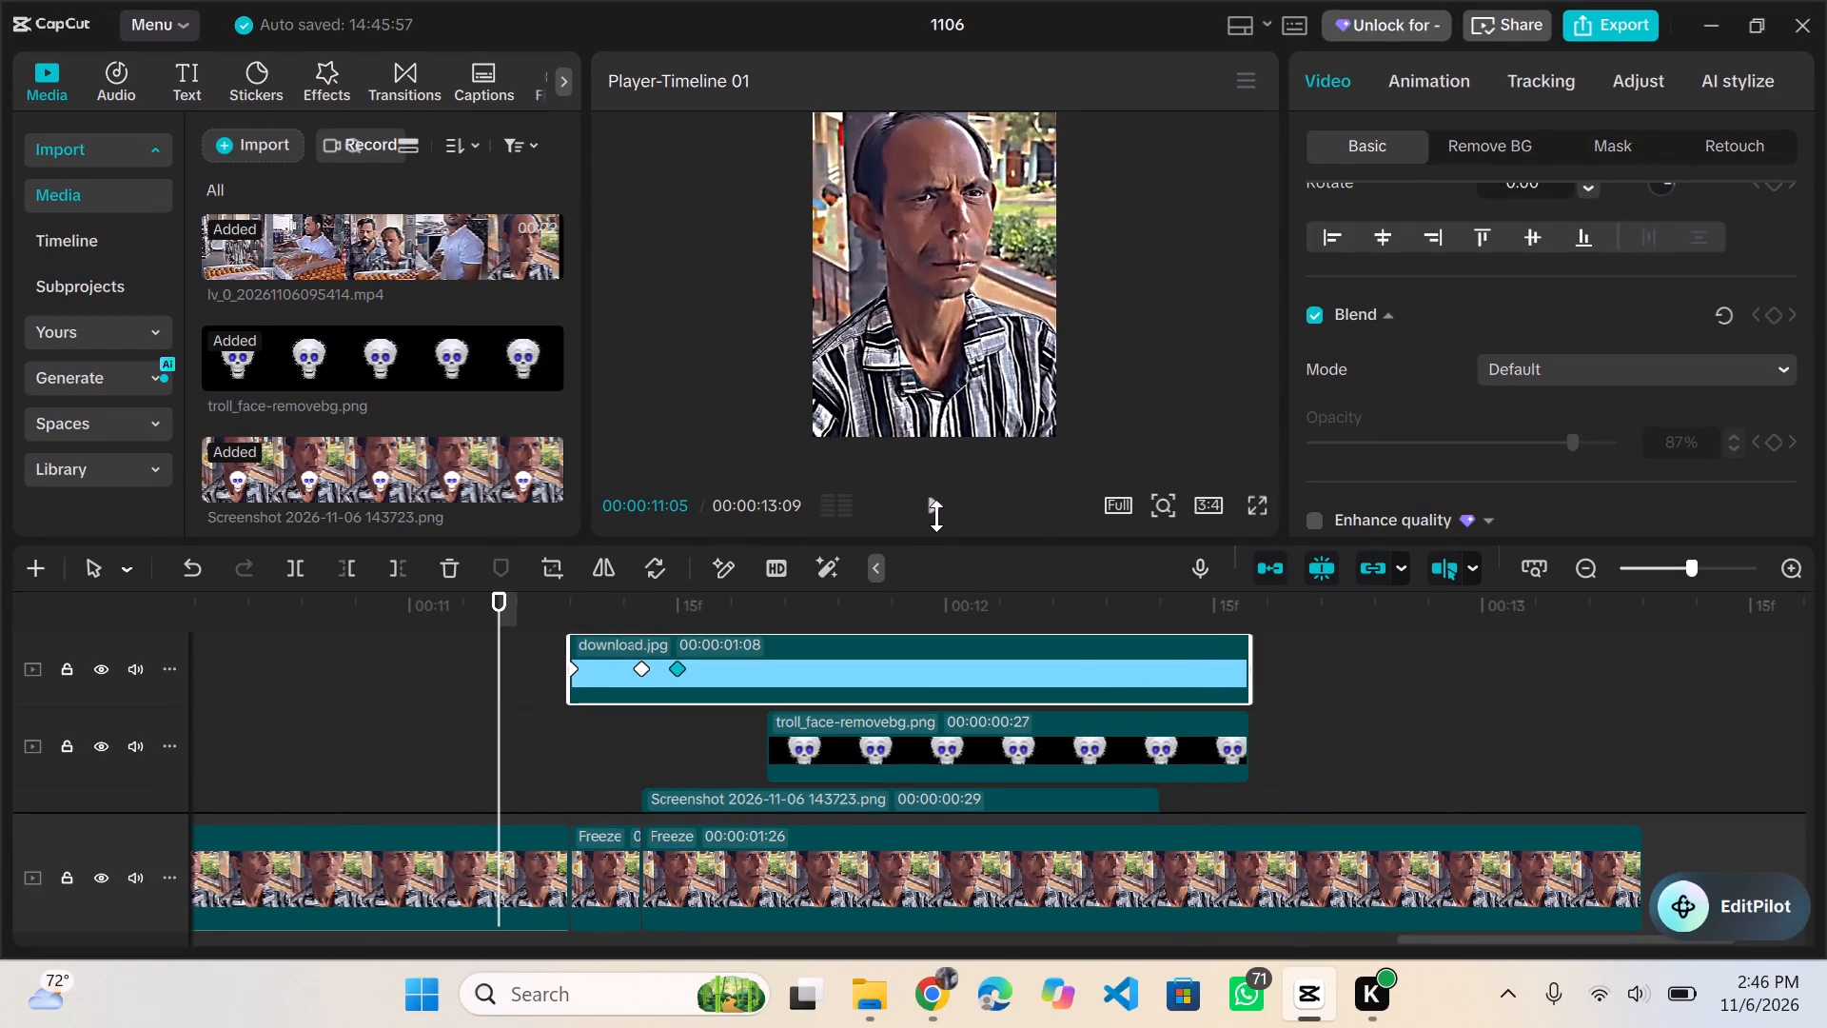
{"action": "left_click", "coordinate": [938, 512]}
{"action": "left_click", "coordinate": [938, 512]}
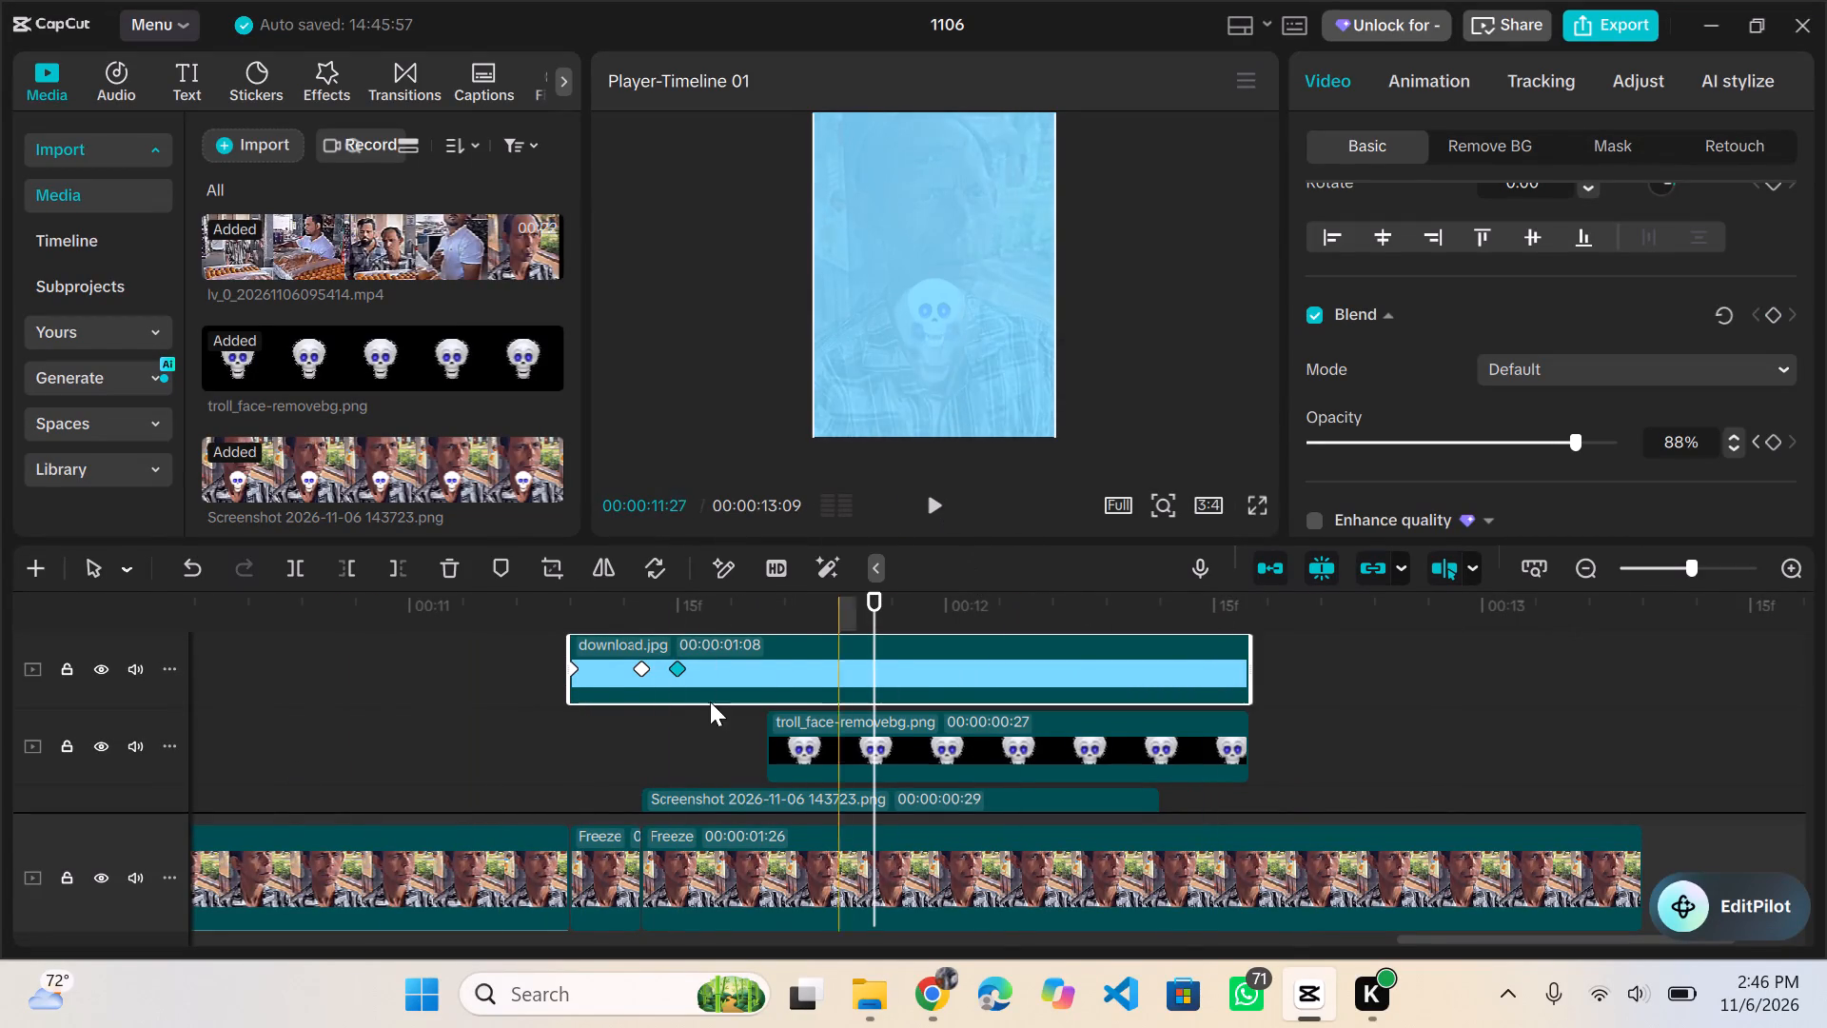
Add opacity keyframes to the download.jpg clip of 83% at 00:00:11:18 and 45% at 00:00:11:21.
{"action": "left_click", "coordinate": [734, 603]}
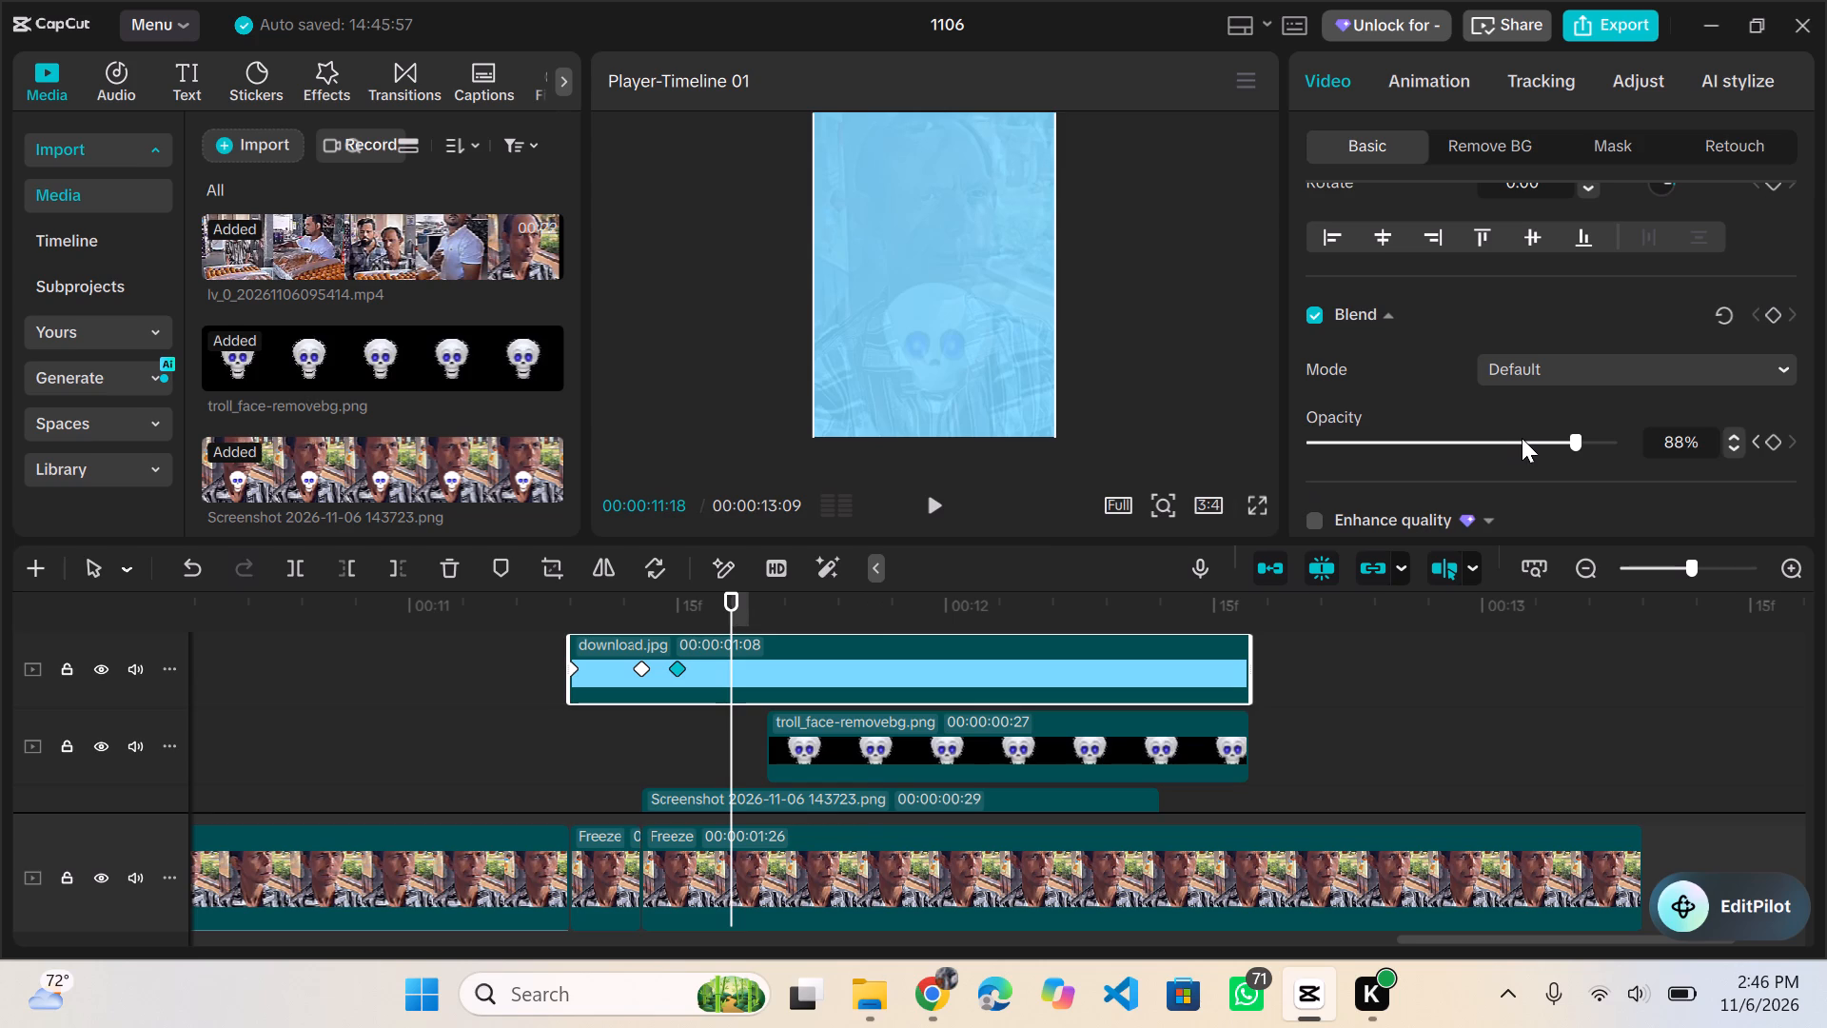
{"action": "left_click", "coordinate": [1562, 439]}
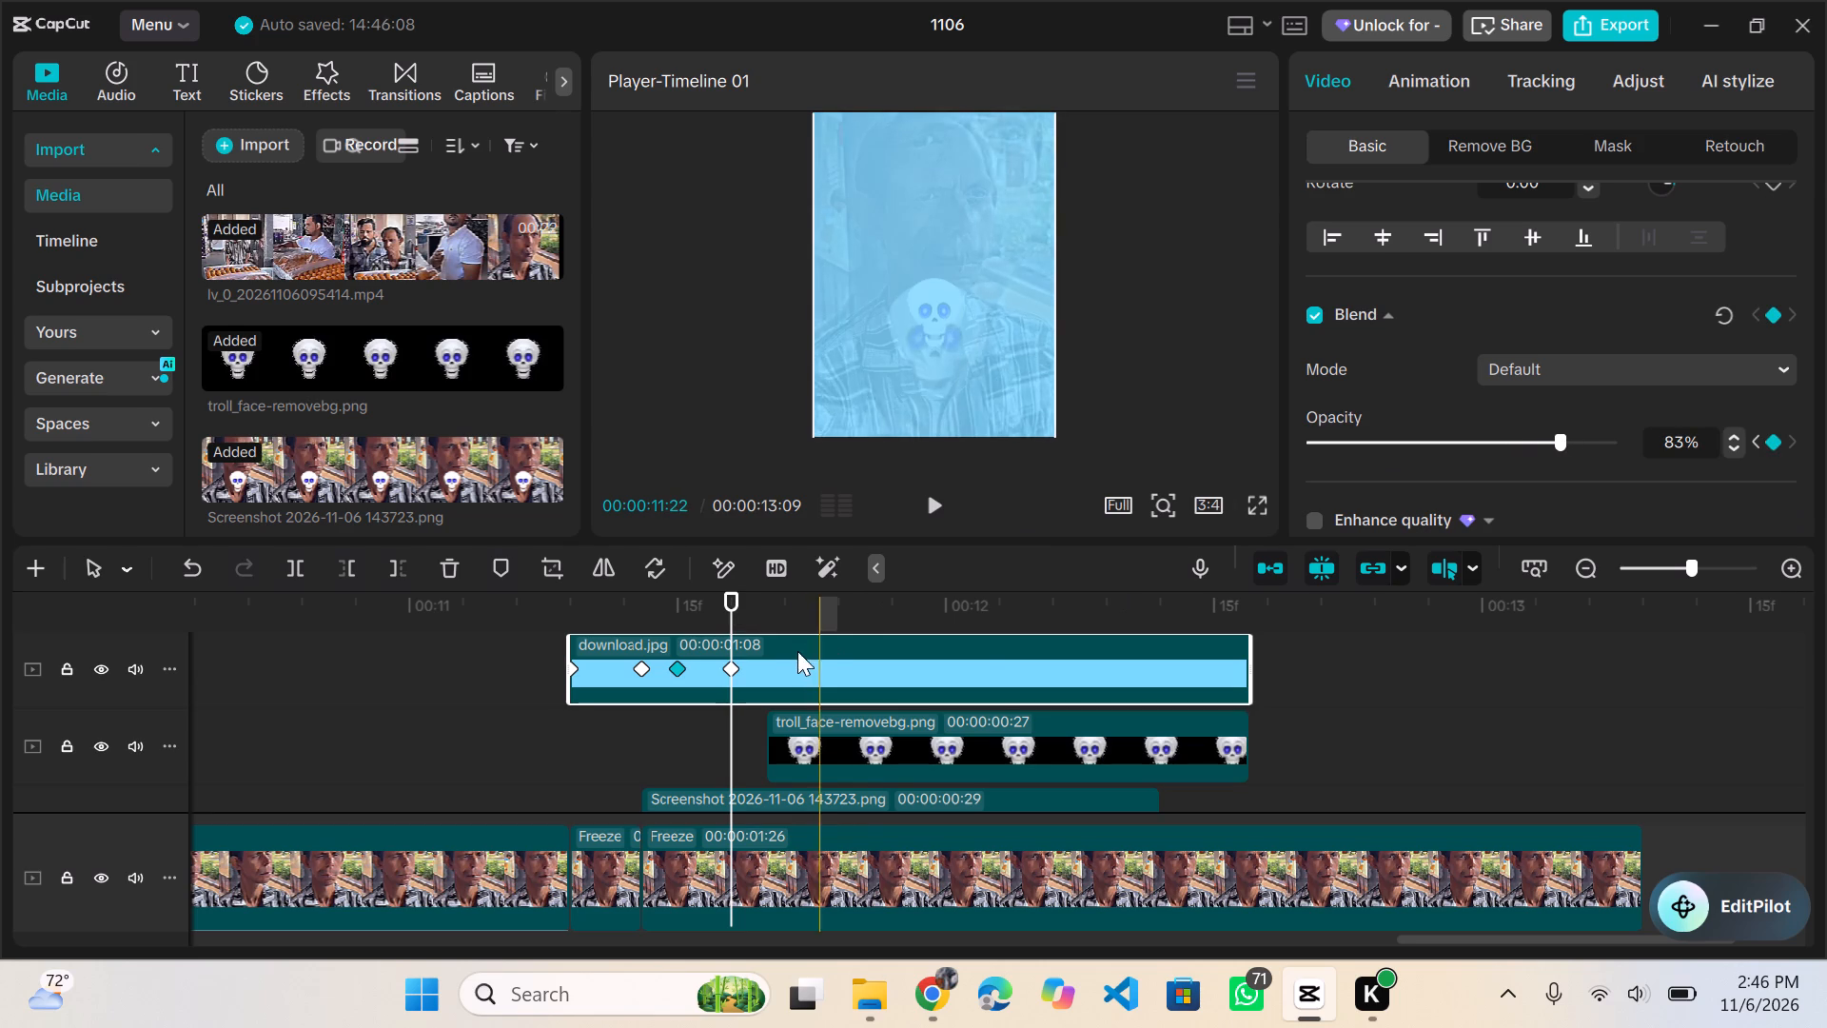
{"action": "left_click", "coordinate": [784, 600]}
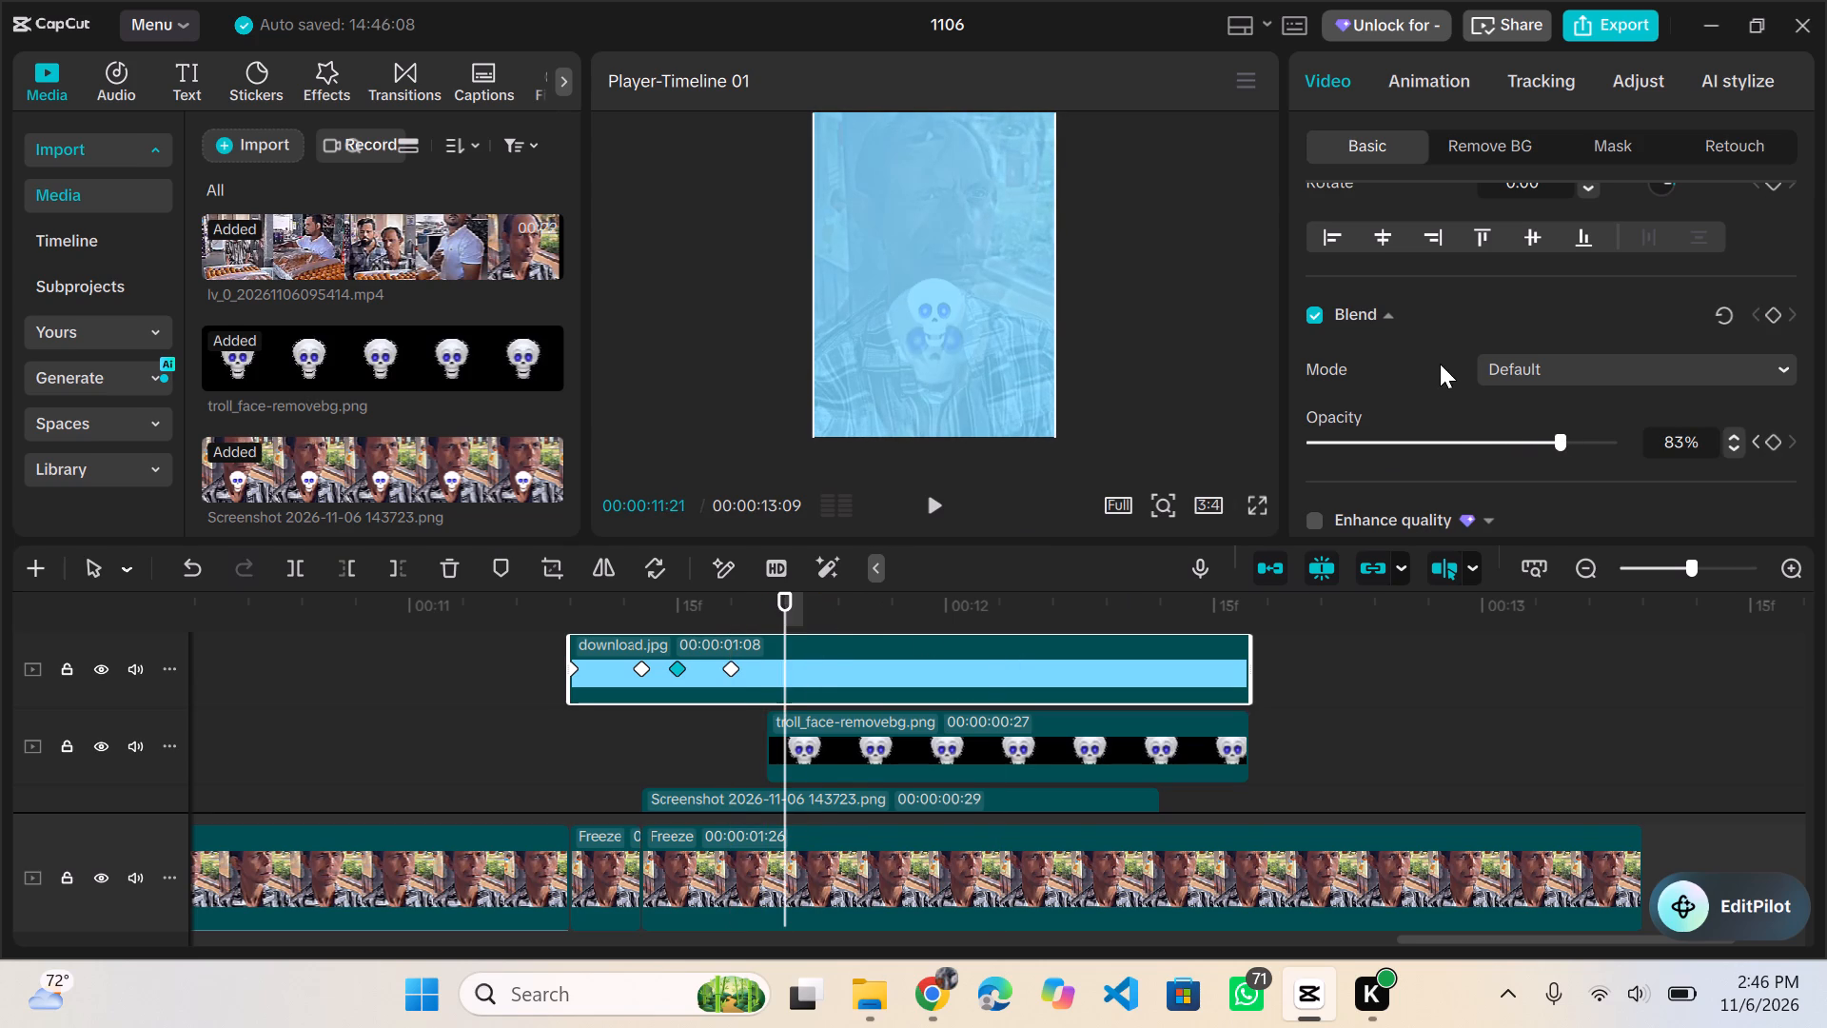
{"action": "left_click", "coordinate": [1445, 437]}
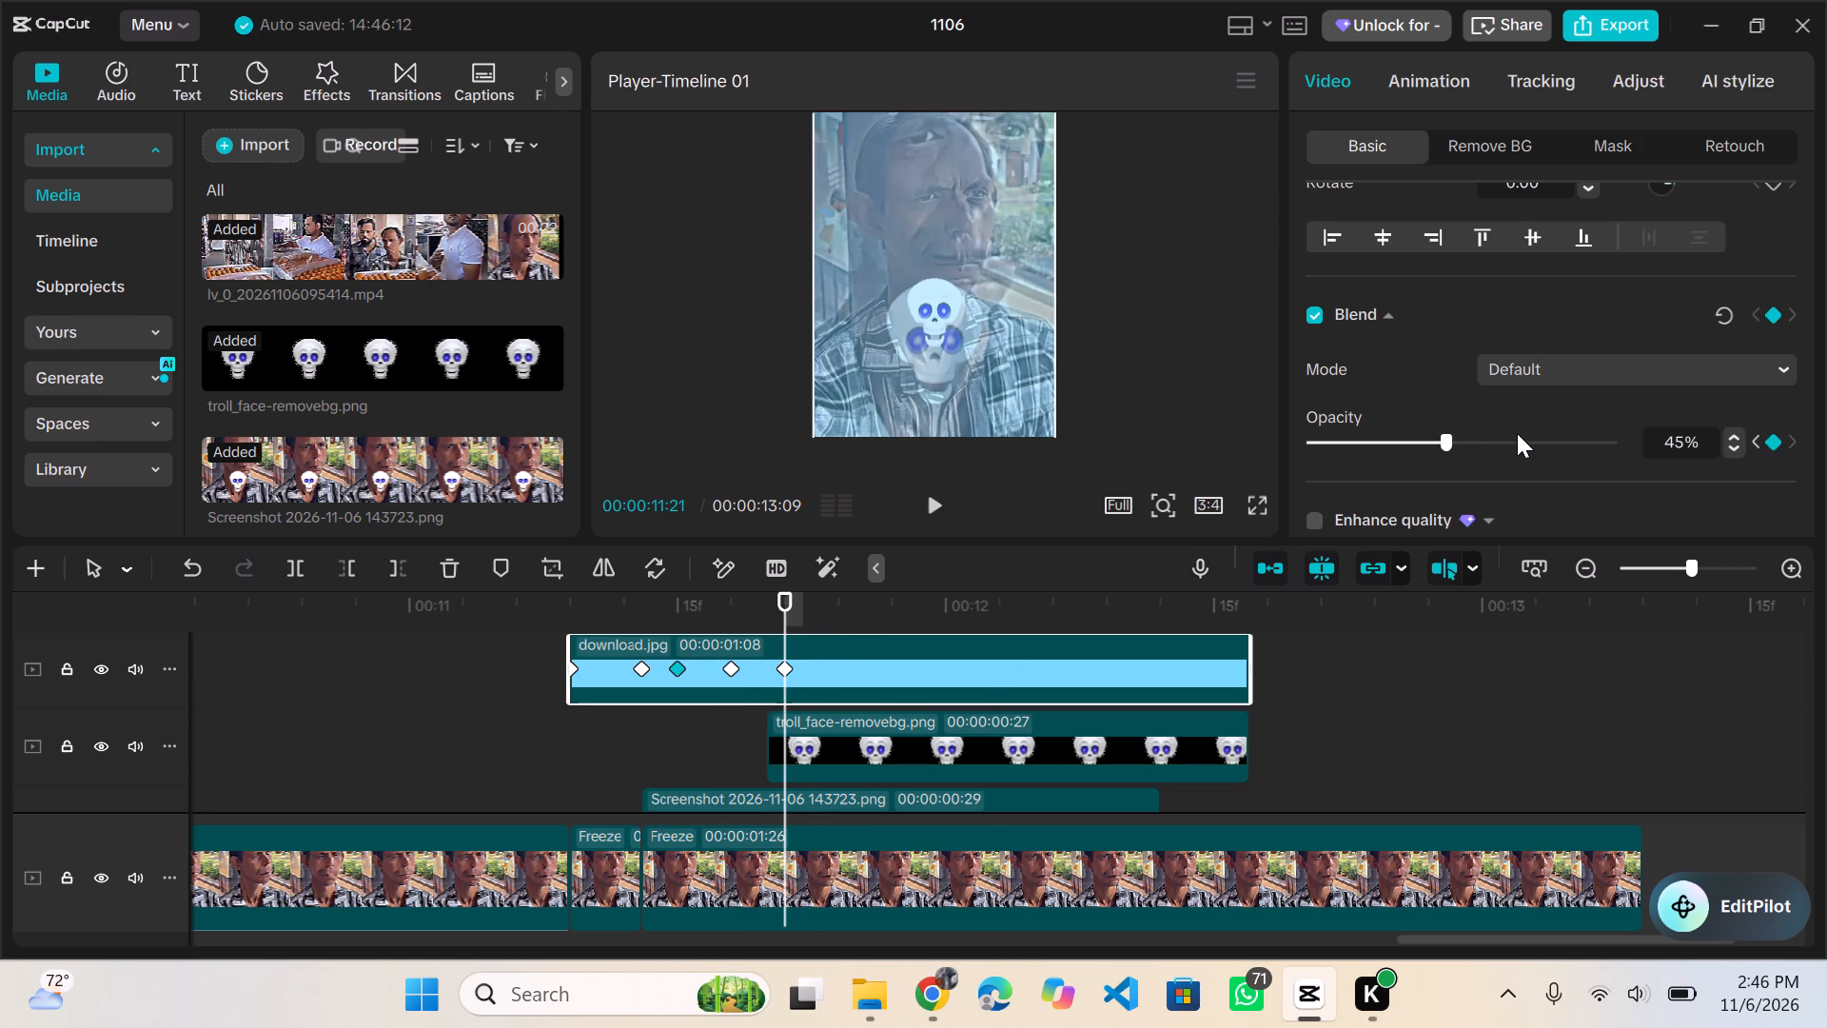
Play back the ending from about 00:00:11:01 to check the overlay's fade.
{"action": "left_click", "coordinate": [430, 616]}
{"action": "left_click", "coordinate": [929, 501]}
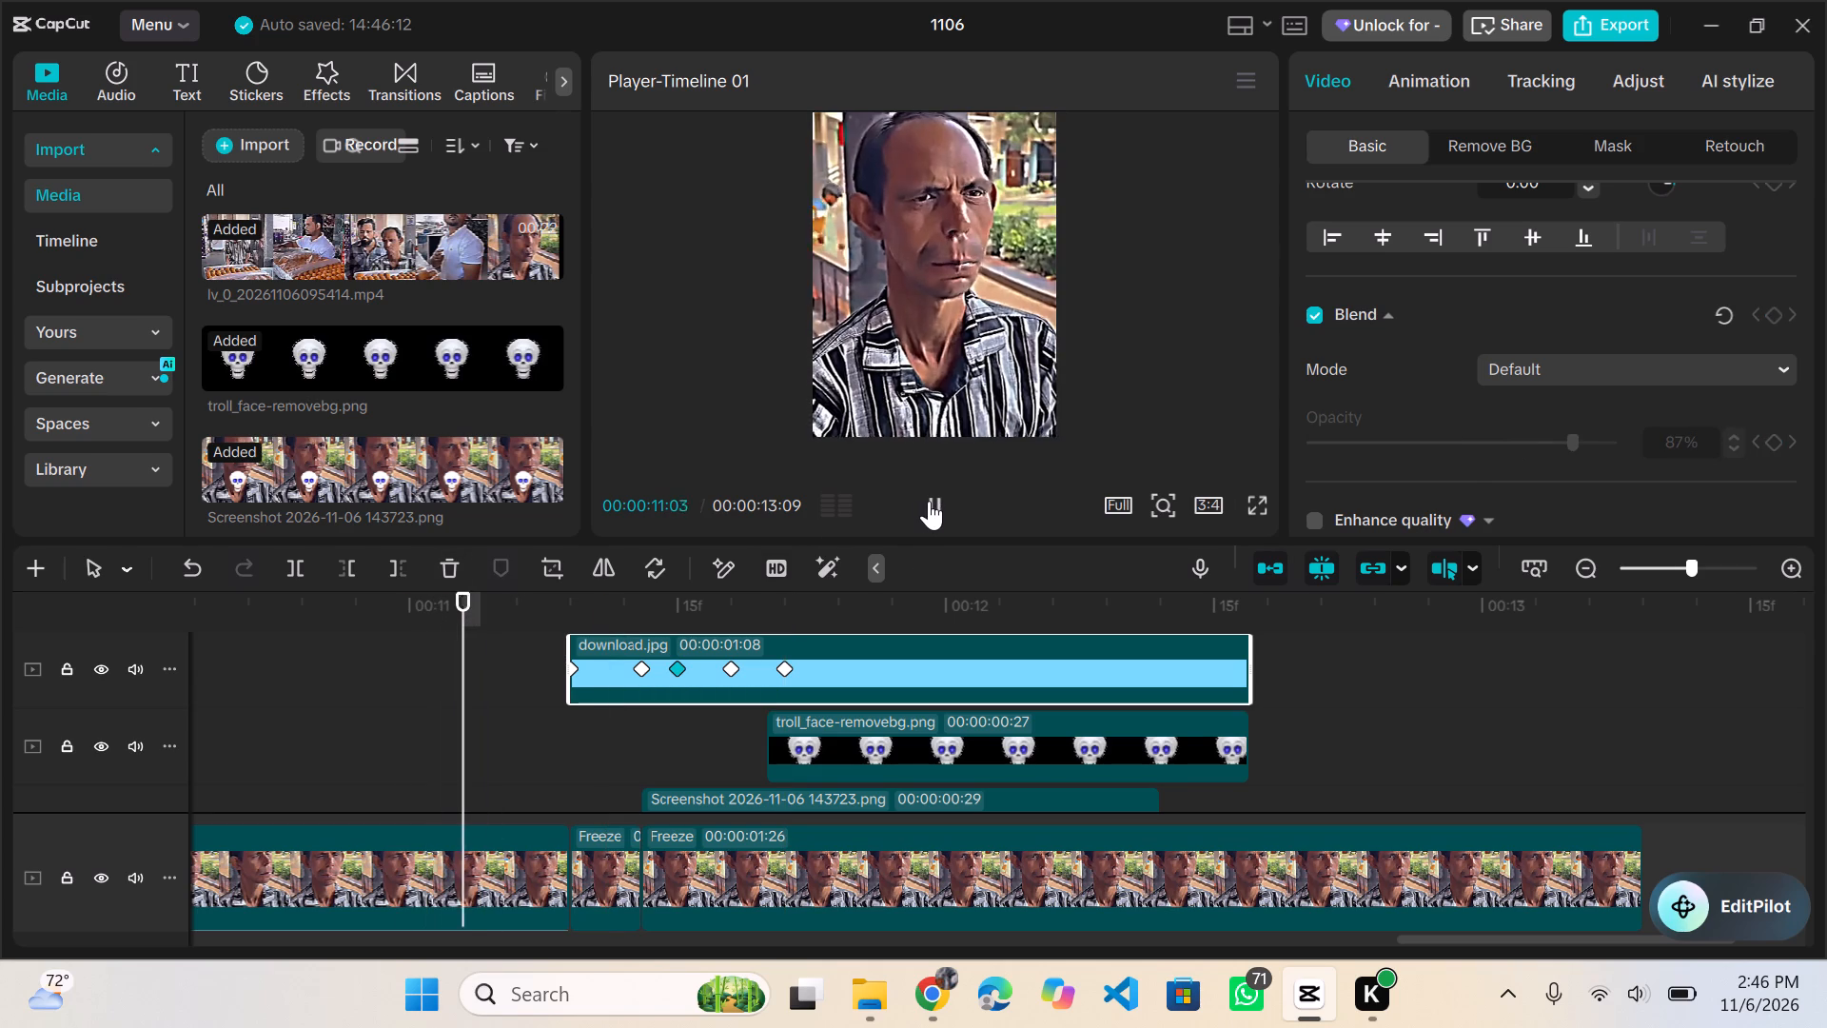
{"action": "left_click", "coordinate": [929, 501]}
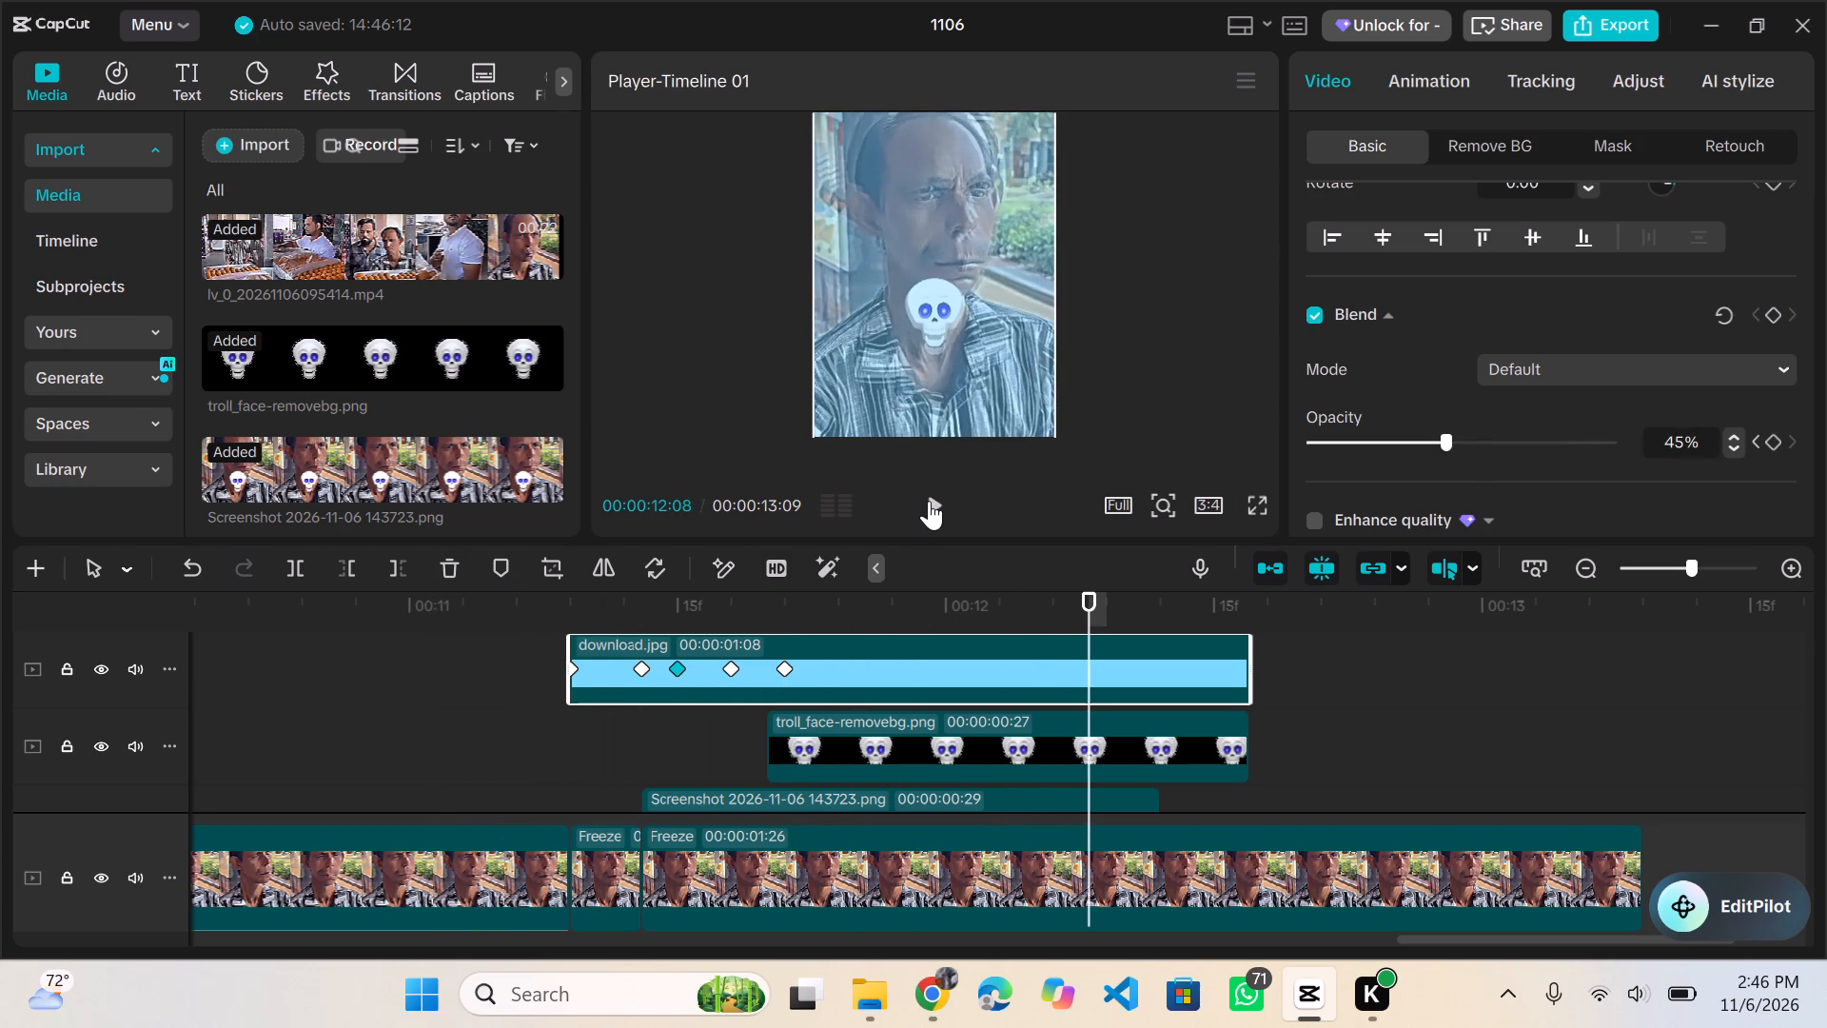
Set the download.jpg clip's opacity keyframe at 00:00:11:18 to 44% and the one at 00:00:11:21 to 42%.
{"action": "left_click", "coordinate": [727, 671]}
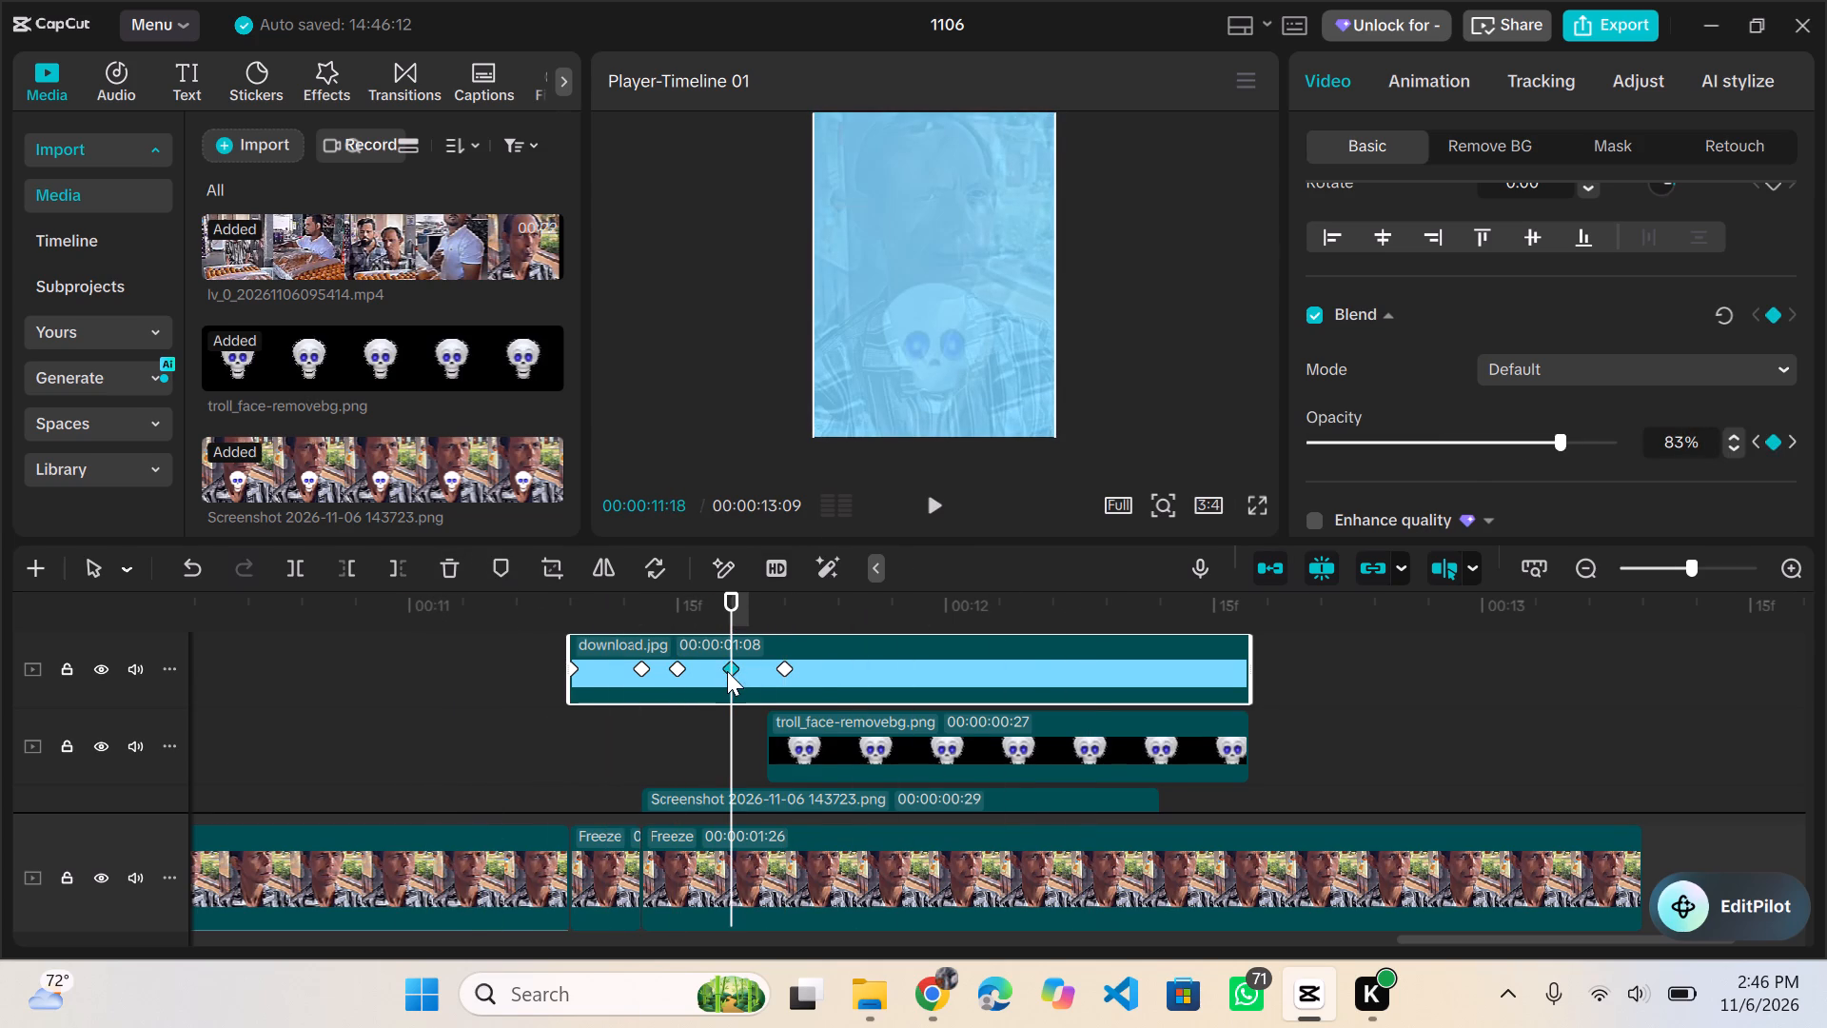
{"action": "left_click", "coordinate": [1462, 437]}
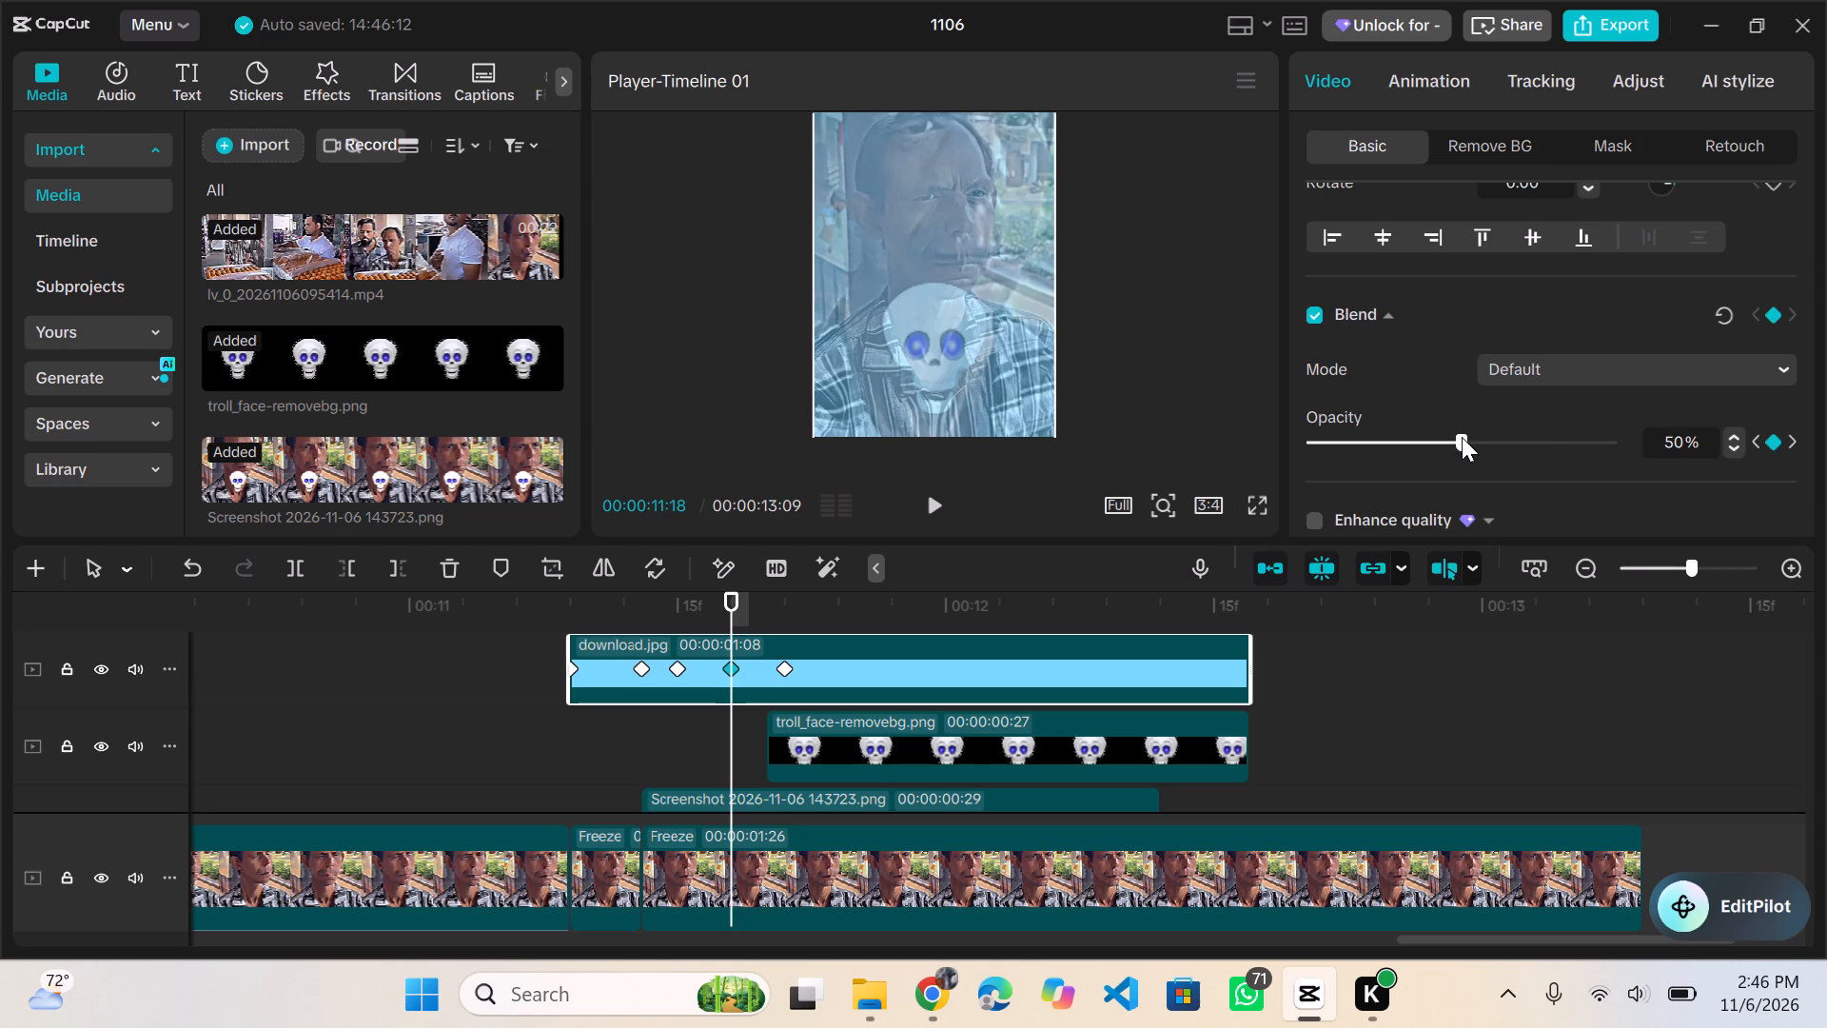
{"action": "left_click", "coordinate": [1417, 439]}
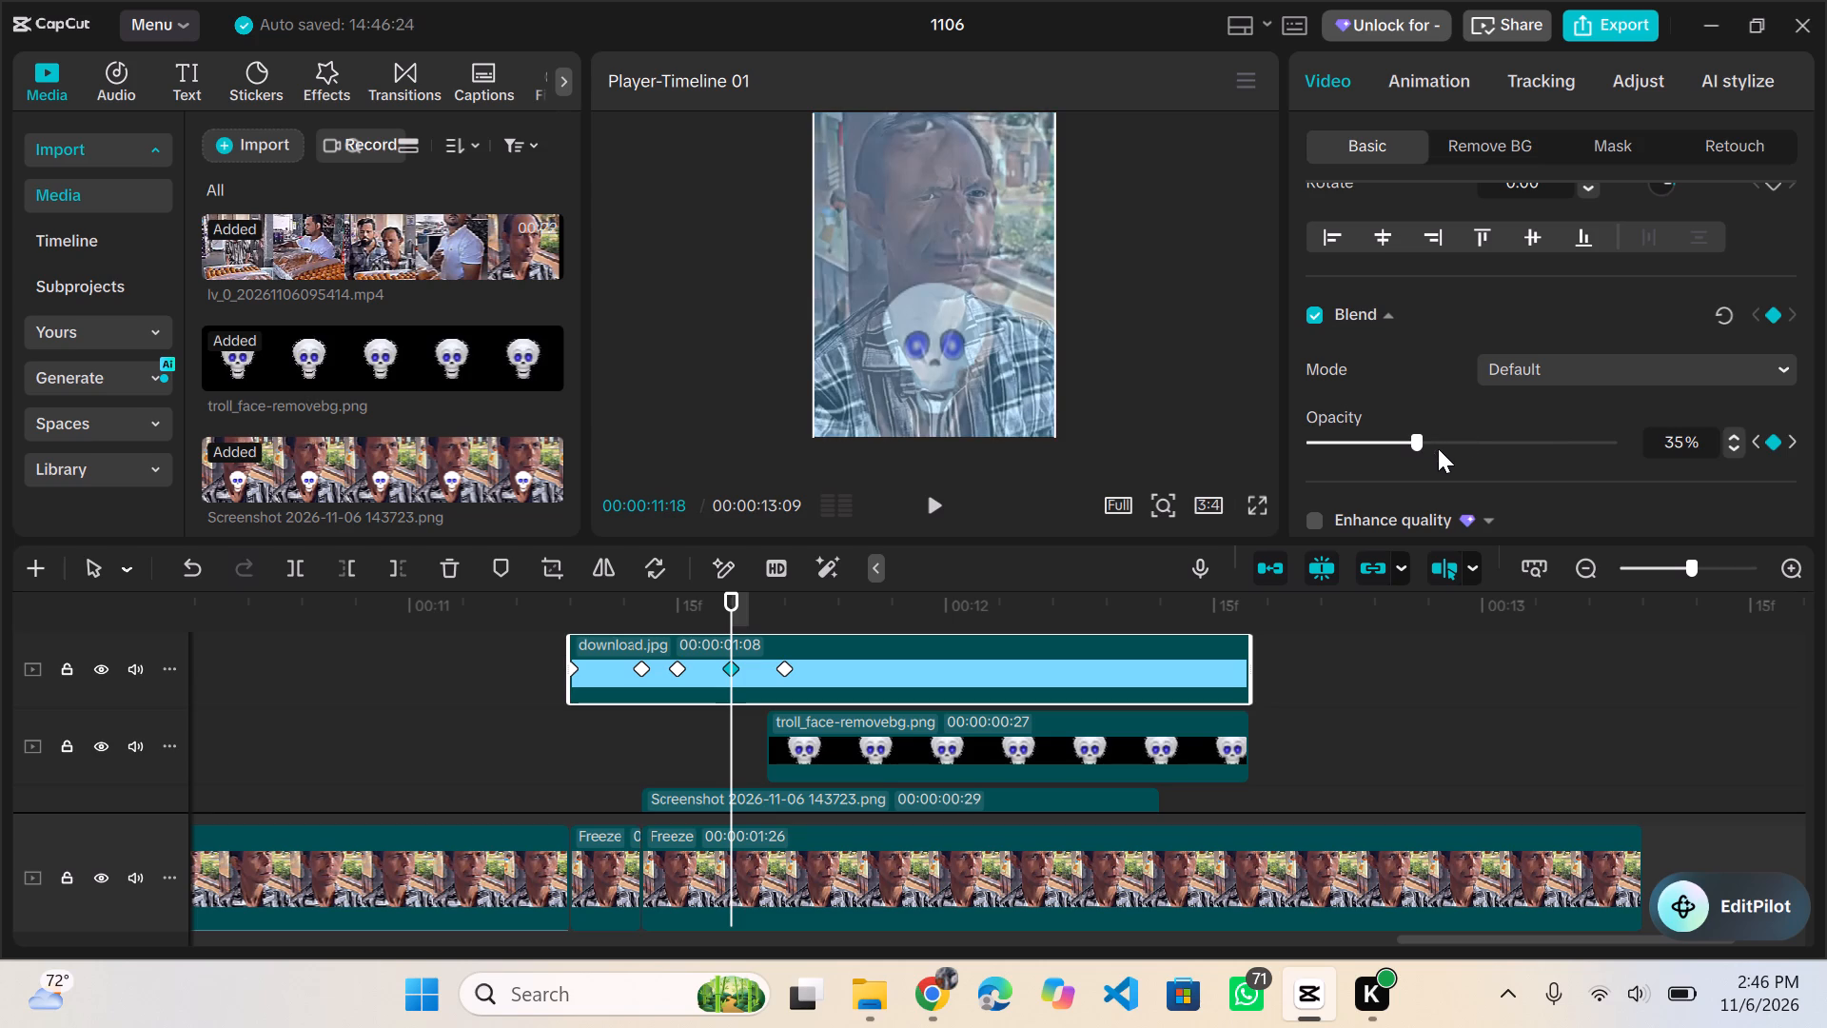
{"action": "left_click", "coordinate": [1422, 437]}
{"action": "left_click", "coordinate": [1444, 438]}
{"action": "left_click", "coordinate": [783, 665]}
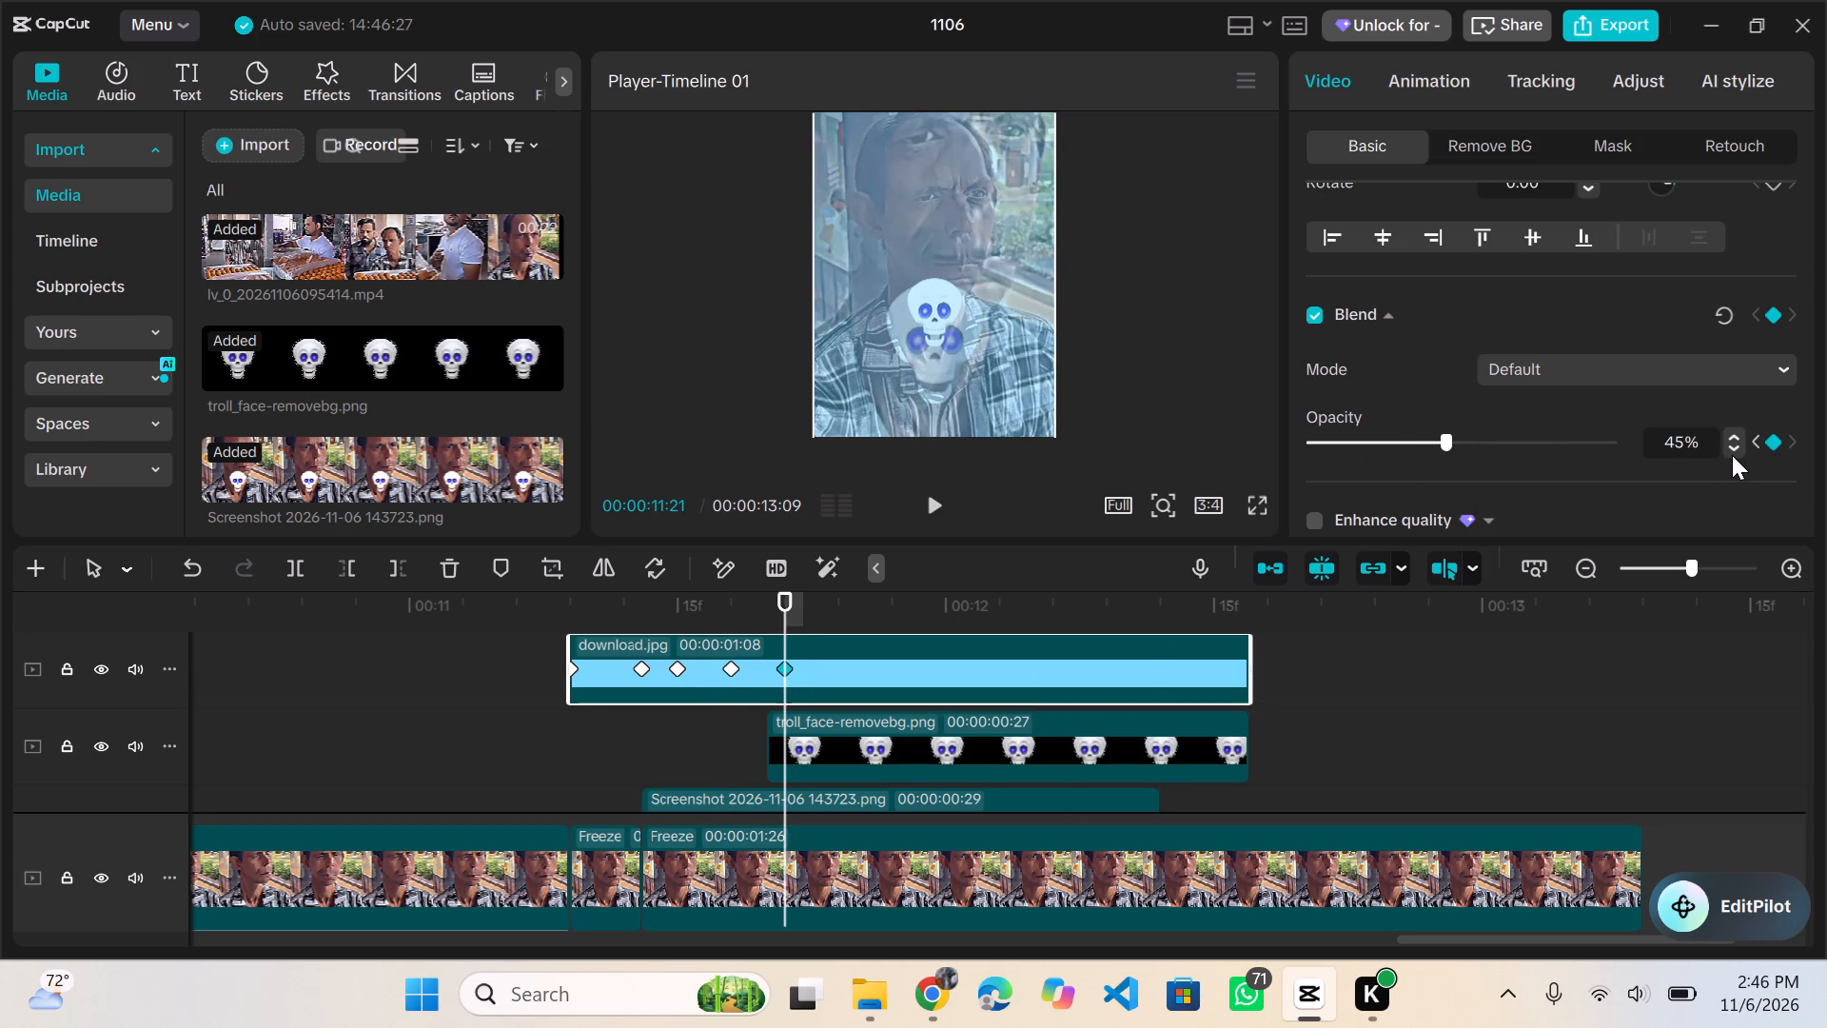
{"action": "double_click", "coordinate": [1739, 448]}
{"action": "left_click", "coordinate": [1739, 444]}
Add download.jpg opacity keyframes of 37% at 00:00:11:28, 28% at 00:00:12:05, 21% at 00:00:12:10 and 11% at the clip's end, 00:00:12:17.
{"action": "left_click", "coordinate": [911, 616]}
{"action": "left_click", "coordinate": [1422, 444]}
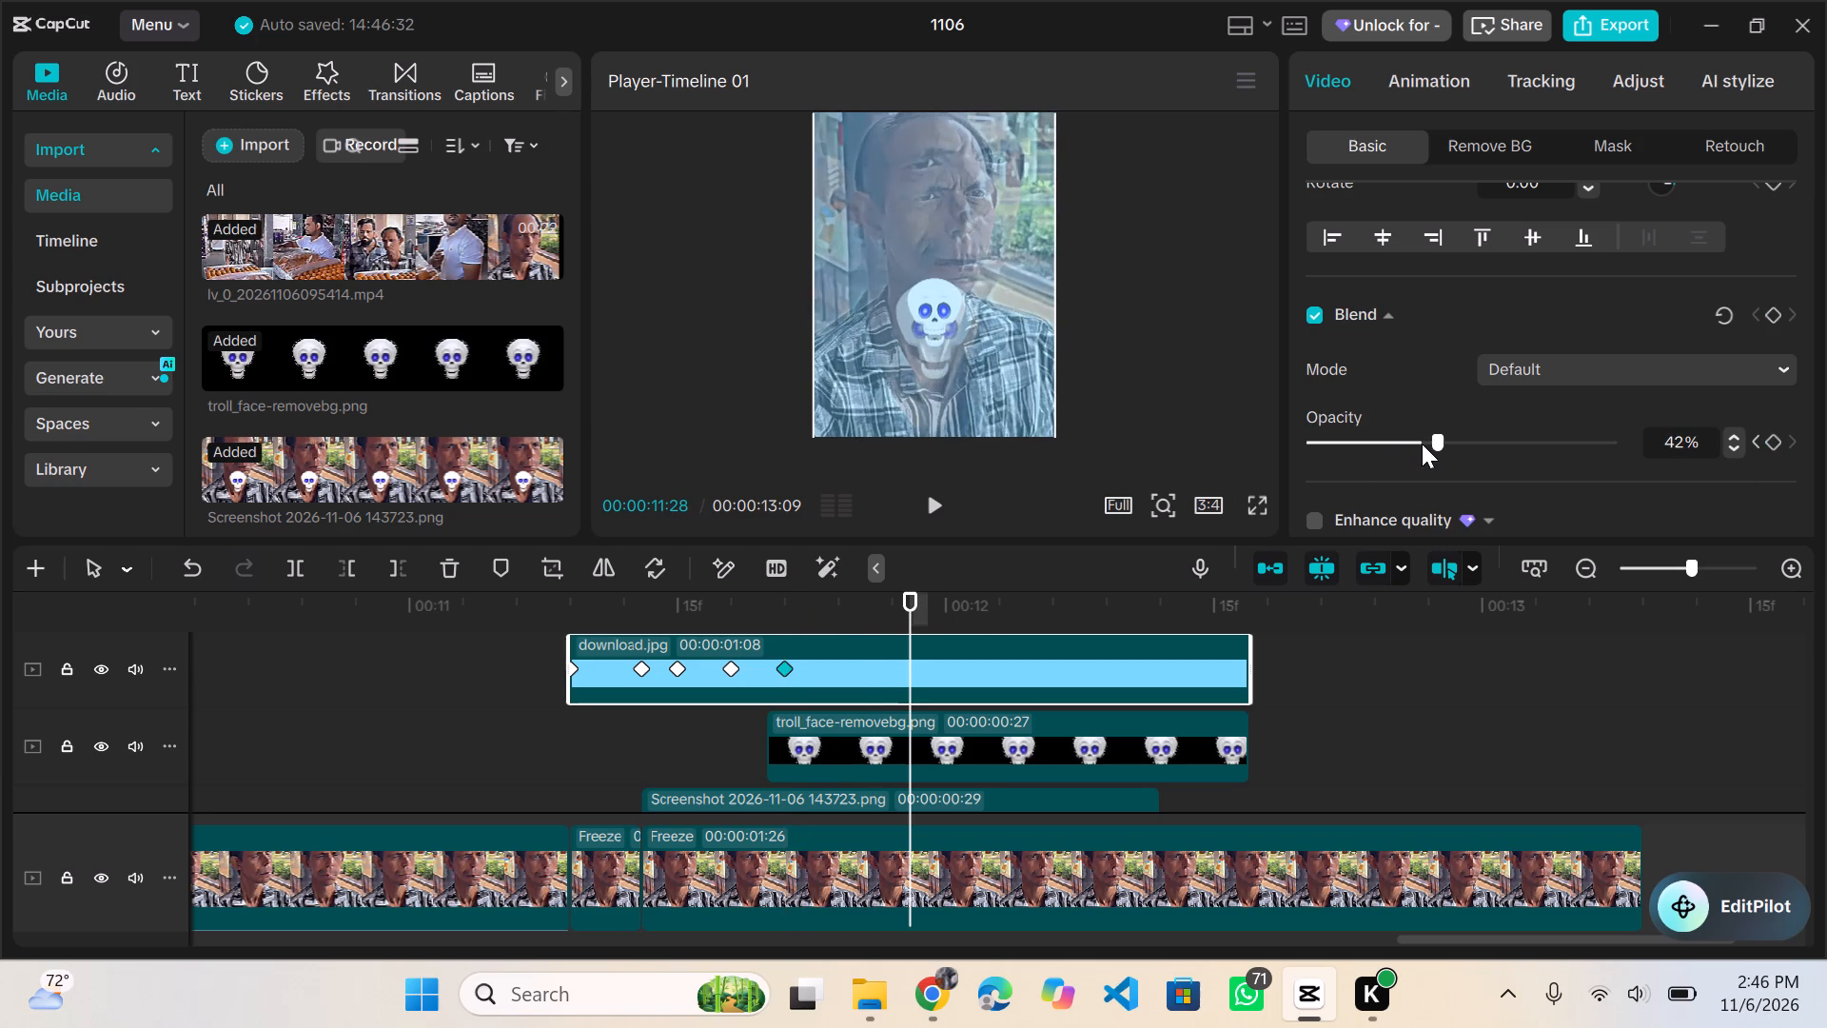
{"action": "left_click", "coordinate": [1038, 603]}
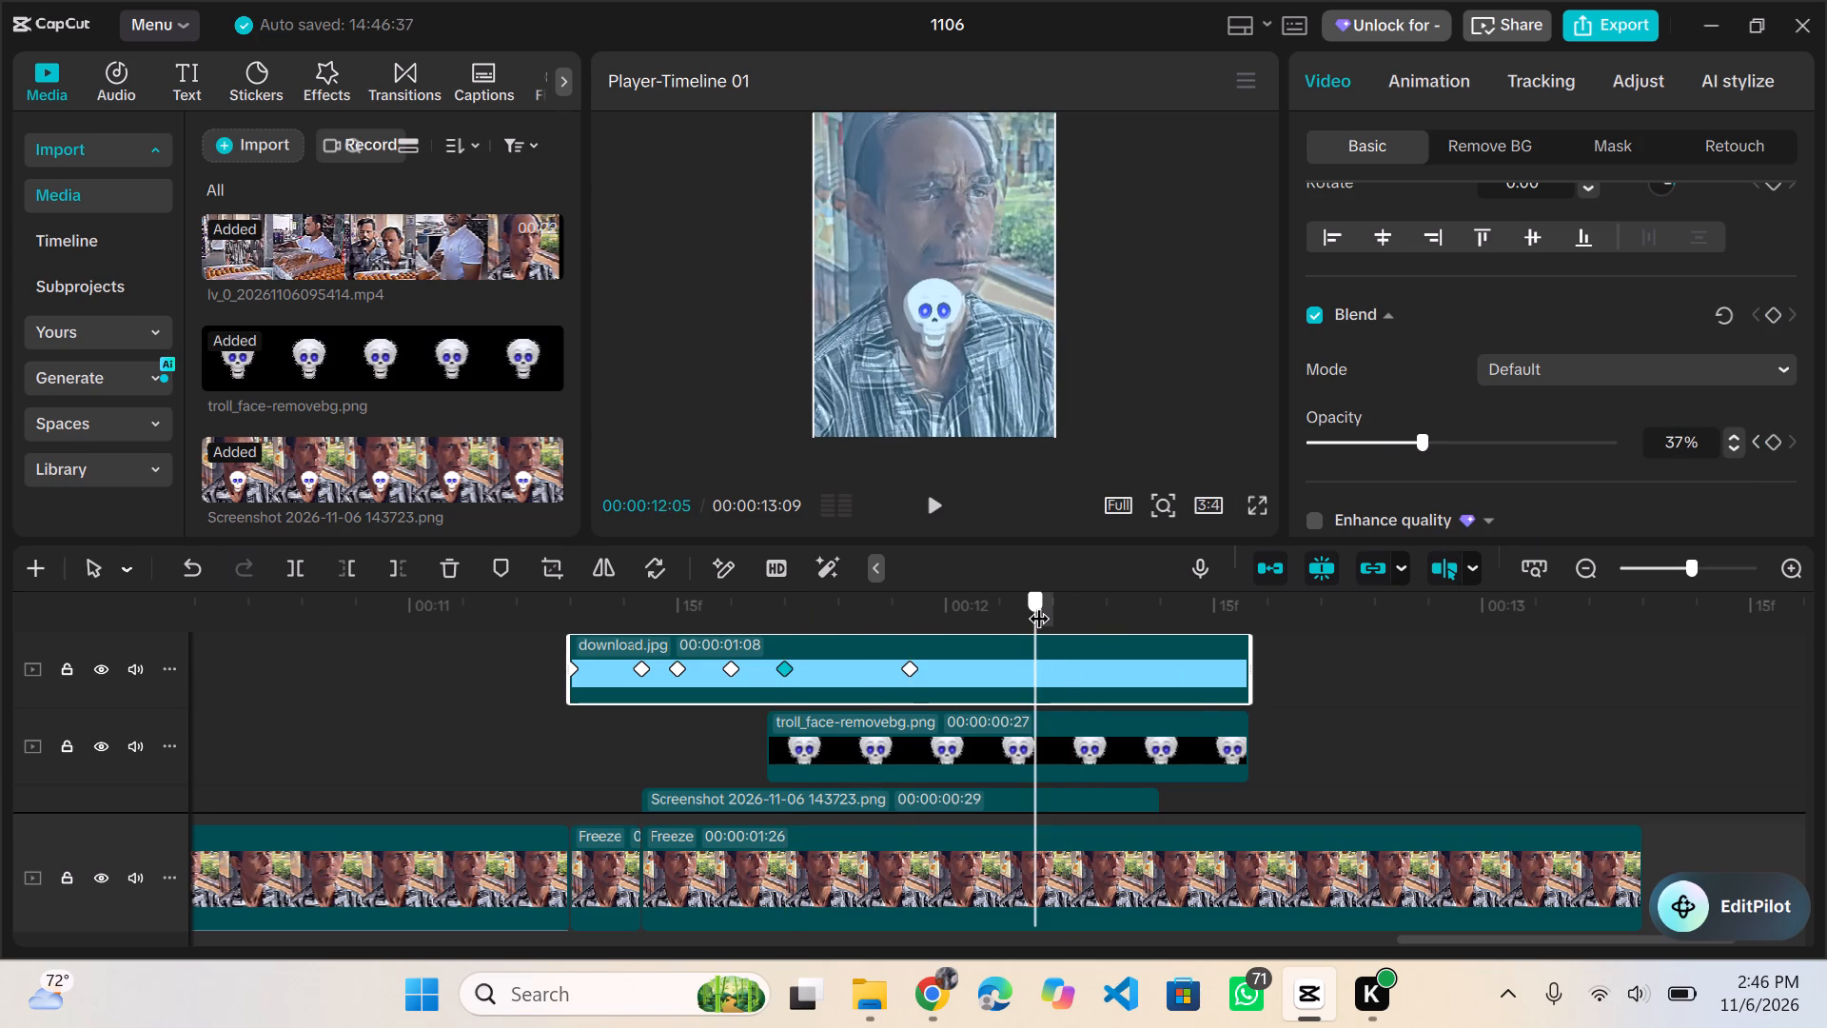
{"action": "left_click", "coordinate": [1395, 435]}
{"action": "left_click", "coordinate": [1122, 609]}
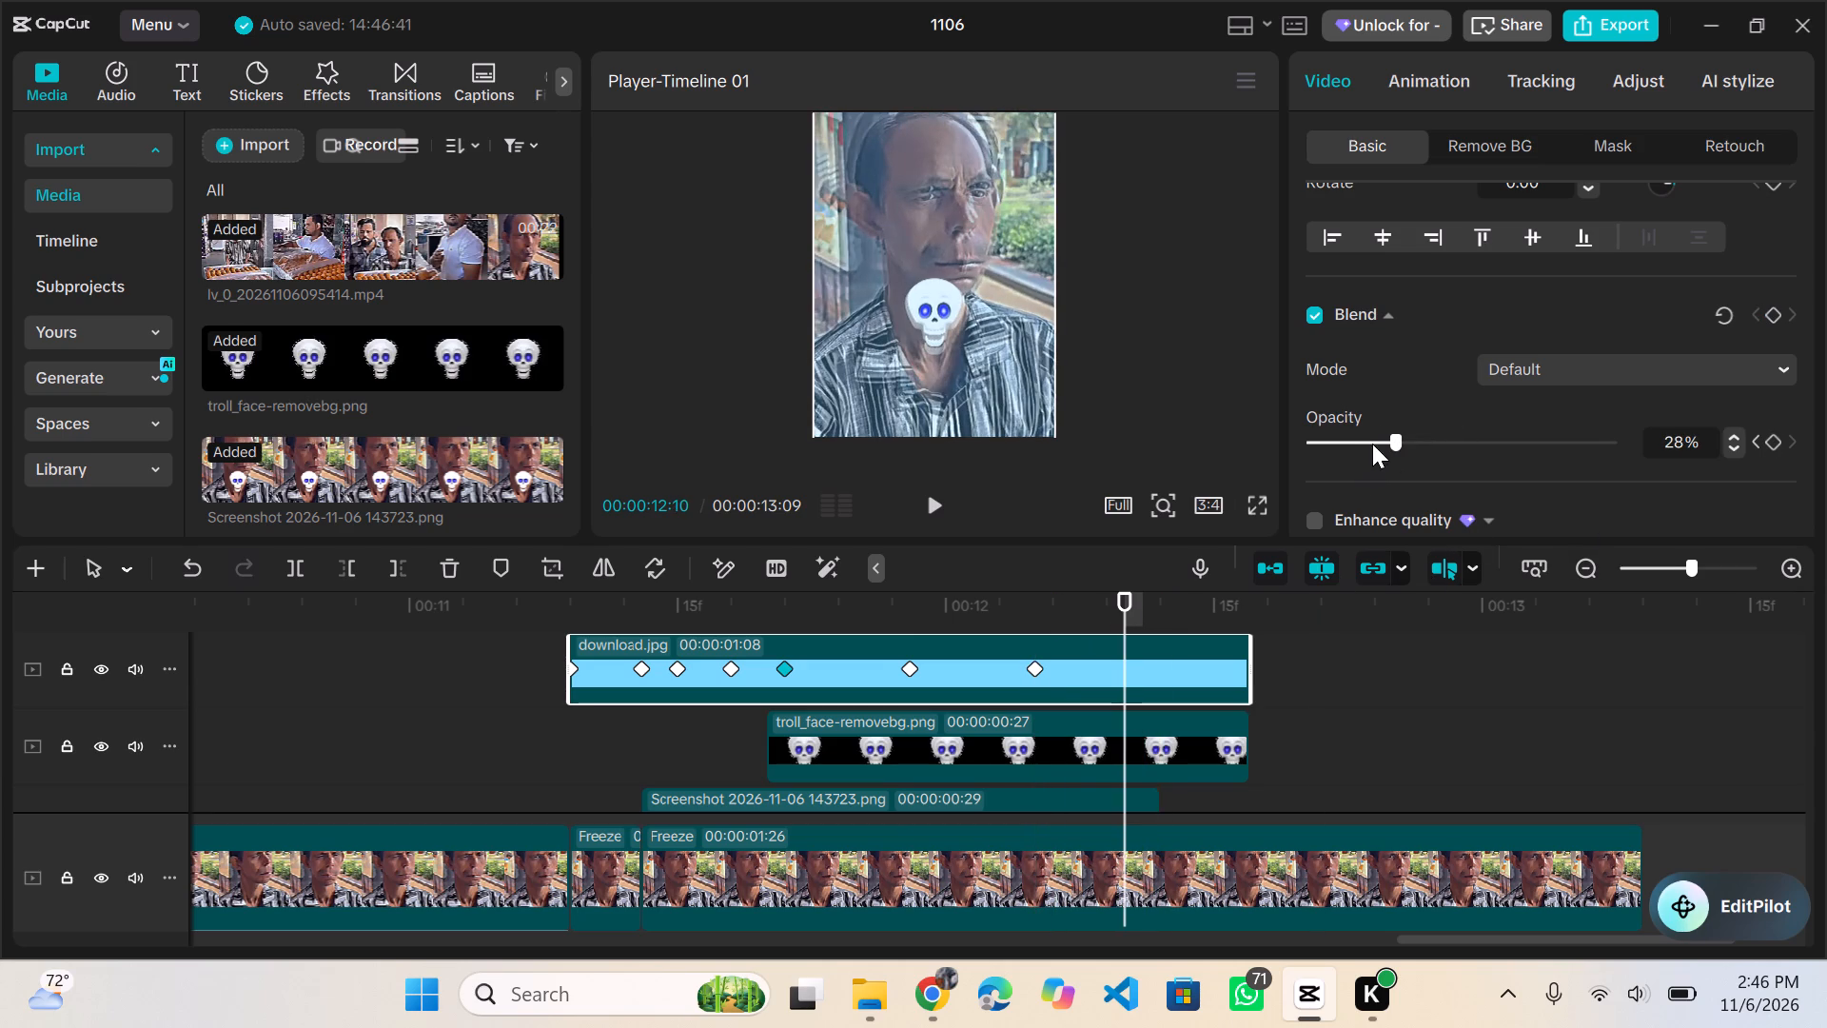
{"action": "left_click", "coordinate": [1375, 441]}
{"action": "left_click", "coordinate": [1247, 610]}
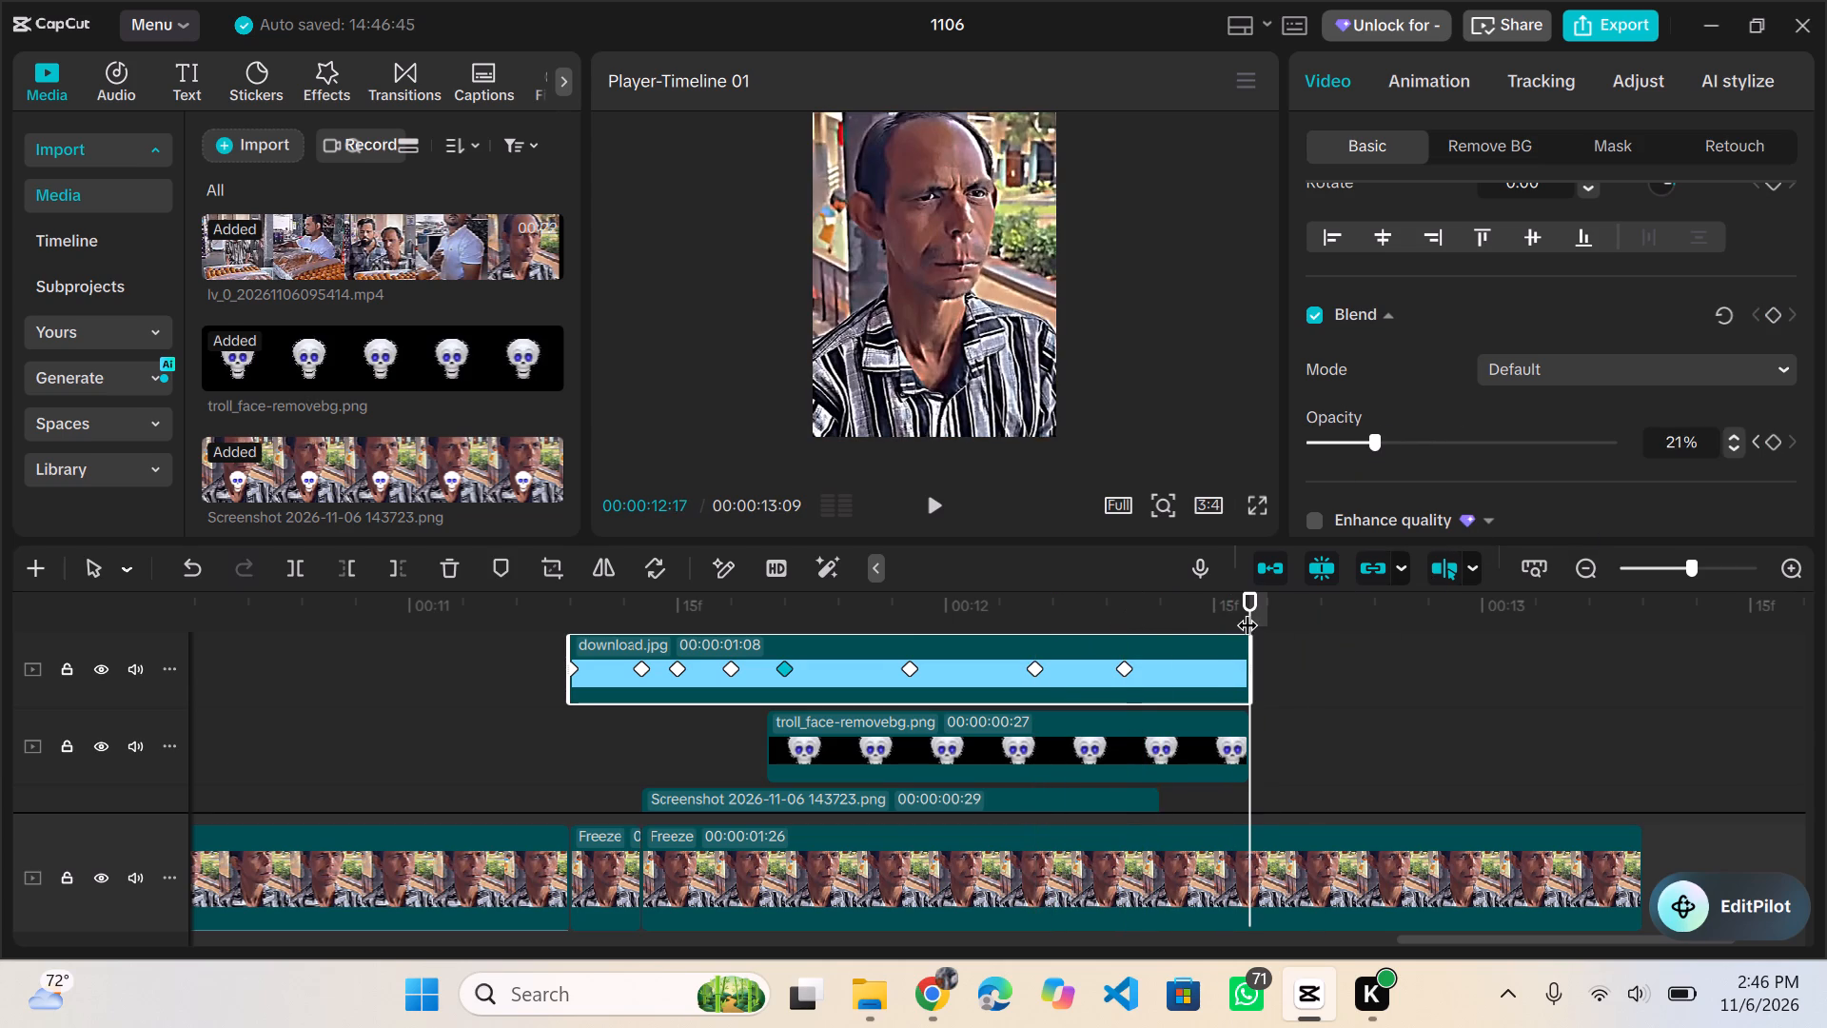
{"action": "left_click", "coordinate": [1346, 444]}
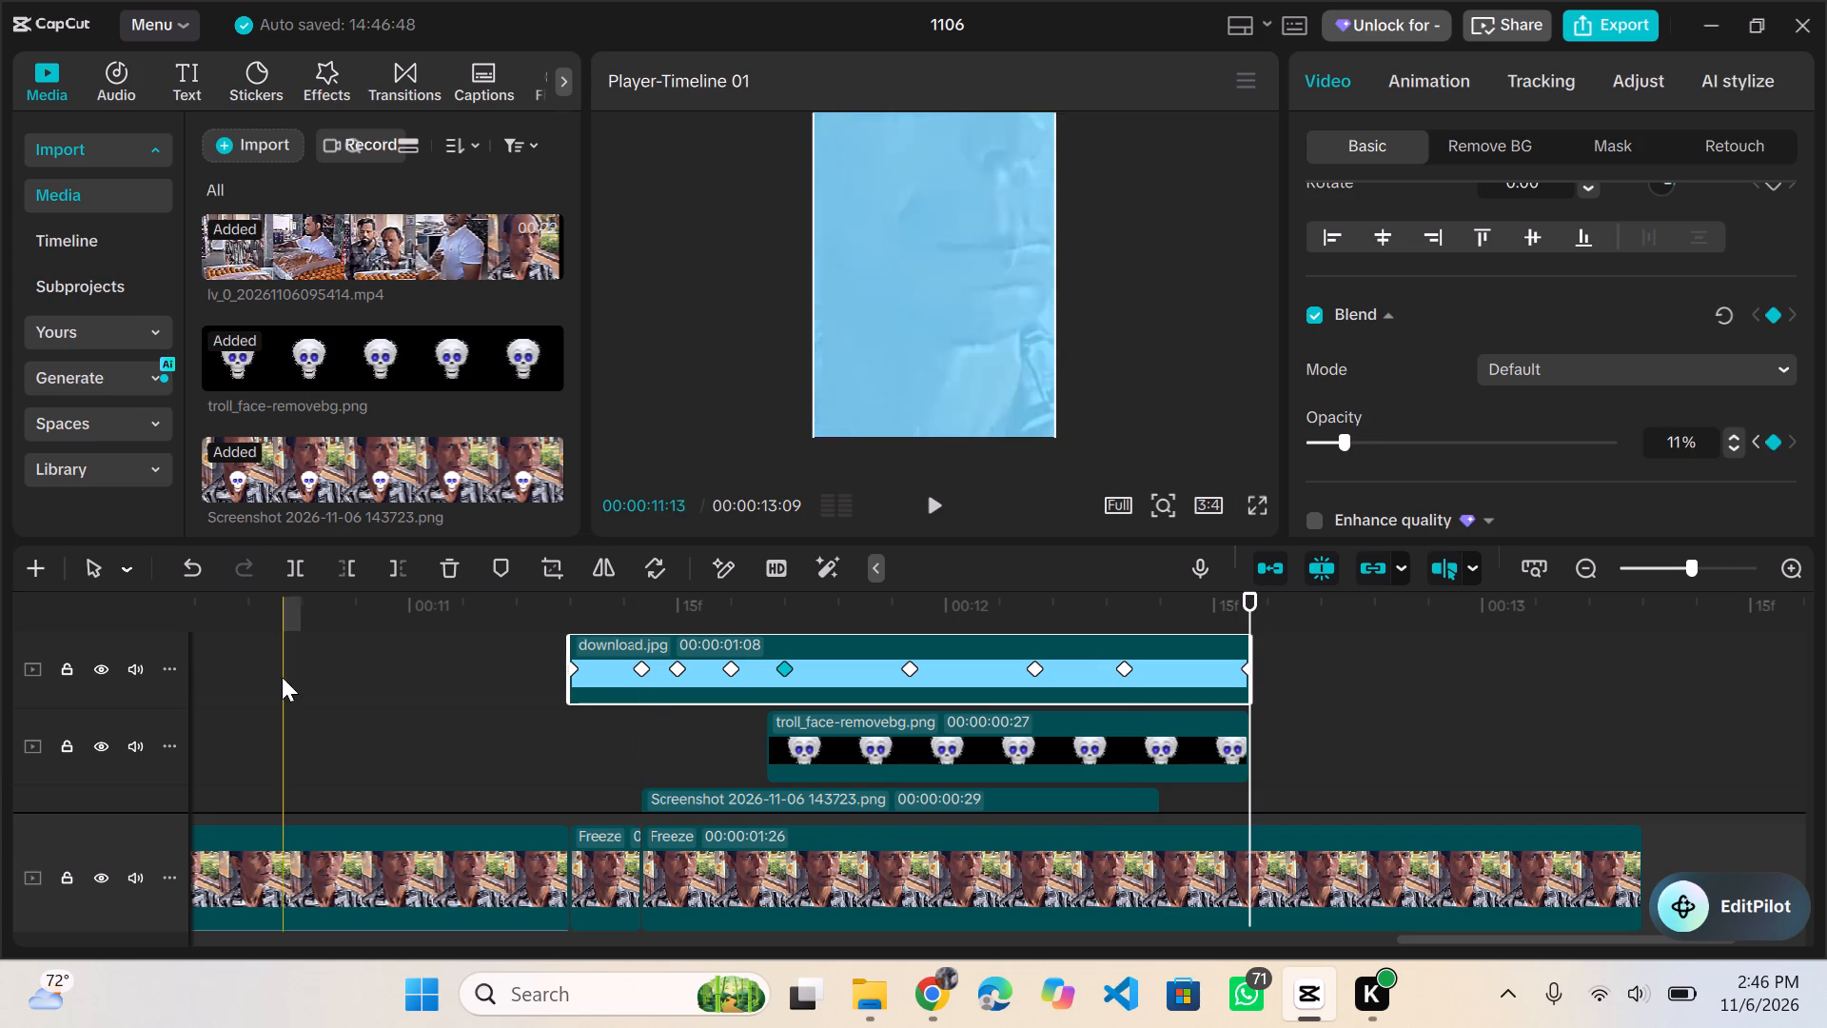
Play back the ending from 00:00:10:27 to check the blue overlay's complete fade-out.
{"action": "left_click", "coordinate": [350, 621]}
{"action": "left_click", "coordinate": [926, 500]}
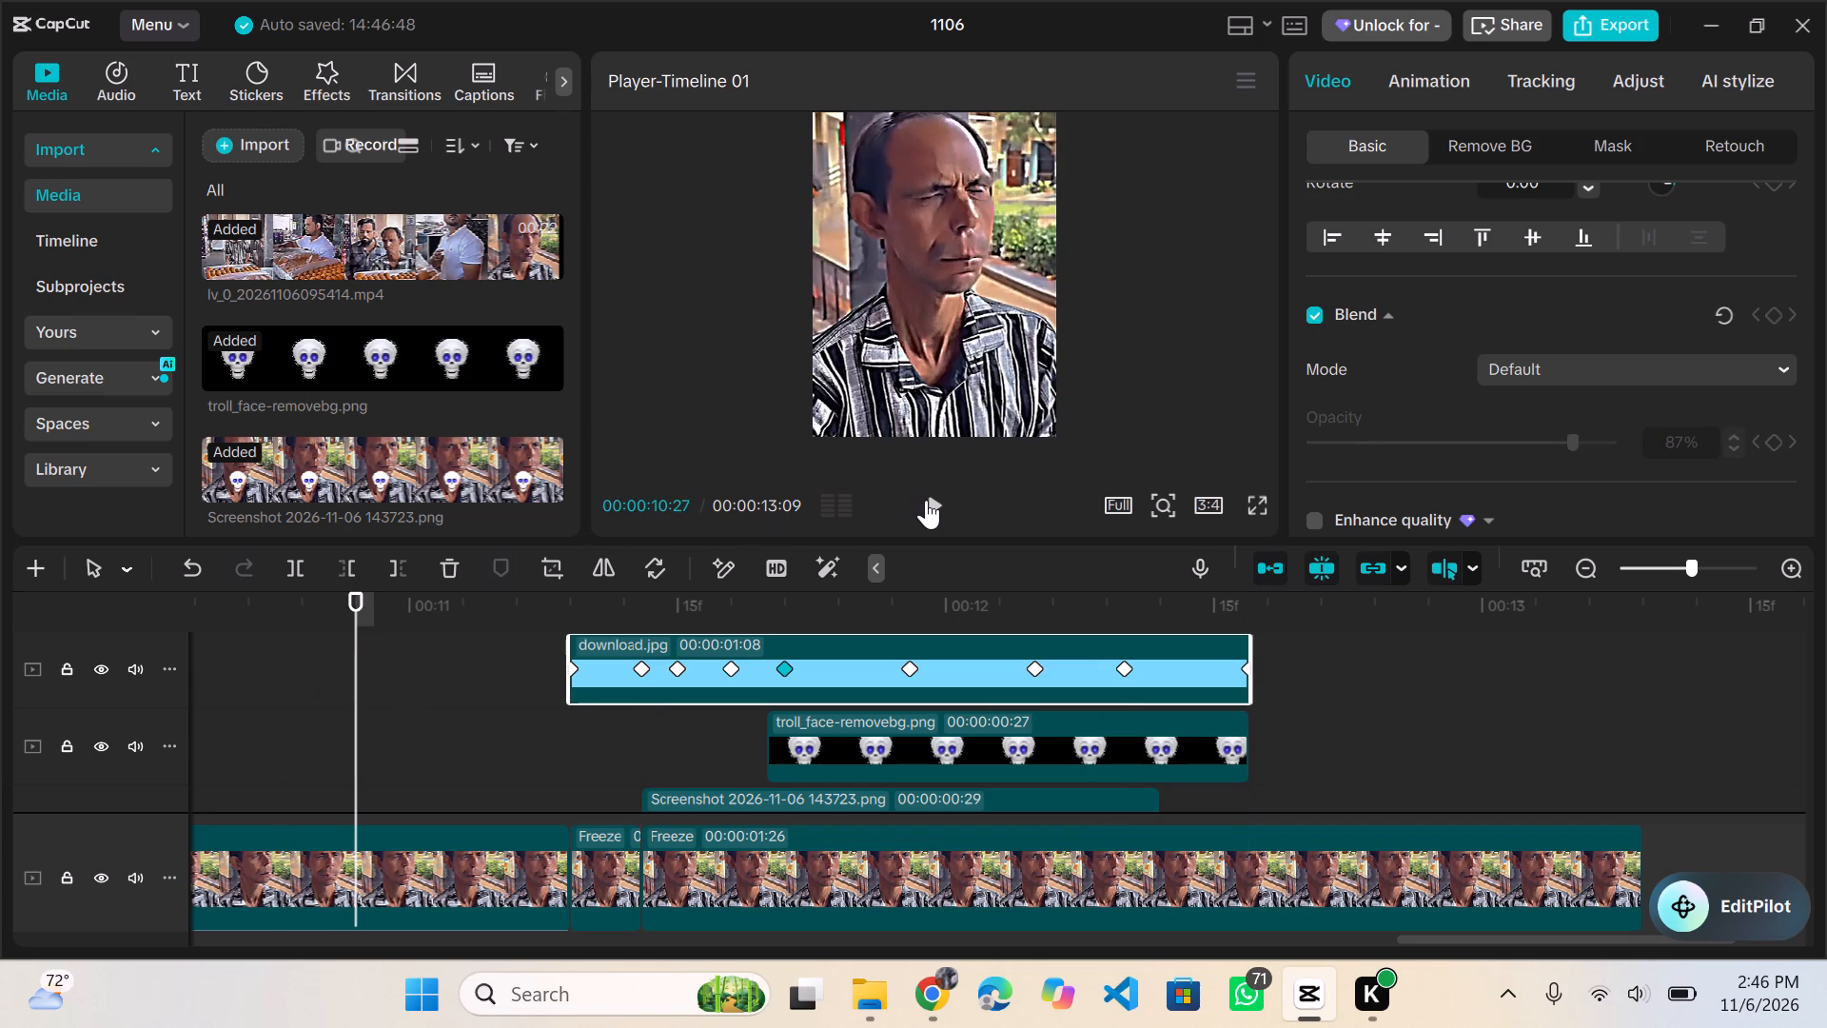
{"action": "left_click", "coordinate": [926, 500]}
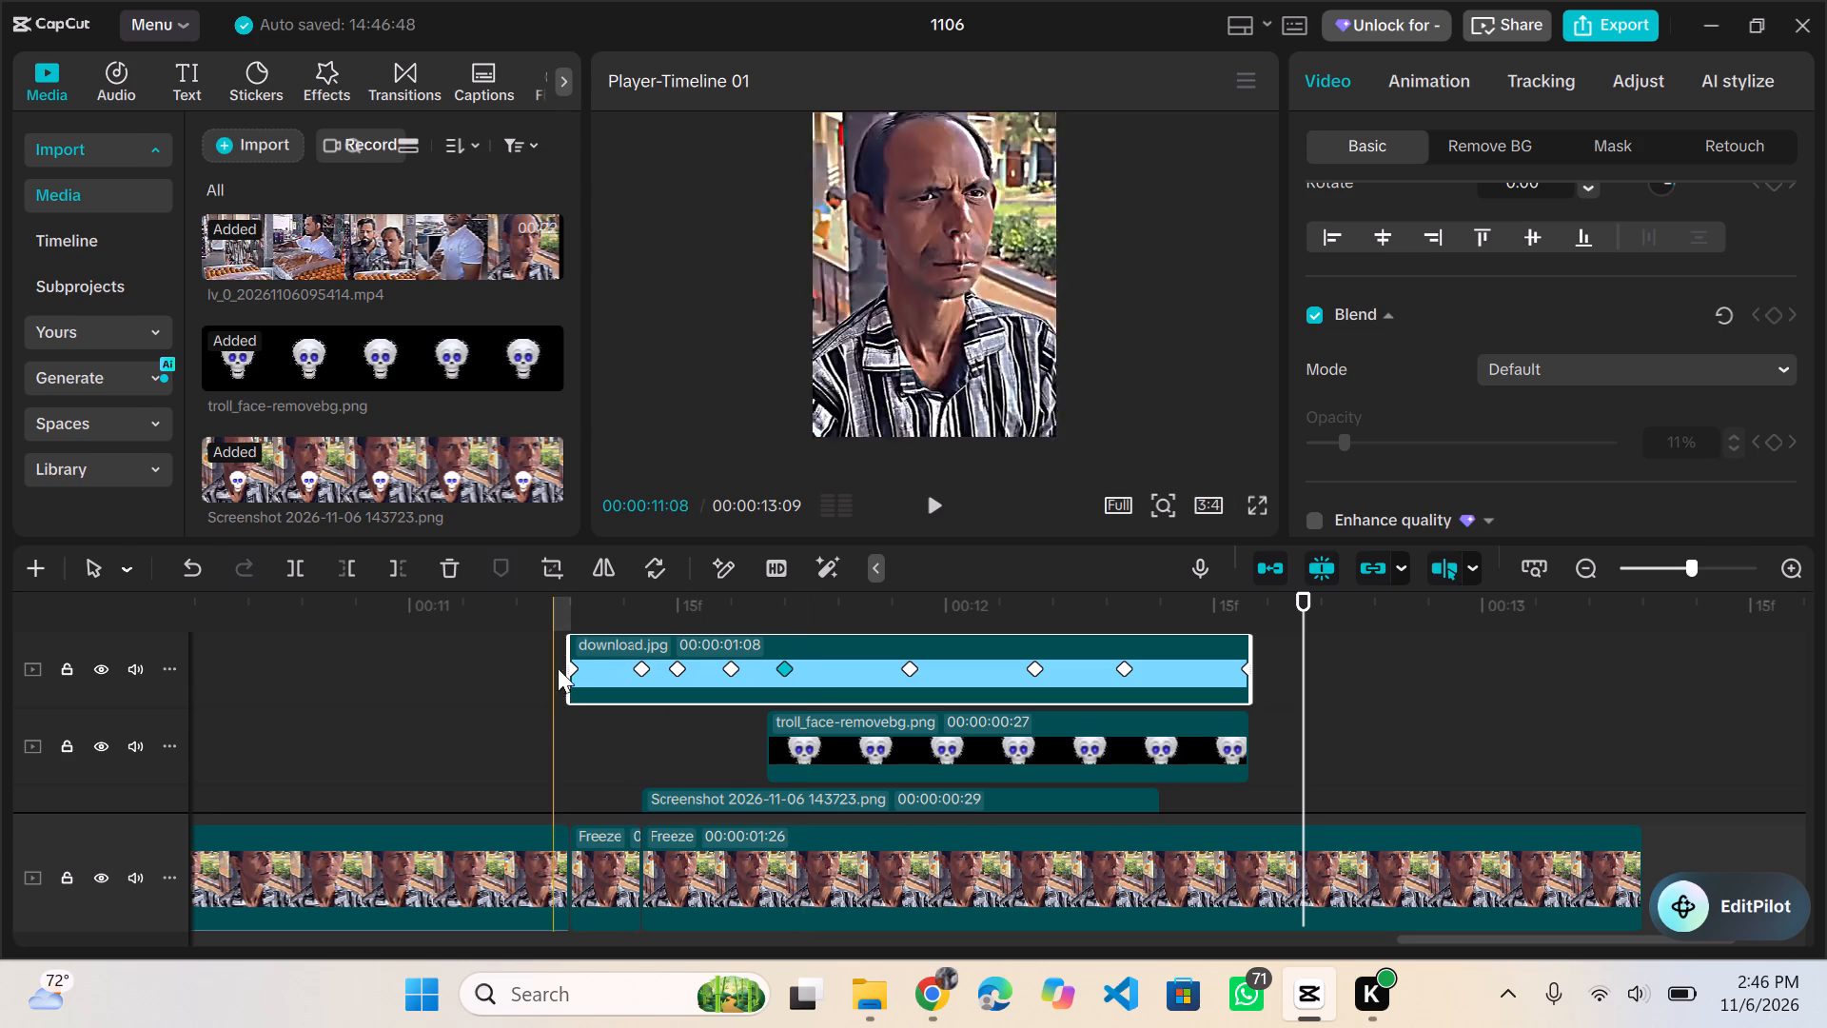
Search the video effects for "shake", add the Shake effect with speed and strength settings at 00:00:11:09, and trim its end to 00:00:11:18.
{"action": "left_click", "coordinate": [564, 594]}
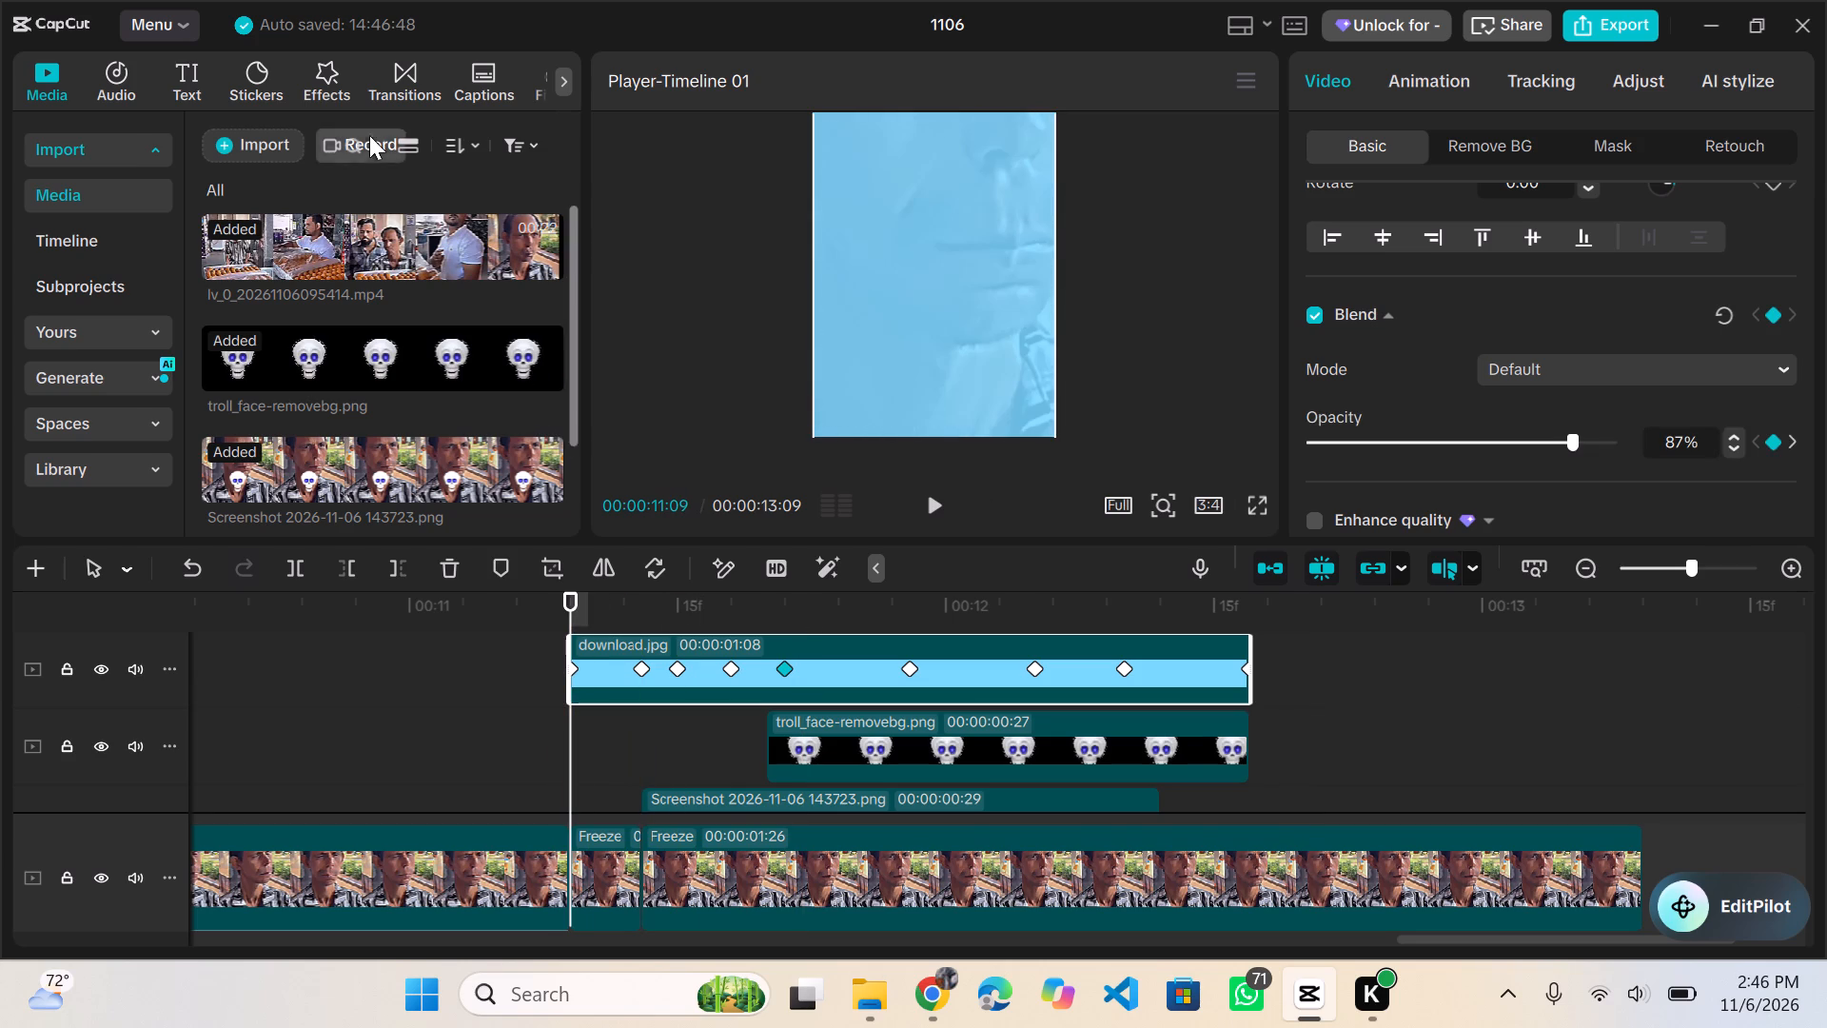
{"action": "left_click", "coordinate": [327, 79]}
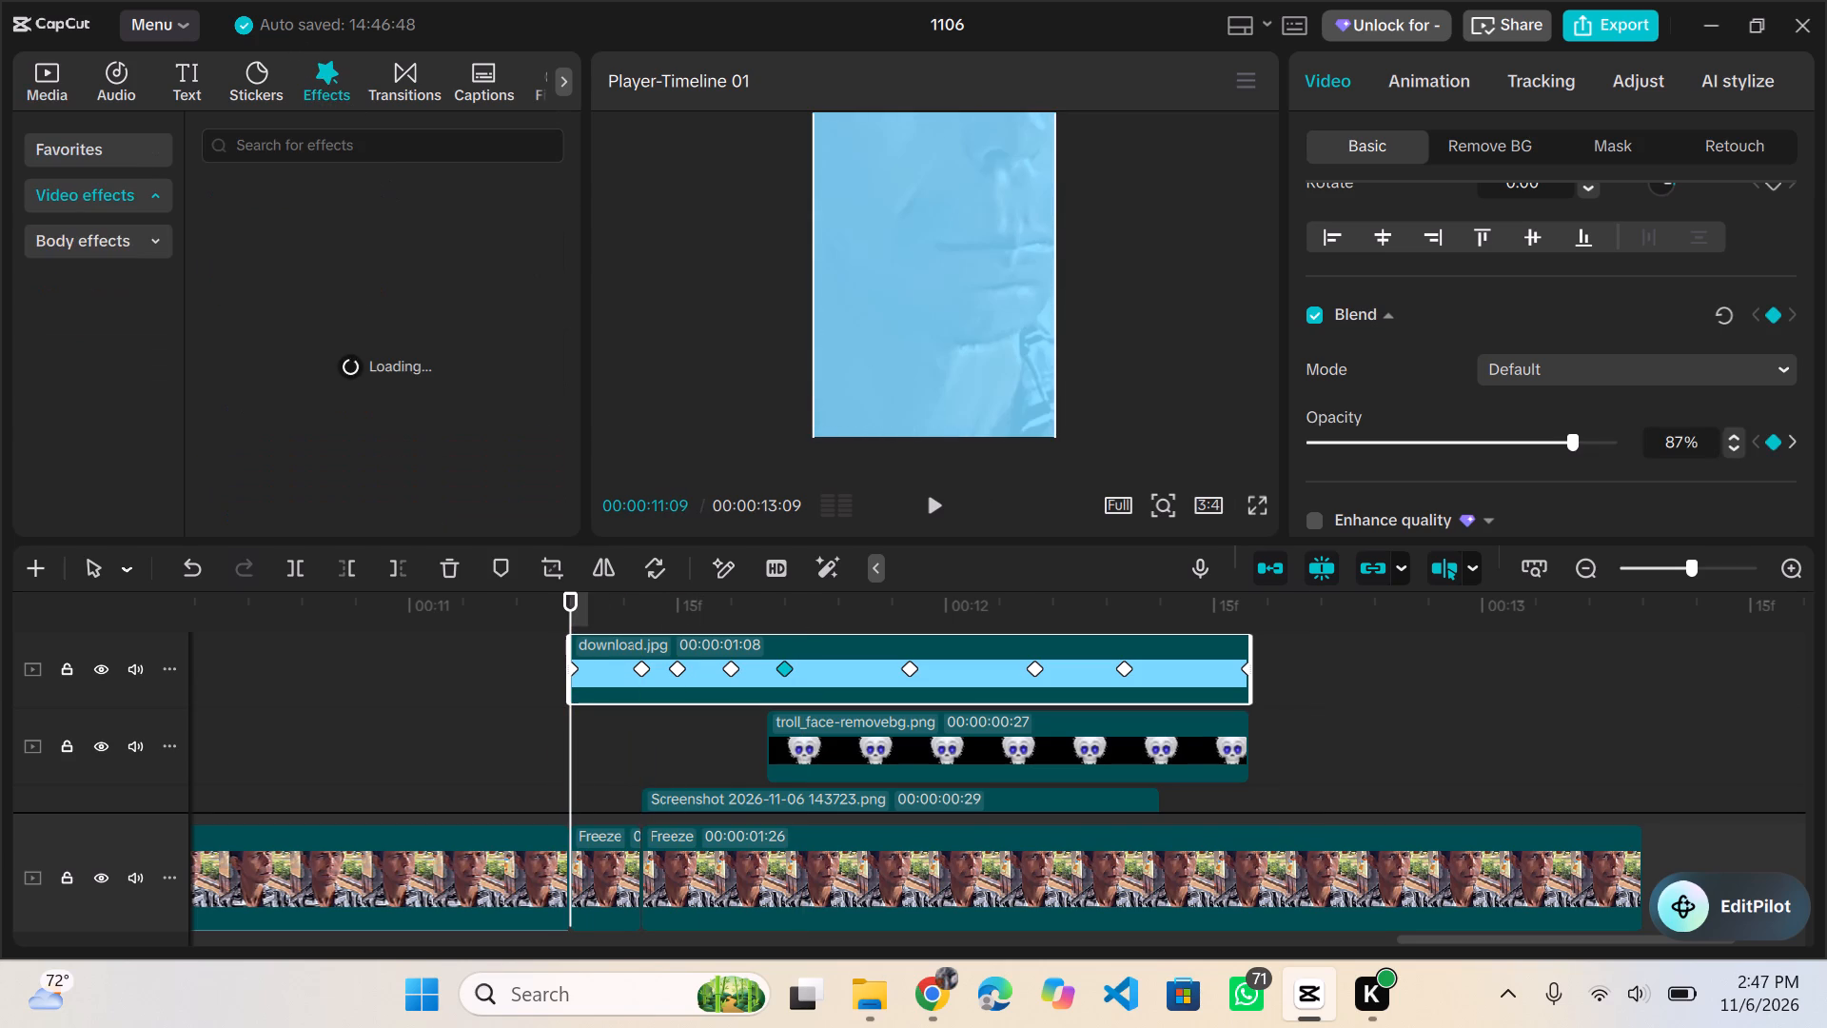
{"action": "left_click", "coordinate": [337, 142]}
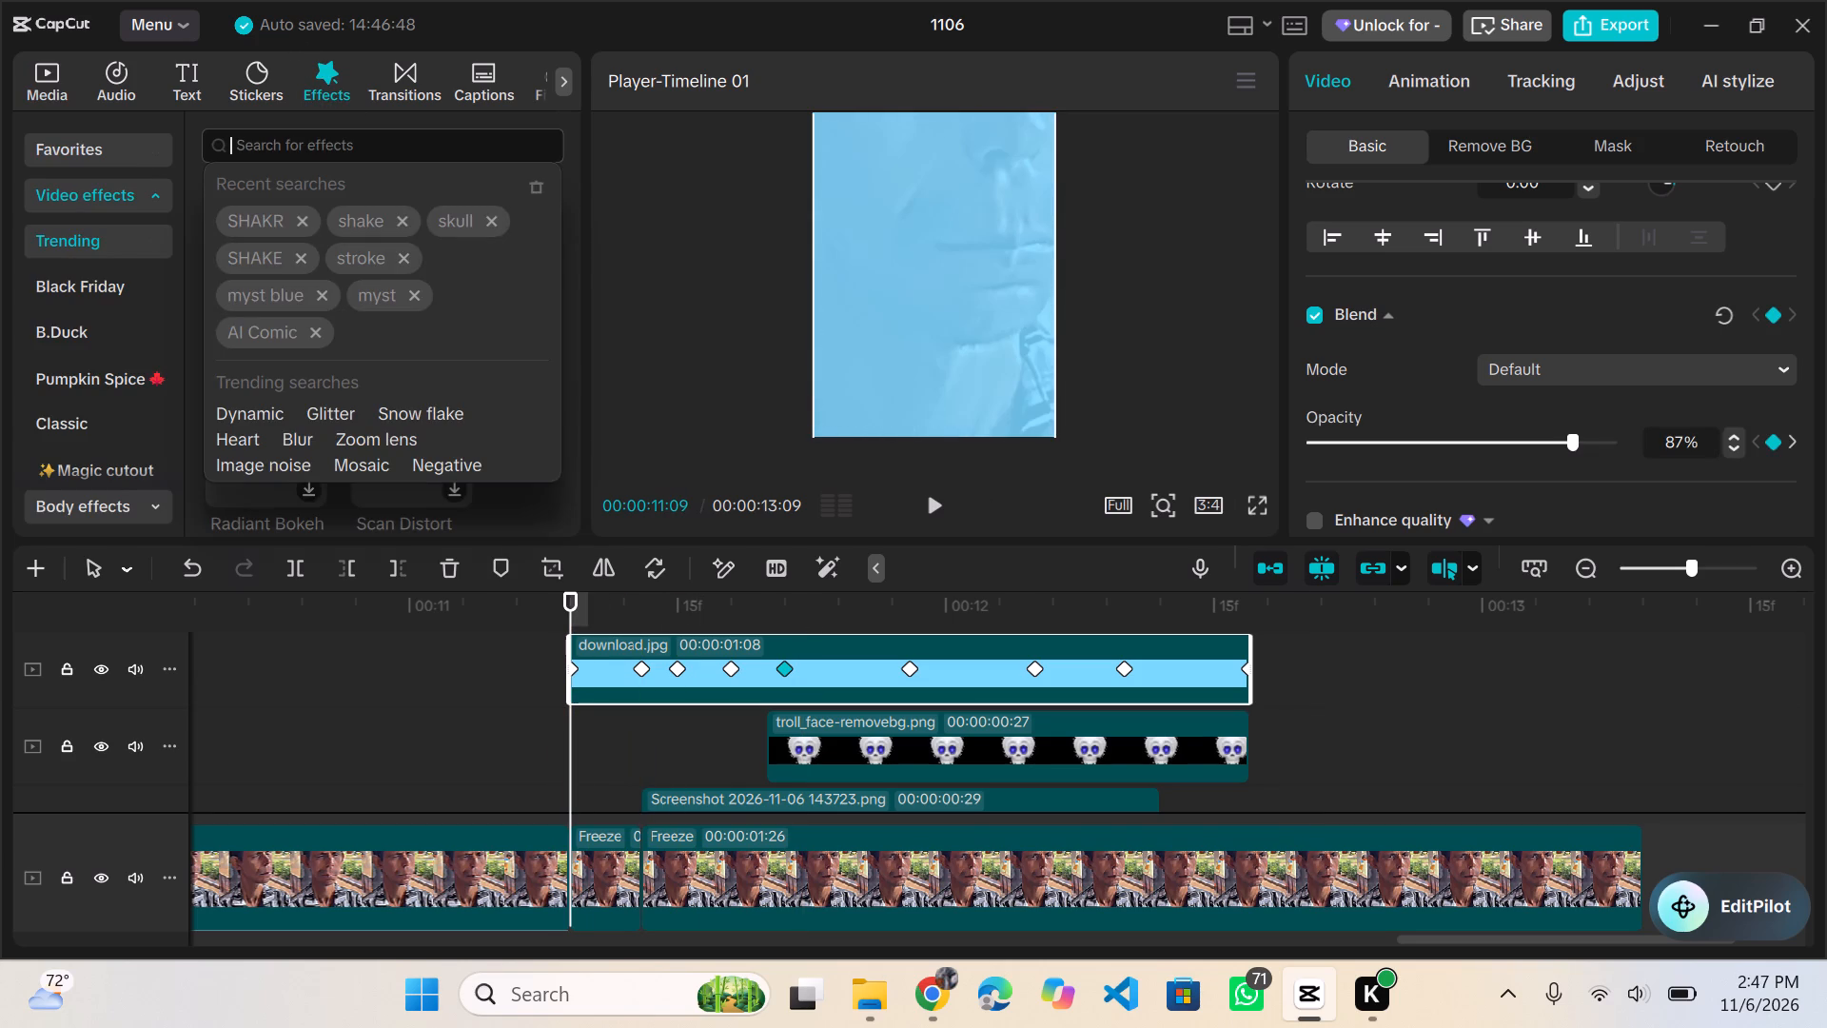
{"action": "type", "text": "shake"}
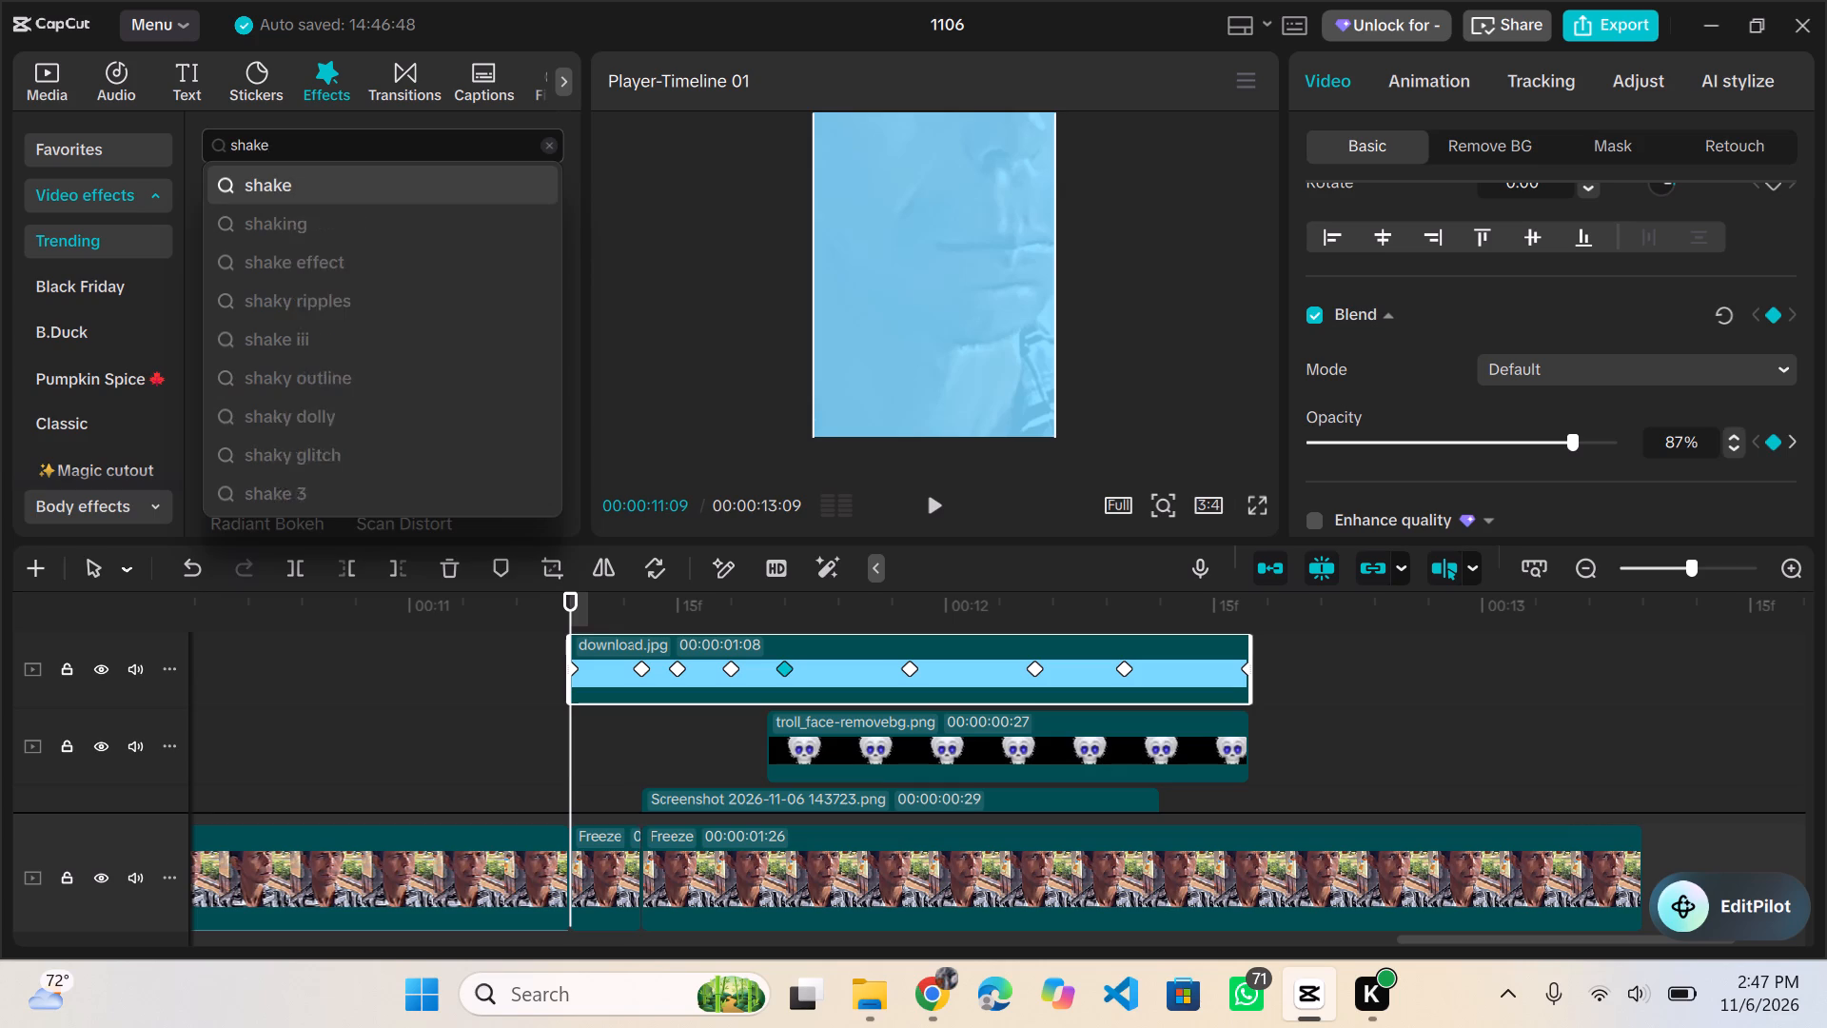
{"action": "key", "text": "Return"}
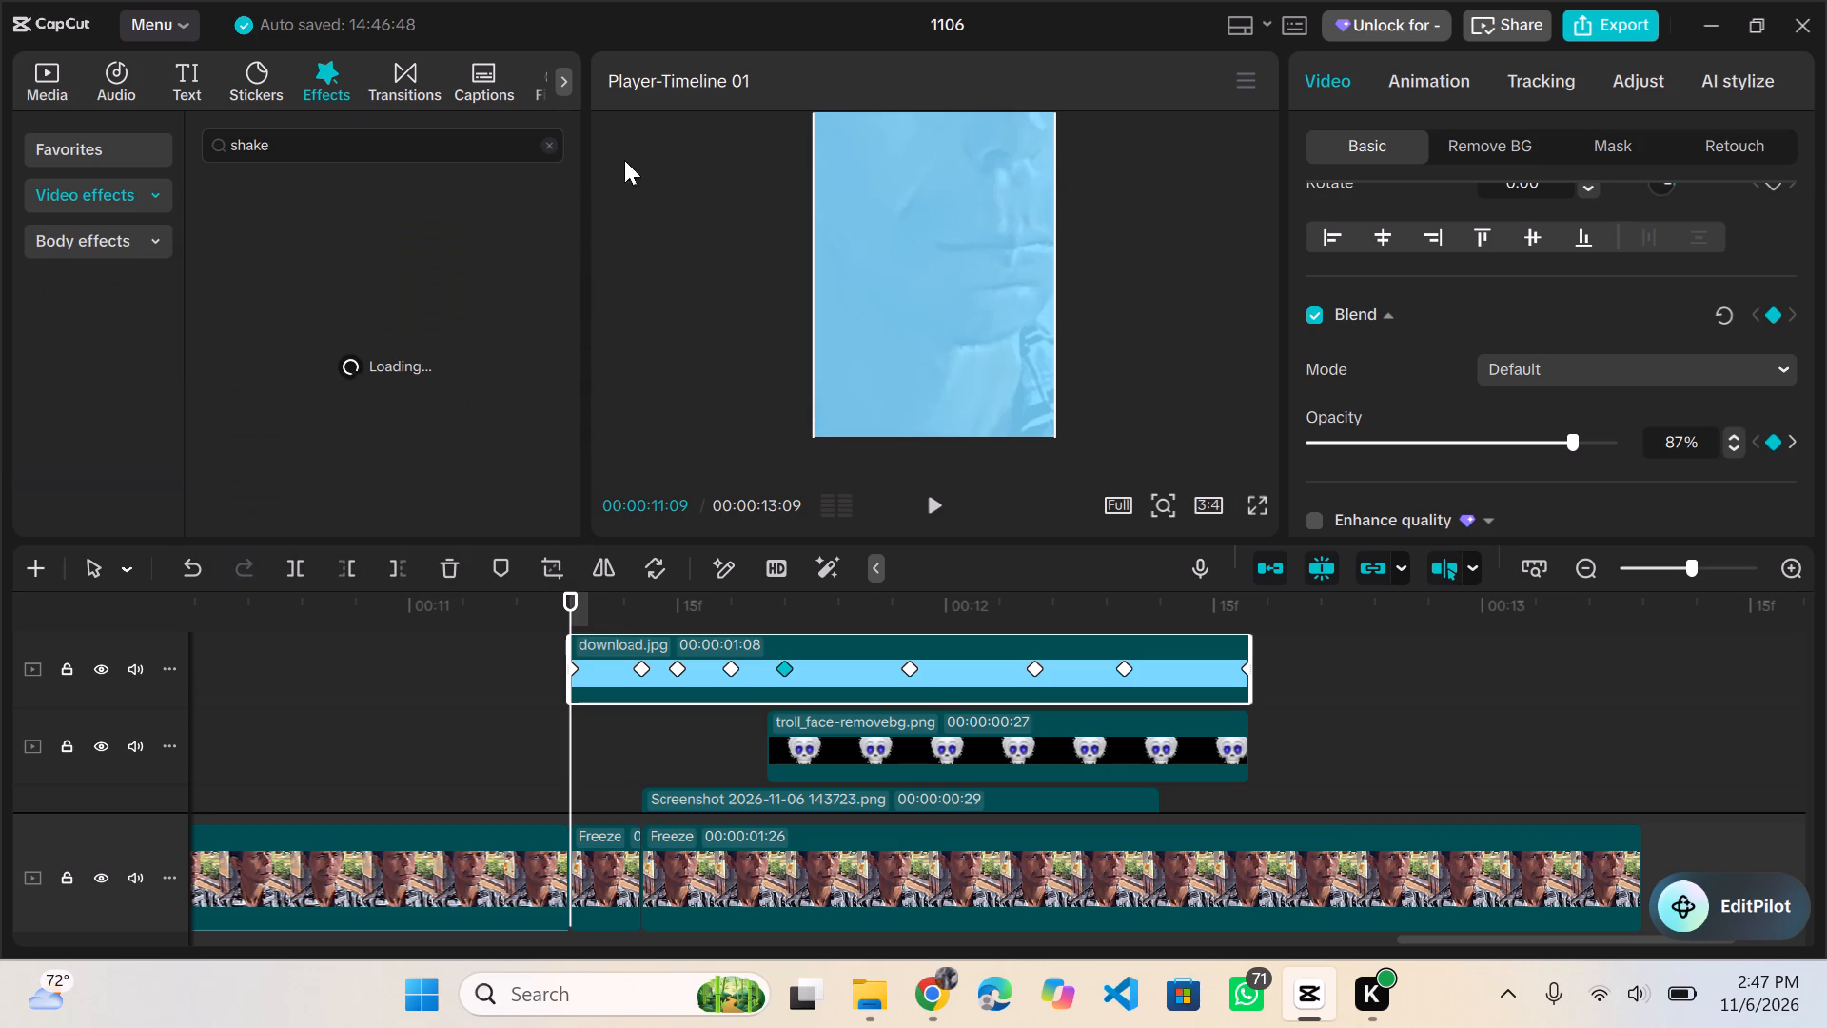
{"action": "scroll", "coordinate": [665, 750], "scroll_direction": "up", "scroll_amount": 1}
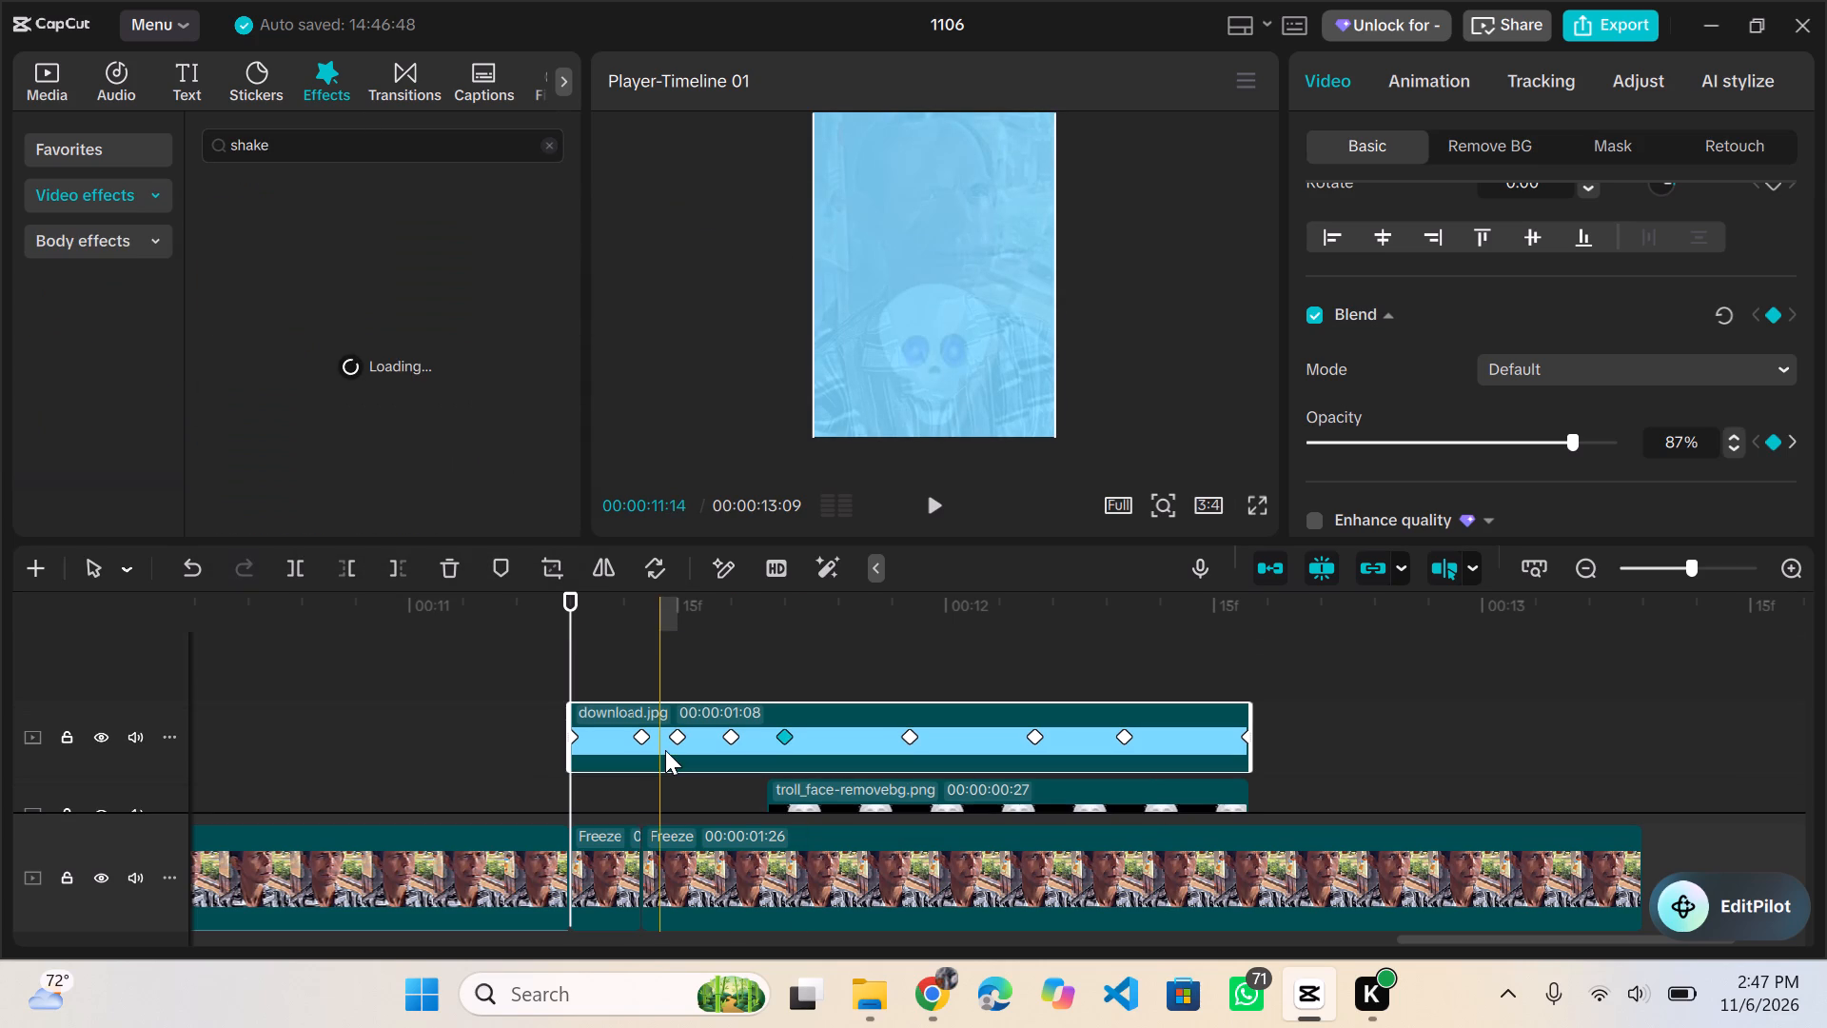
{"action": "scroll", "coordinate": [665, 750], "scroll_direction": "up", "scroll_amount": 1}
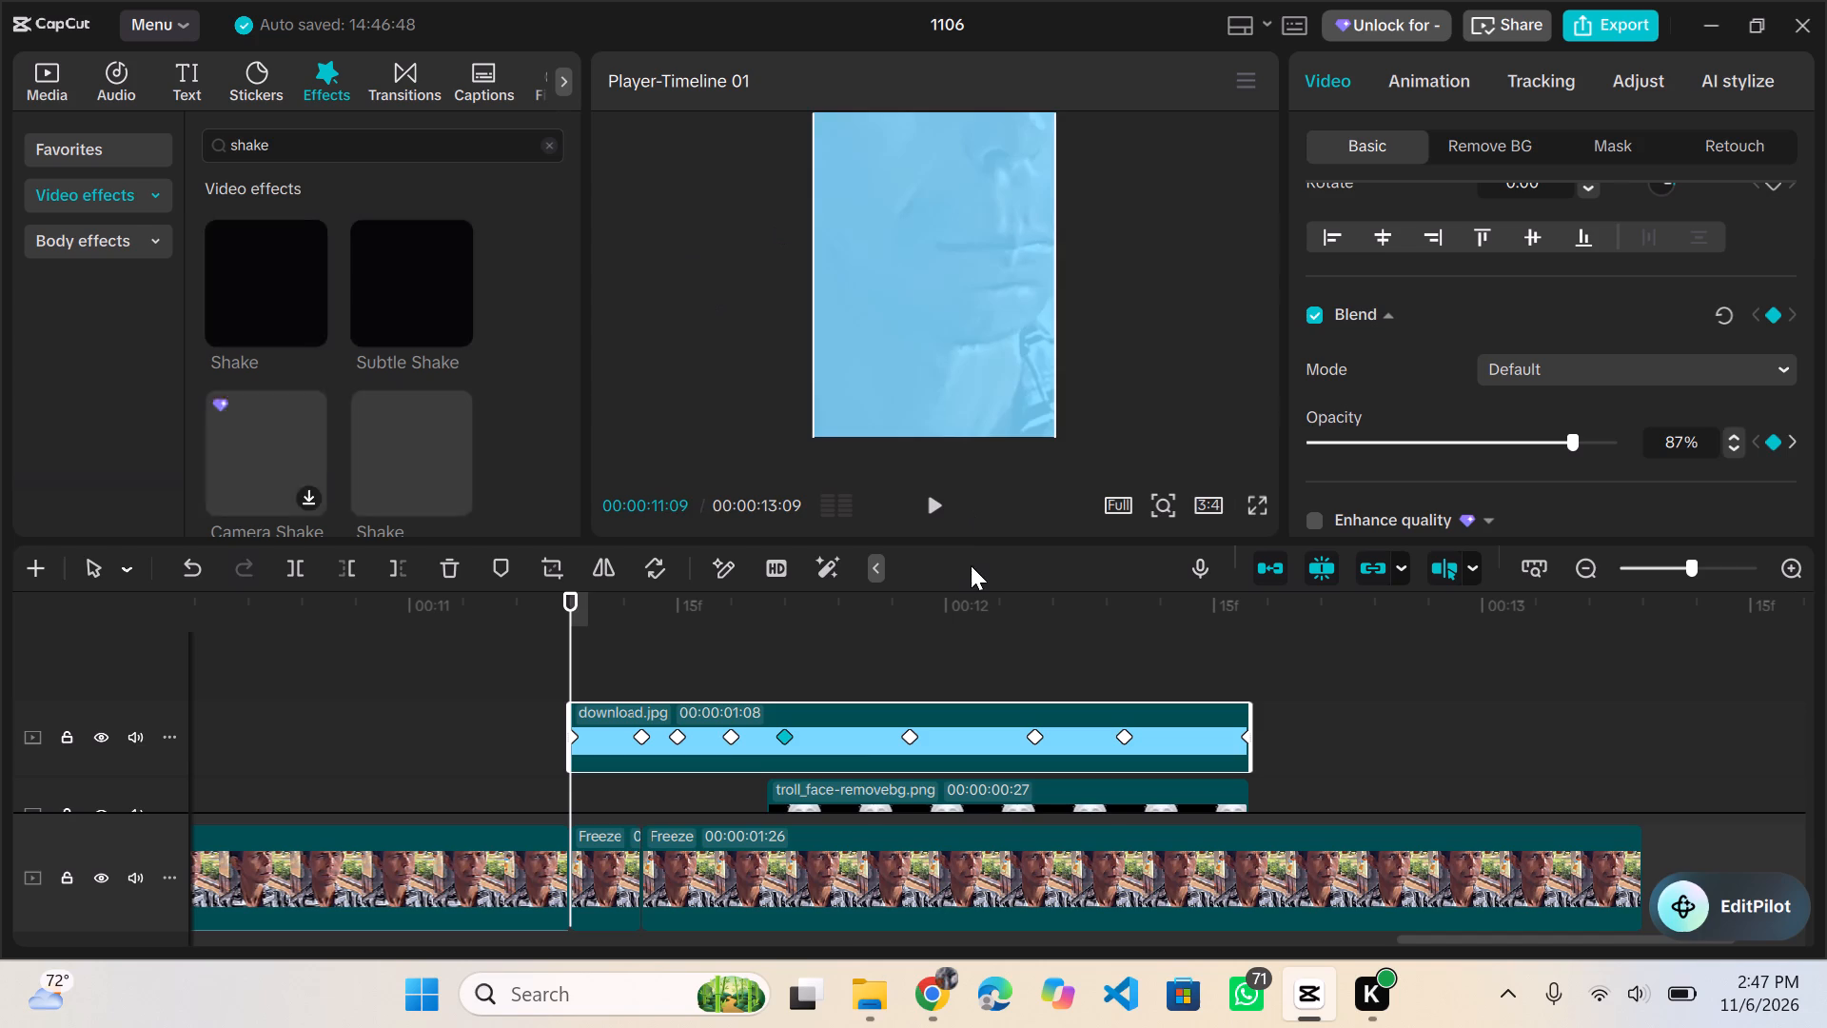
{"action": "left_click", "coordinate": [317, 329]}
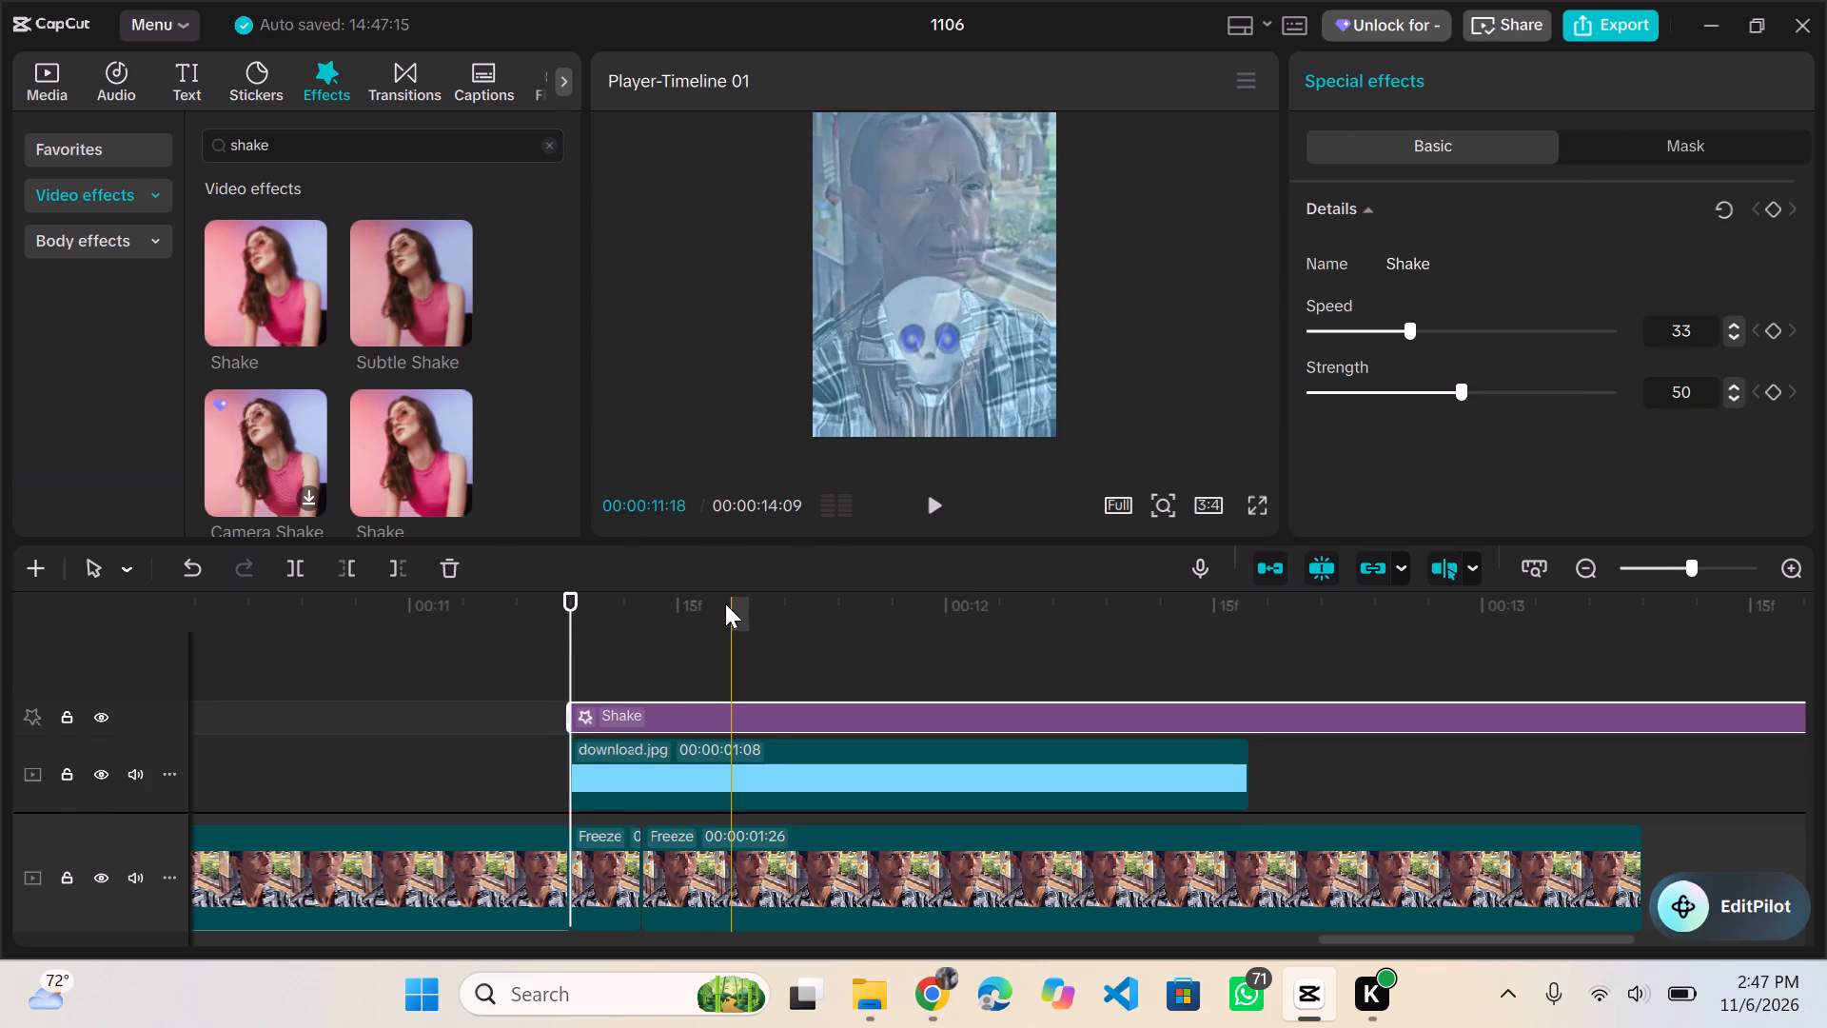
{"action": "left_click", "coordinate": [725, 603]}
{"action": "left_click", "coordinate": [396, 565]}
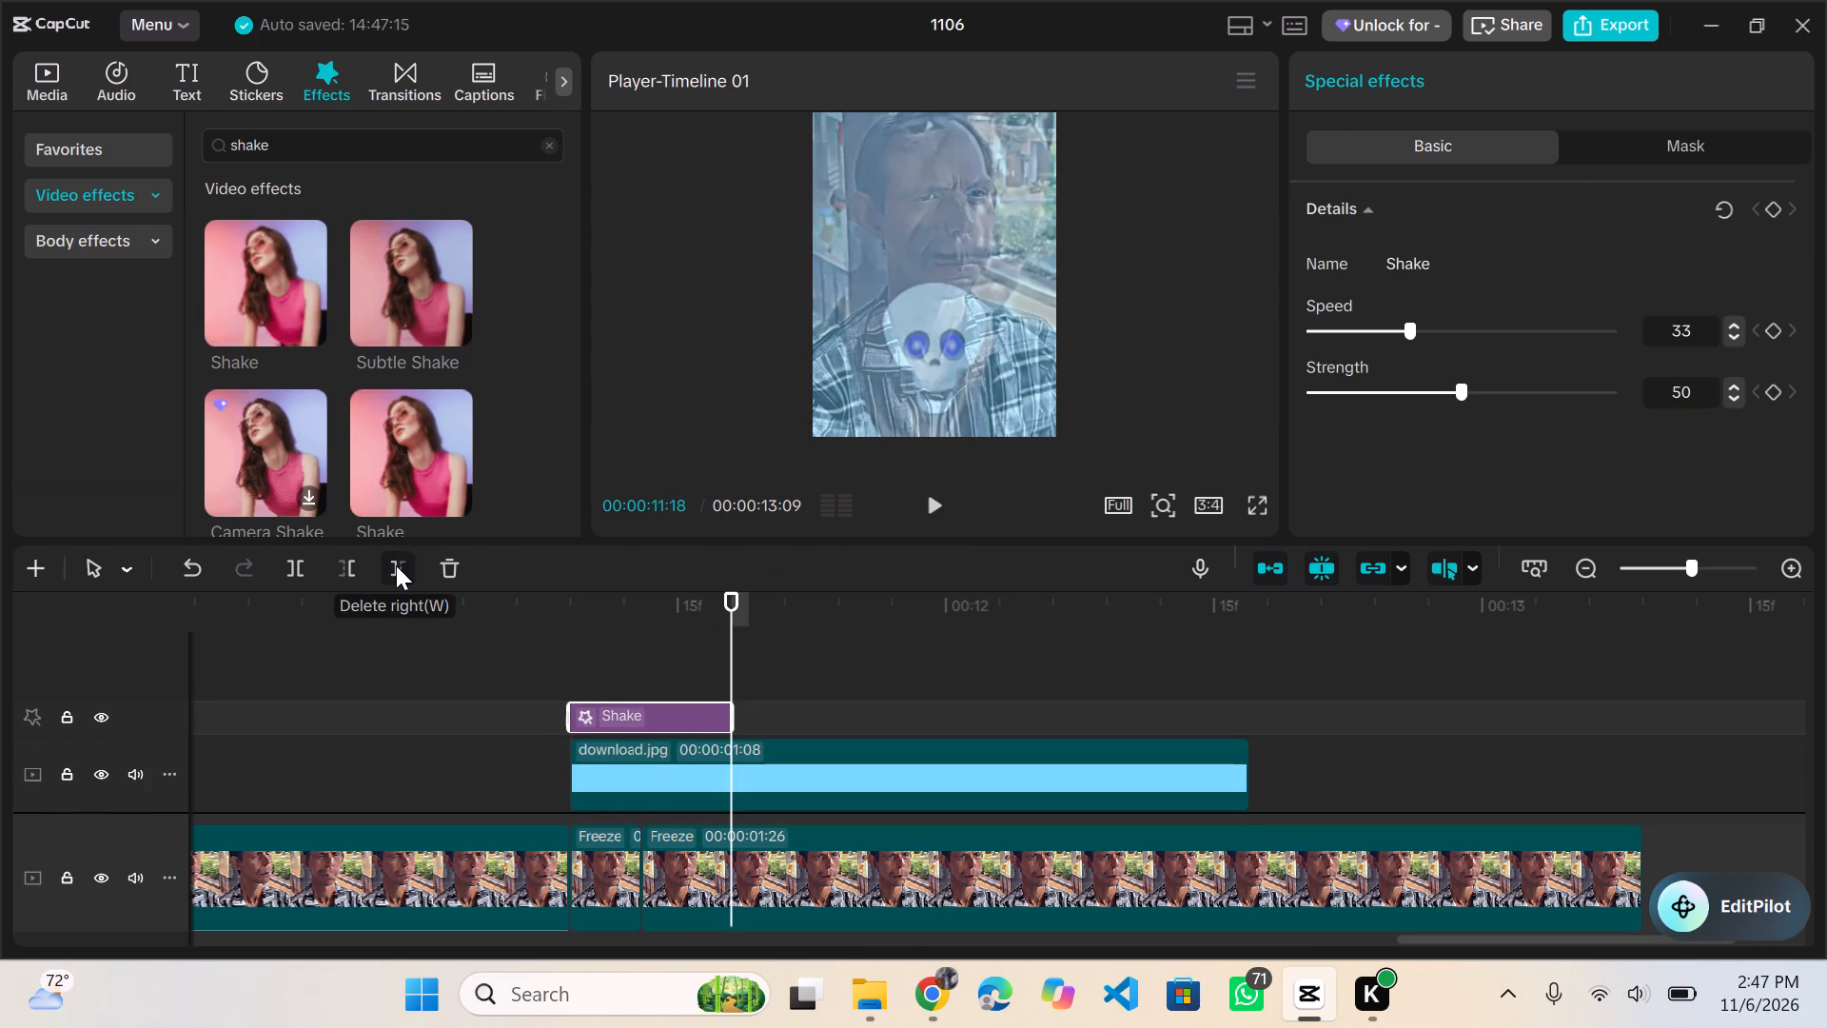
Add the other Shake effect, with speed and range settings, at 00:00:11:18 and trim its end to 00:00:12:00.
{"action": "left_click", "coordinate": [446, 498]}
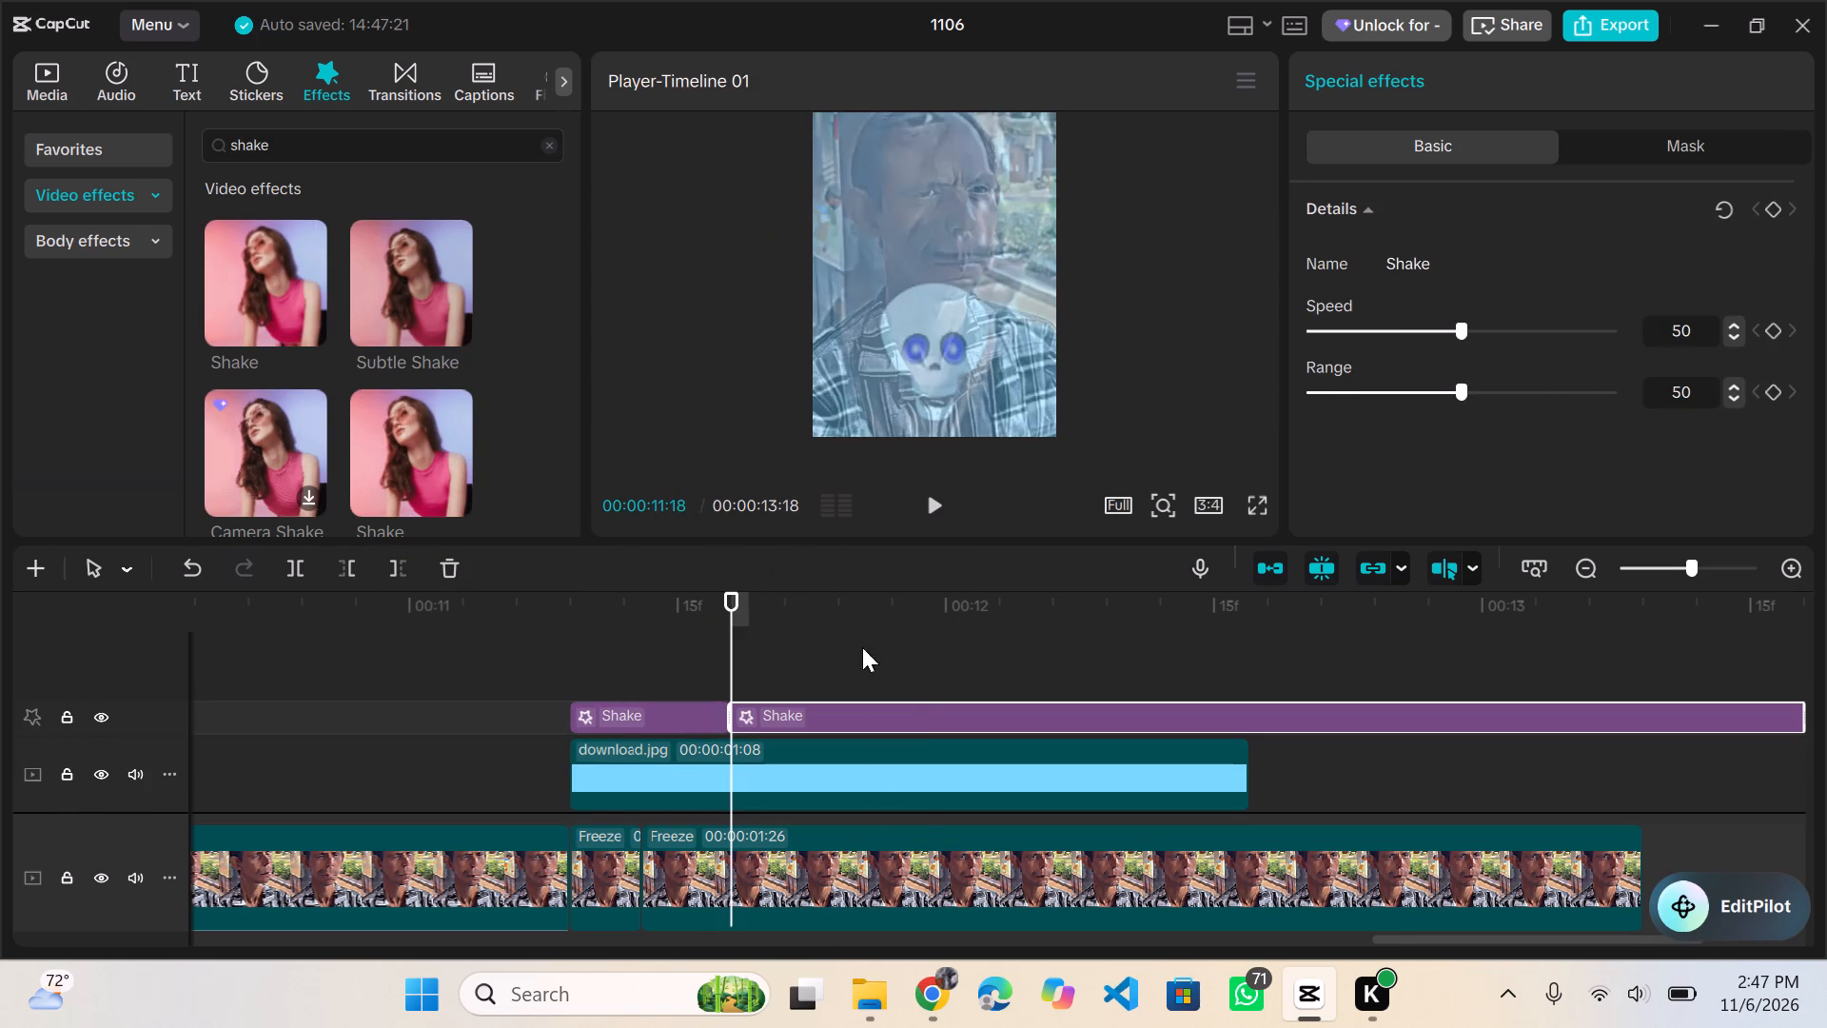
{"action": "left_click", "coordinate": [948, 605]}
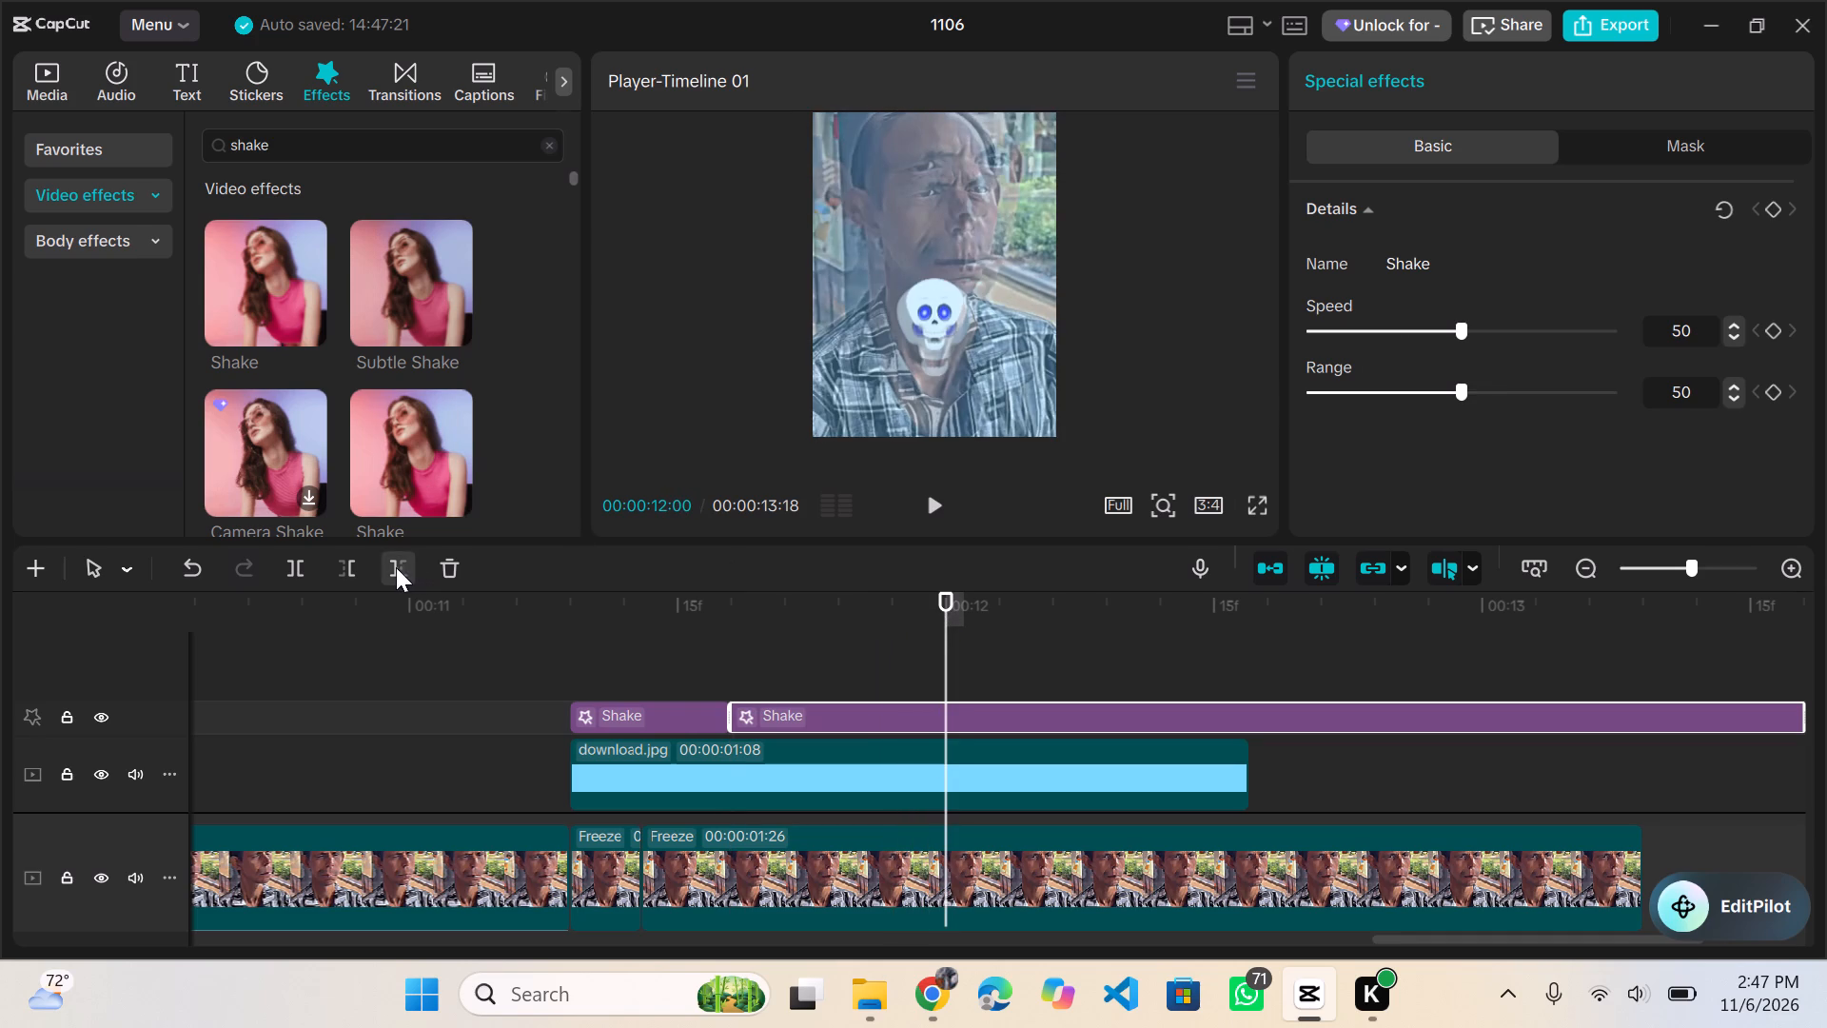
{"action": "left_click", "coordinate": [393, 567]}
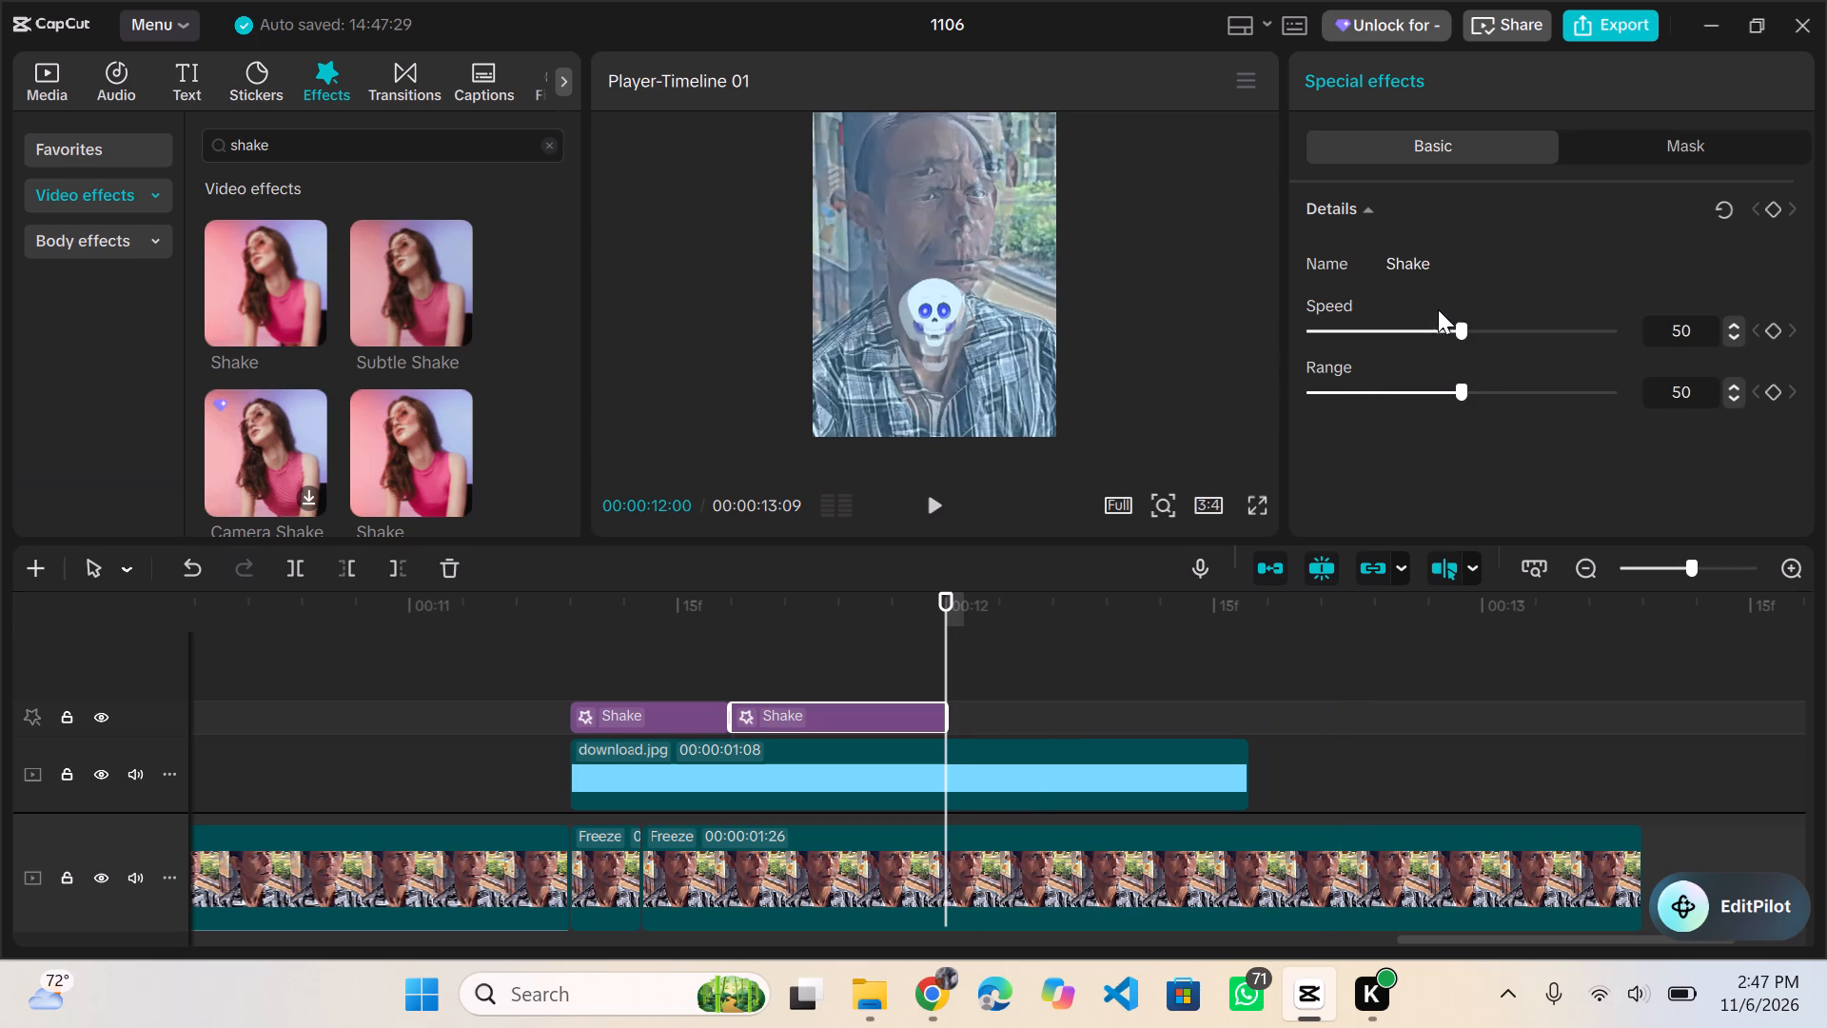
Set the second Shake effect's speed to 17 and range to 88, and preview it from 00:00:11:19.
{"action": "left_click", "coordinate": [1362, 329]}
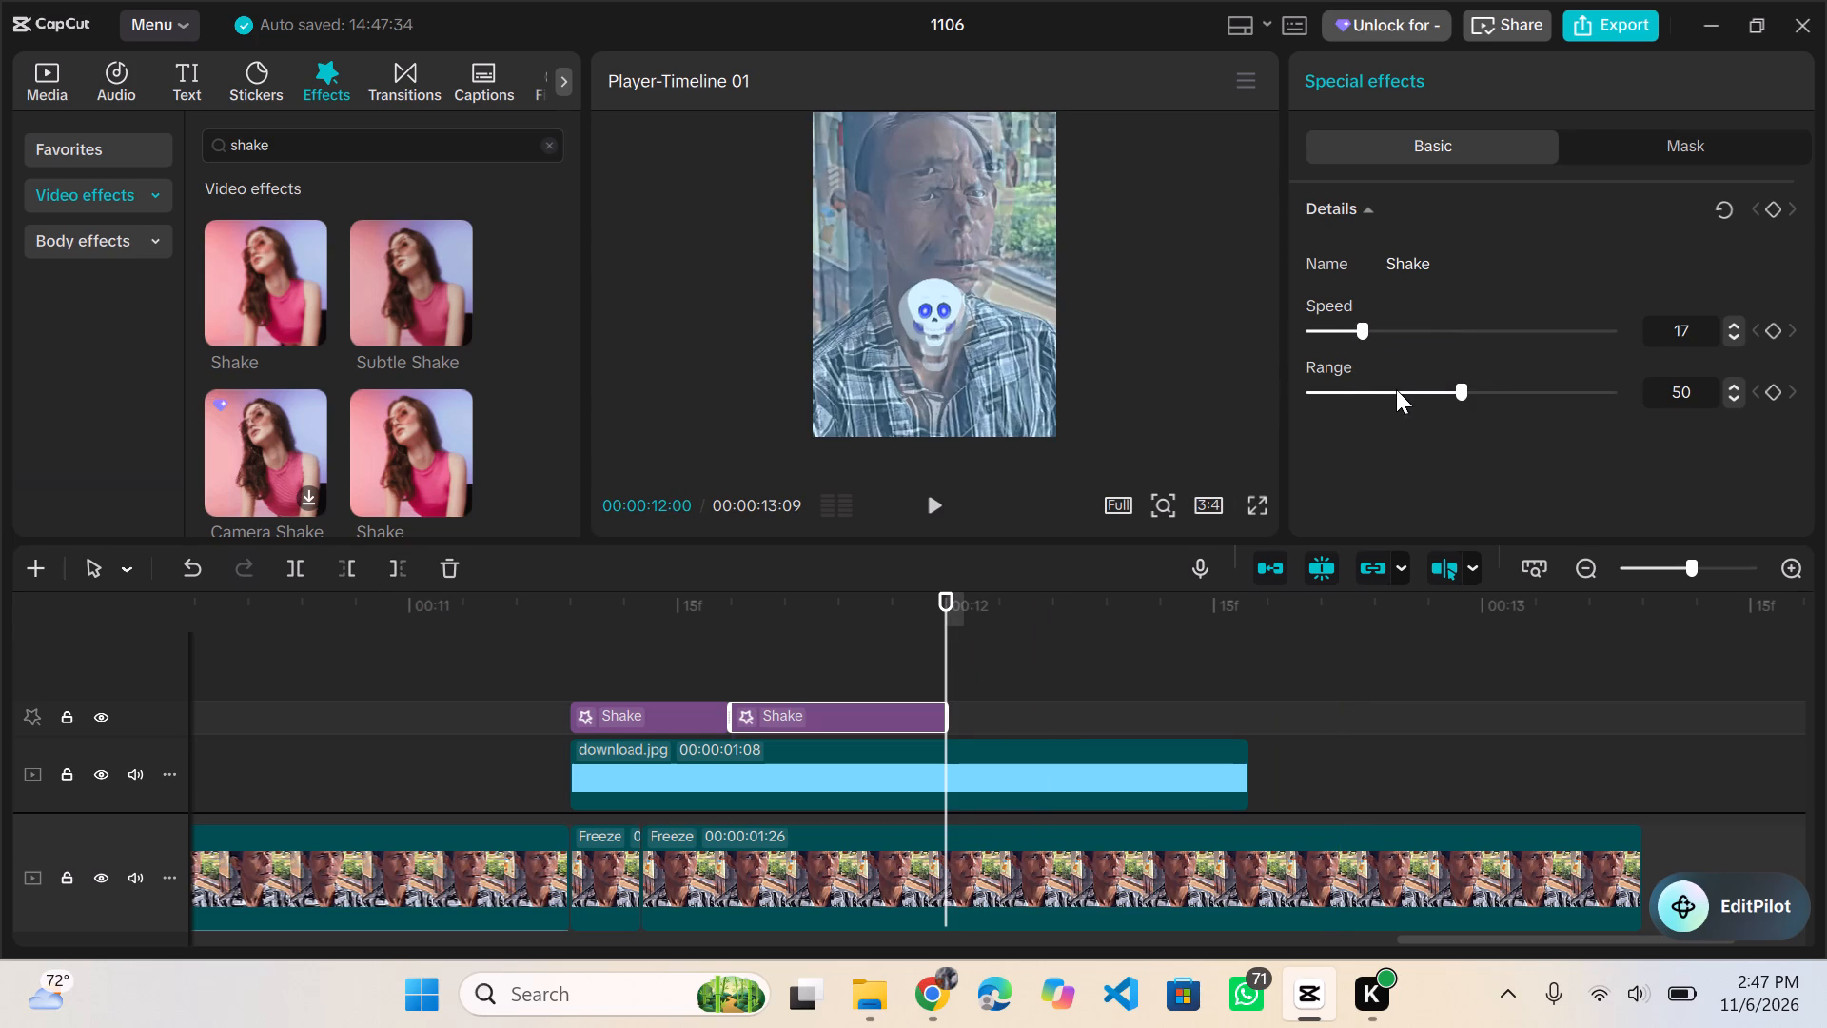
{"action": "left_click", "coordinate": [1576, 390]}
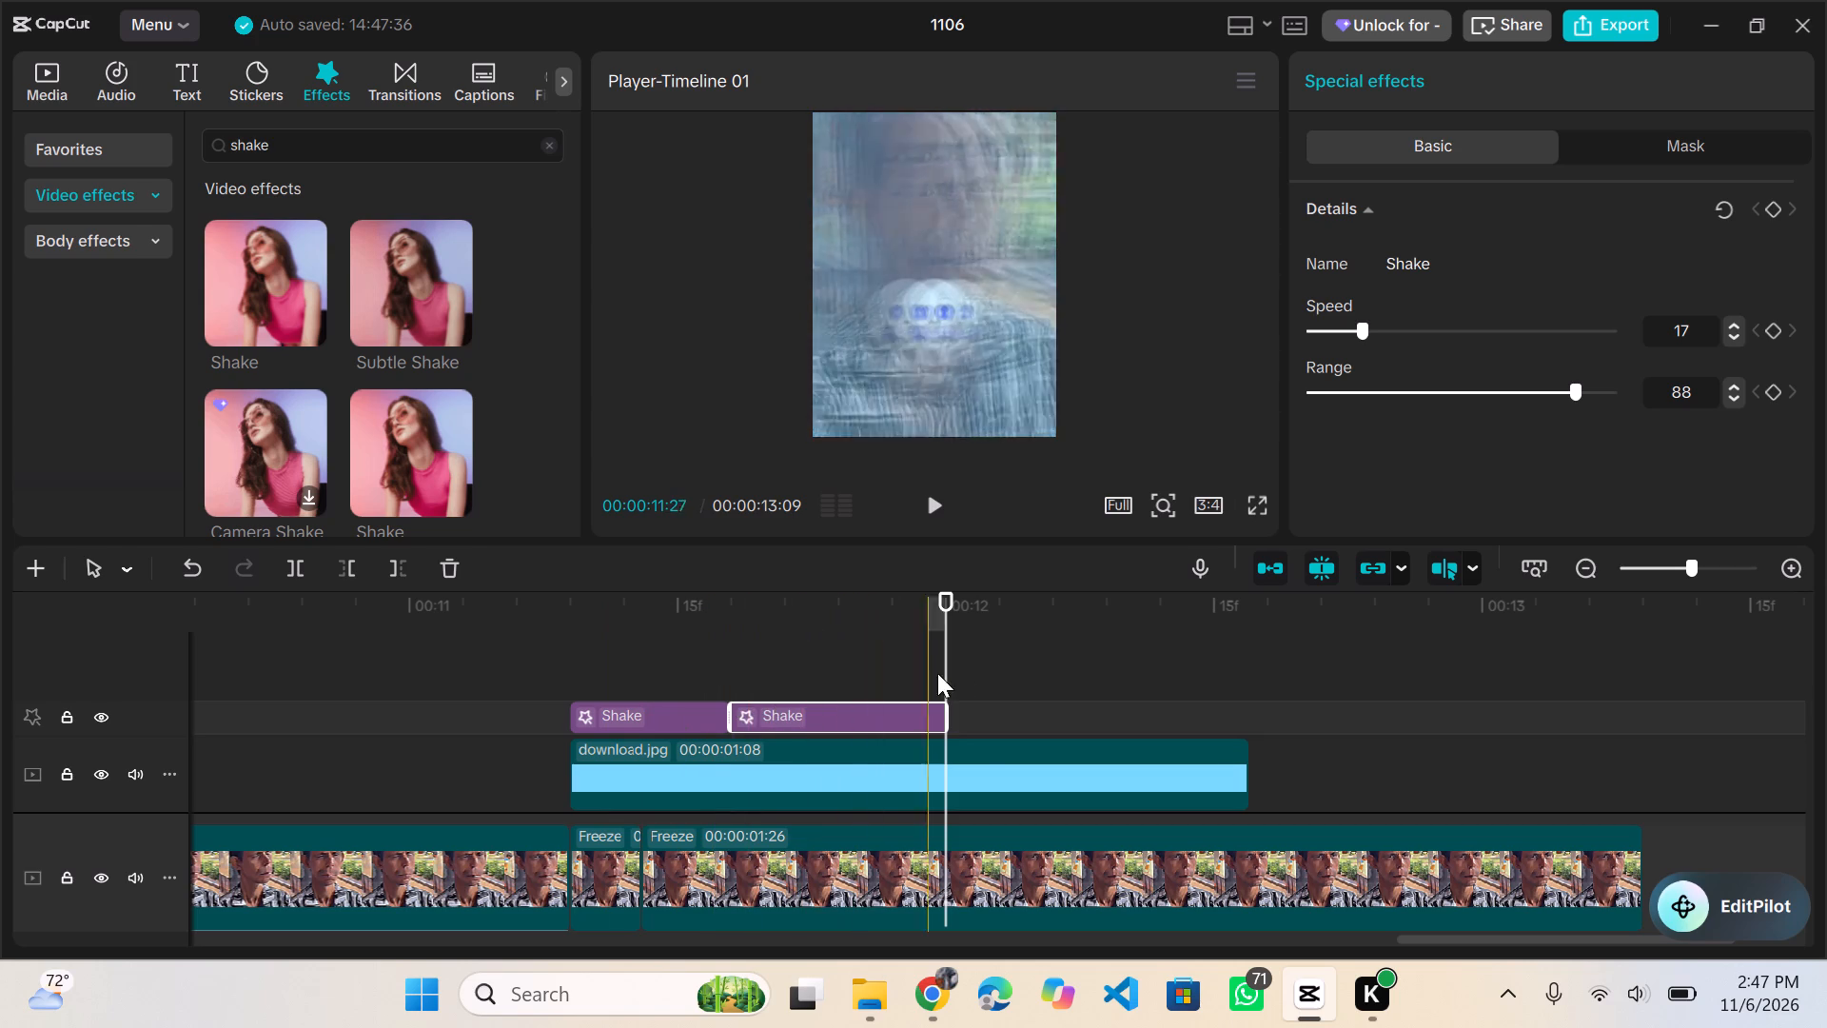
{"action": "left_click", "coordinate": [717, 612]}
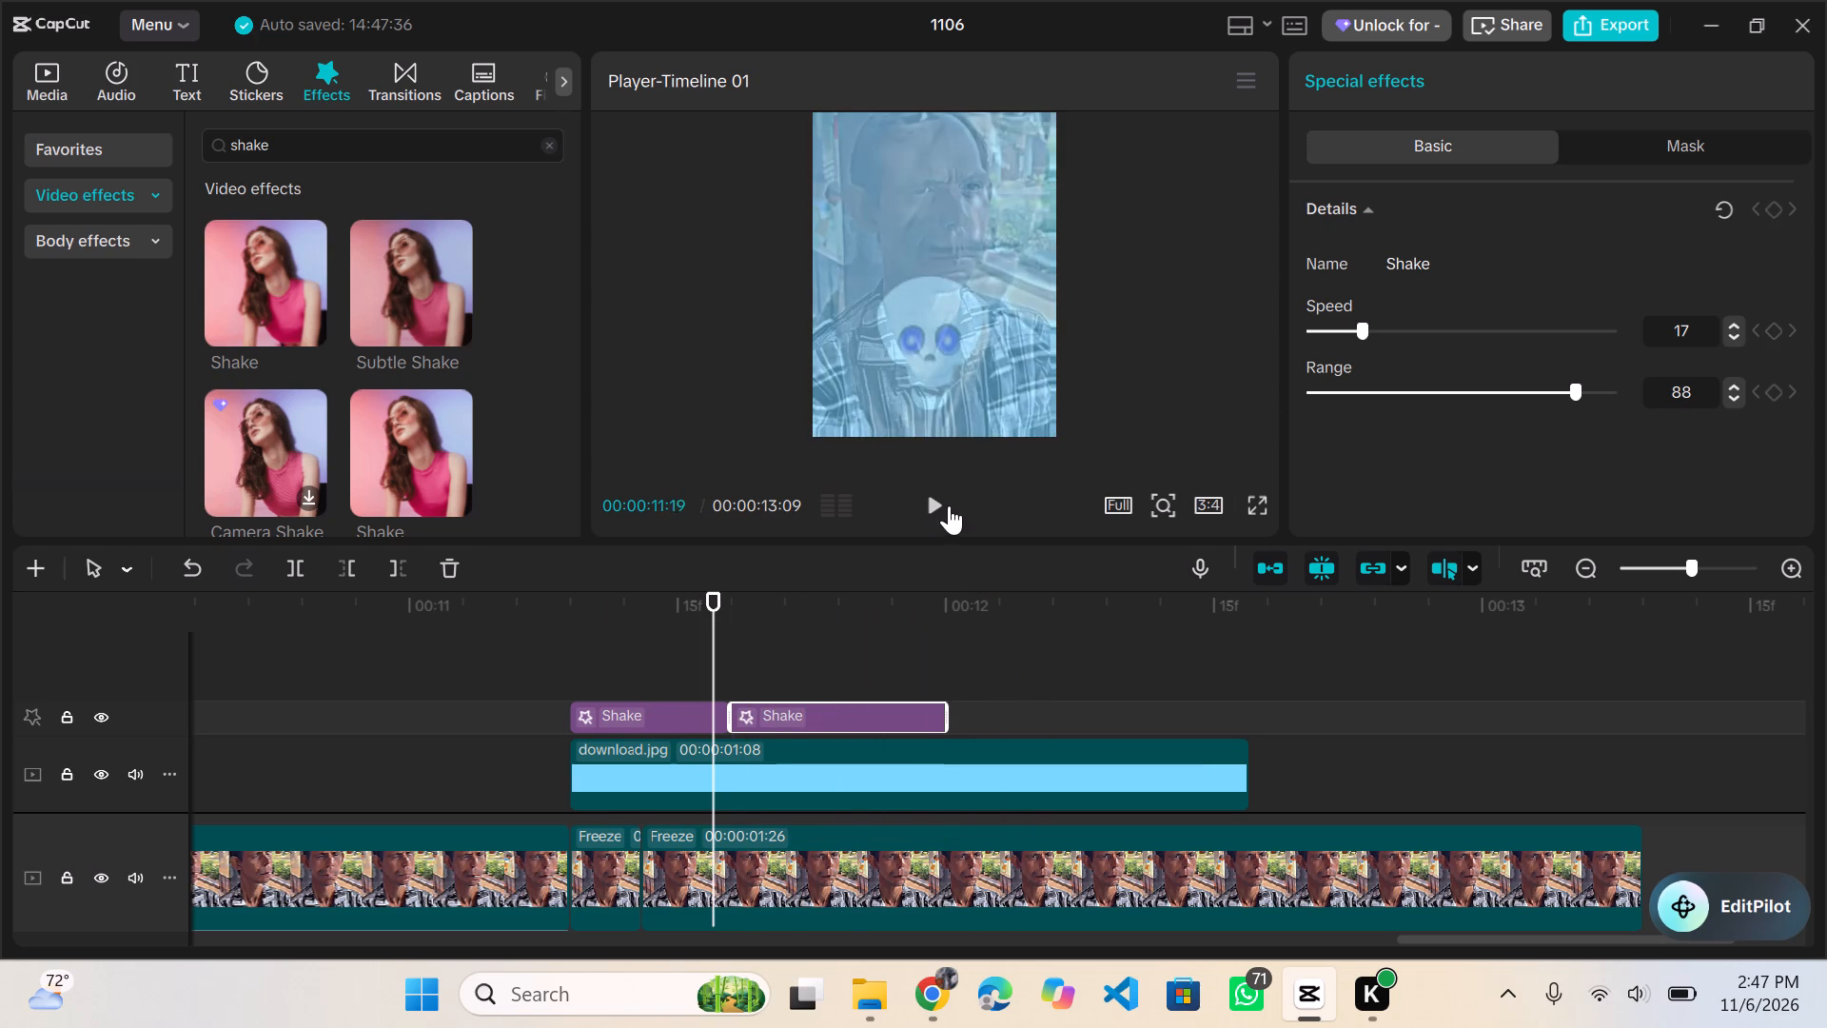
{"action": "left_click", "coordinate": [930, 504]}
{"action": "left_click", "coordinate": [930, 504]}
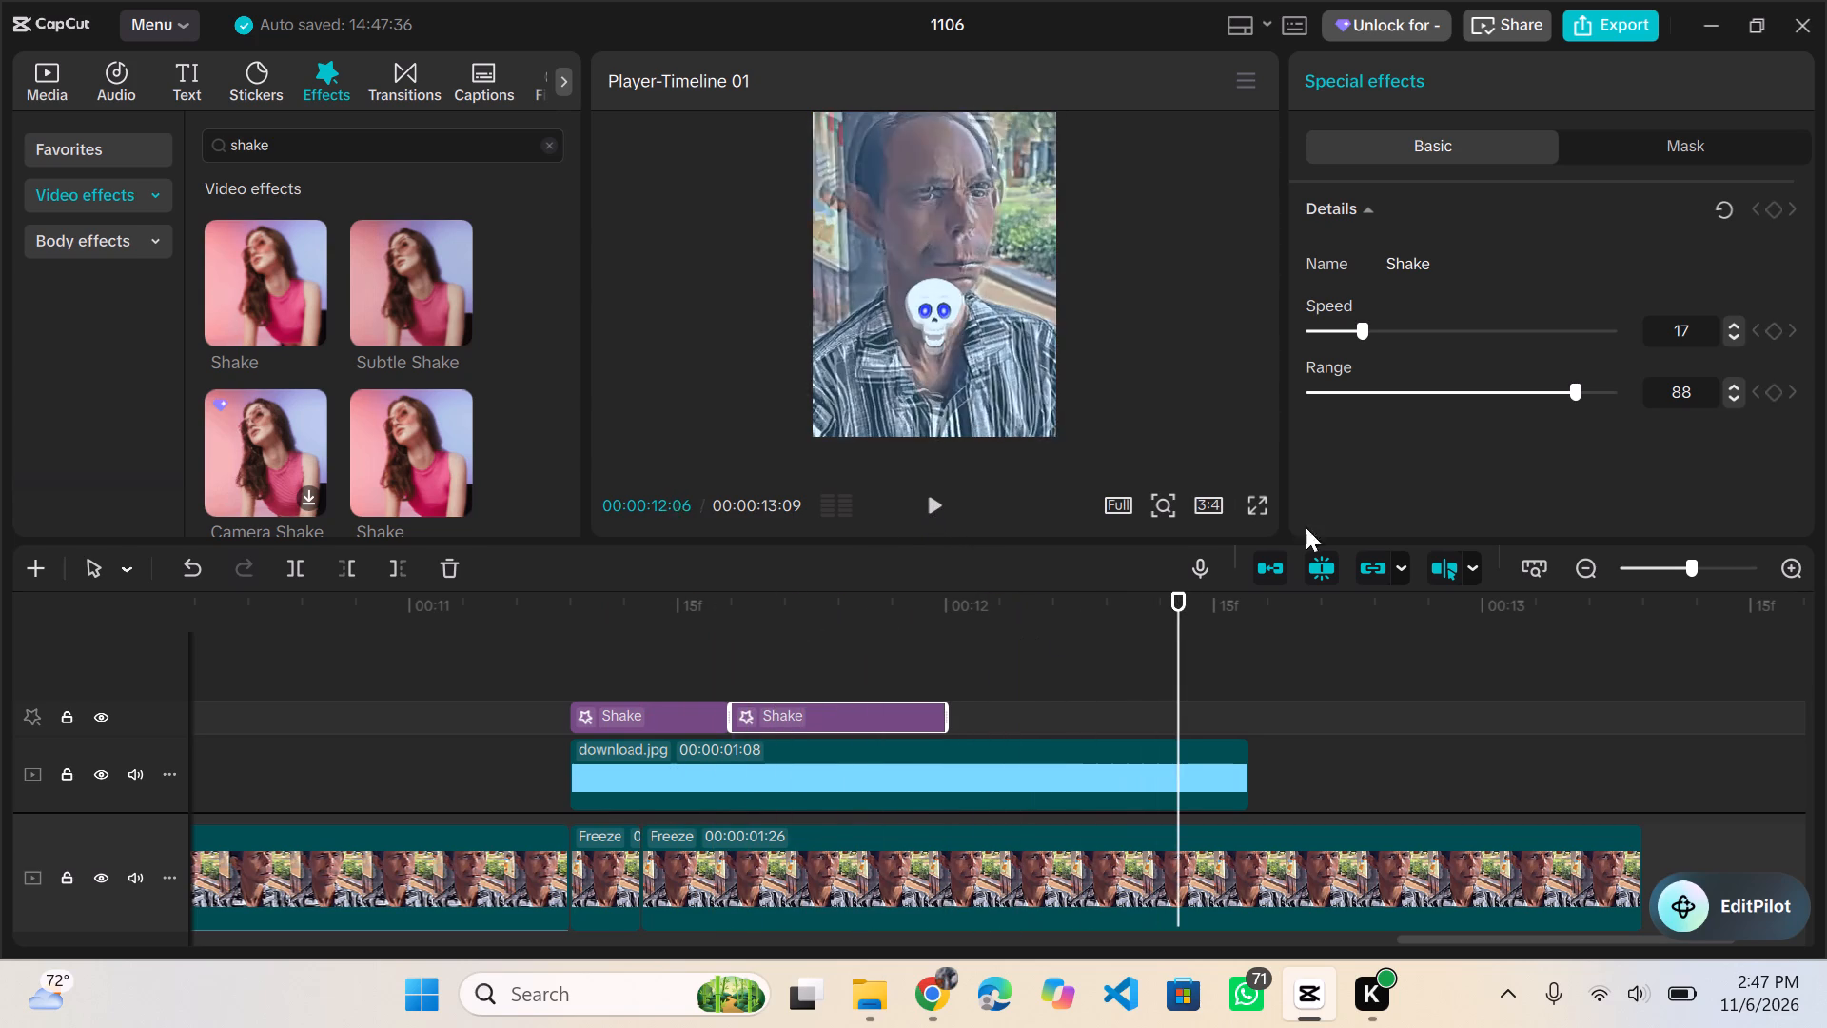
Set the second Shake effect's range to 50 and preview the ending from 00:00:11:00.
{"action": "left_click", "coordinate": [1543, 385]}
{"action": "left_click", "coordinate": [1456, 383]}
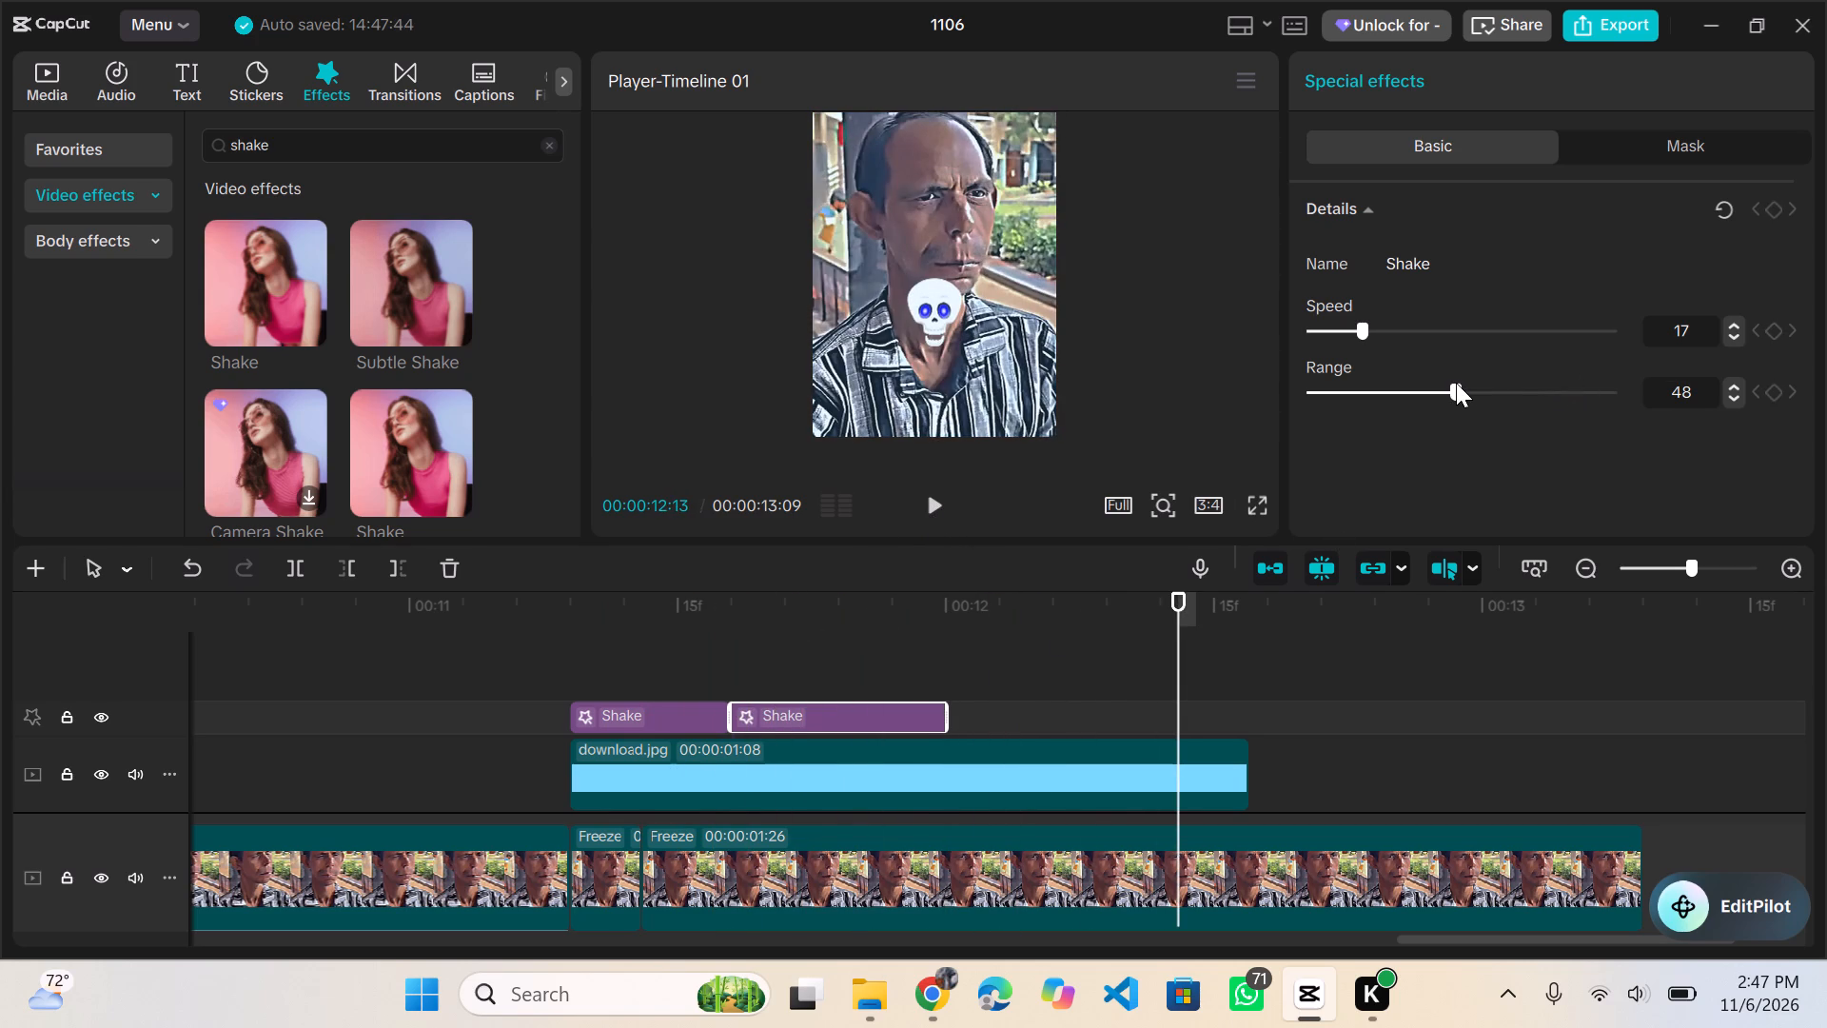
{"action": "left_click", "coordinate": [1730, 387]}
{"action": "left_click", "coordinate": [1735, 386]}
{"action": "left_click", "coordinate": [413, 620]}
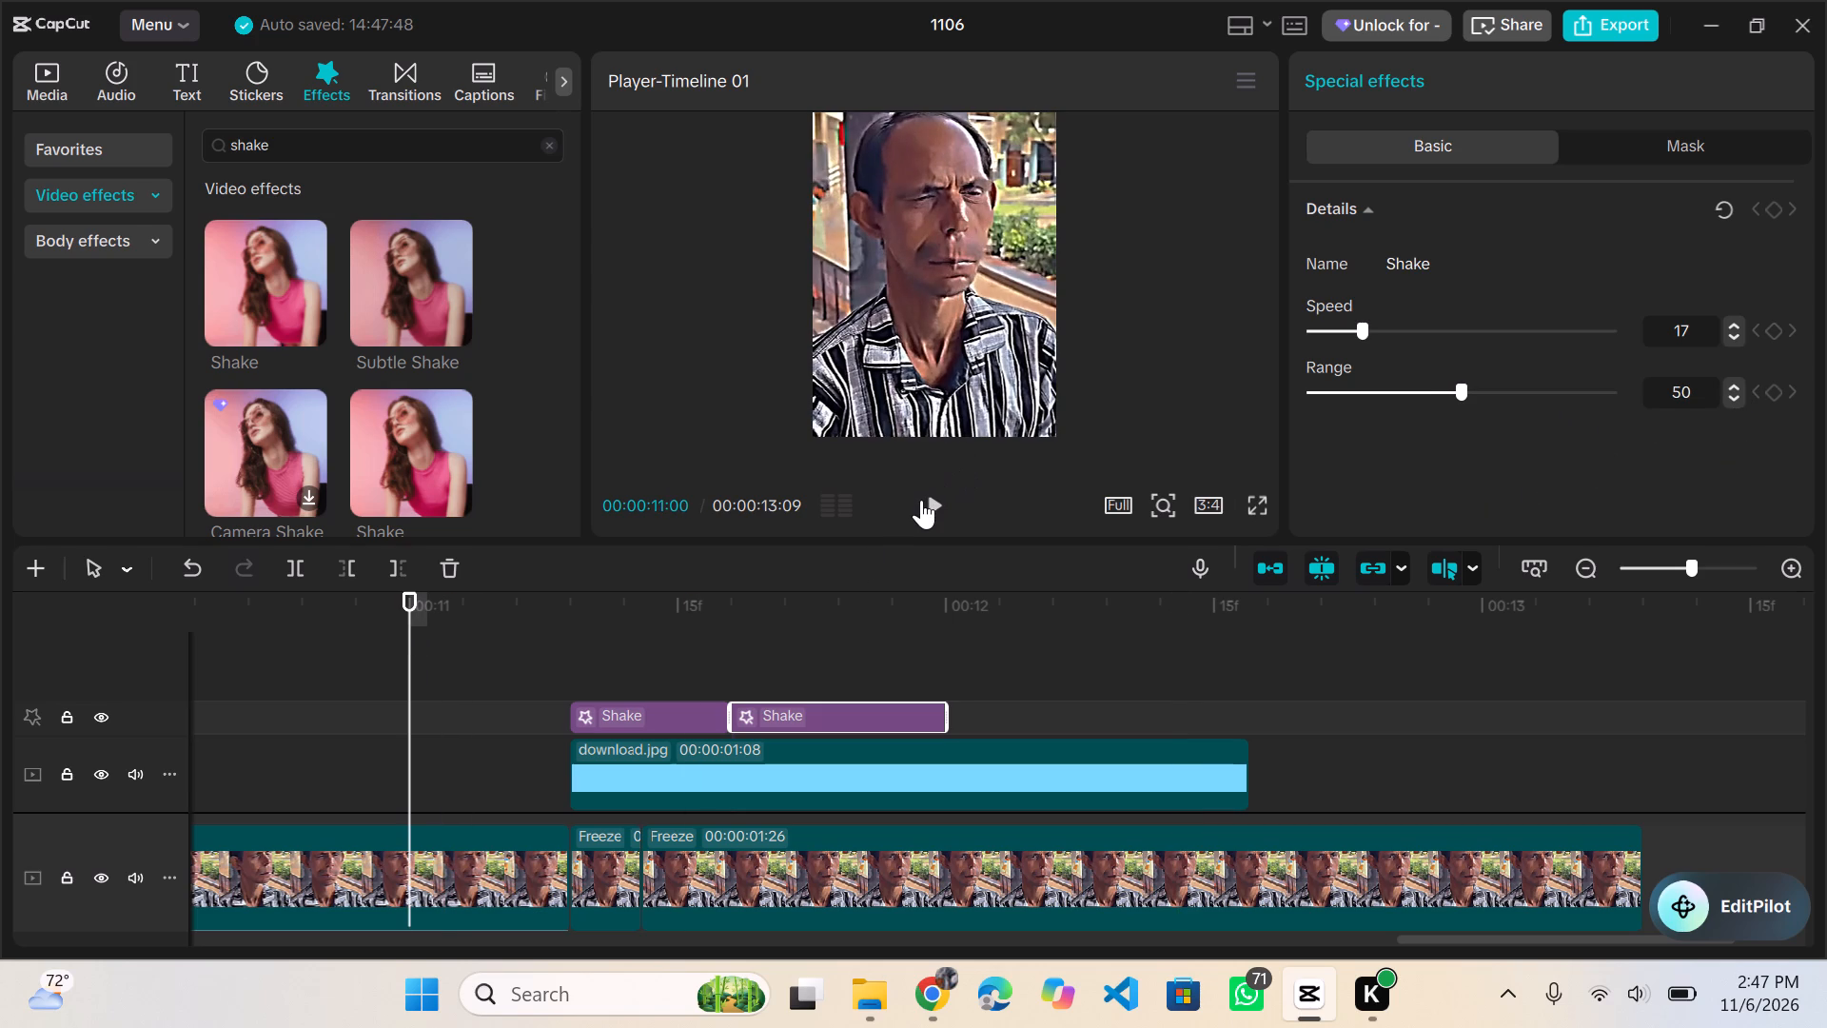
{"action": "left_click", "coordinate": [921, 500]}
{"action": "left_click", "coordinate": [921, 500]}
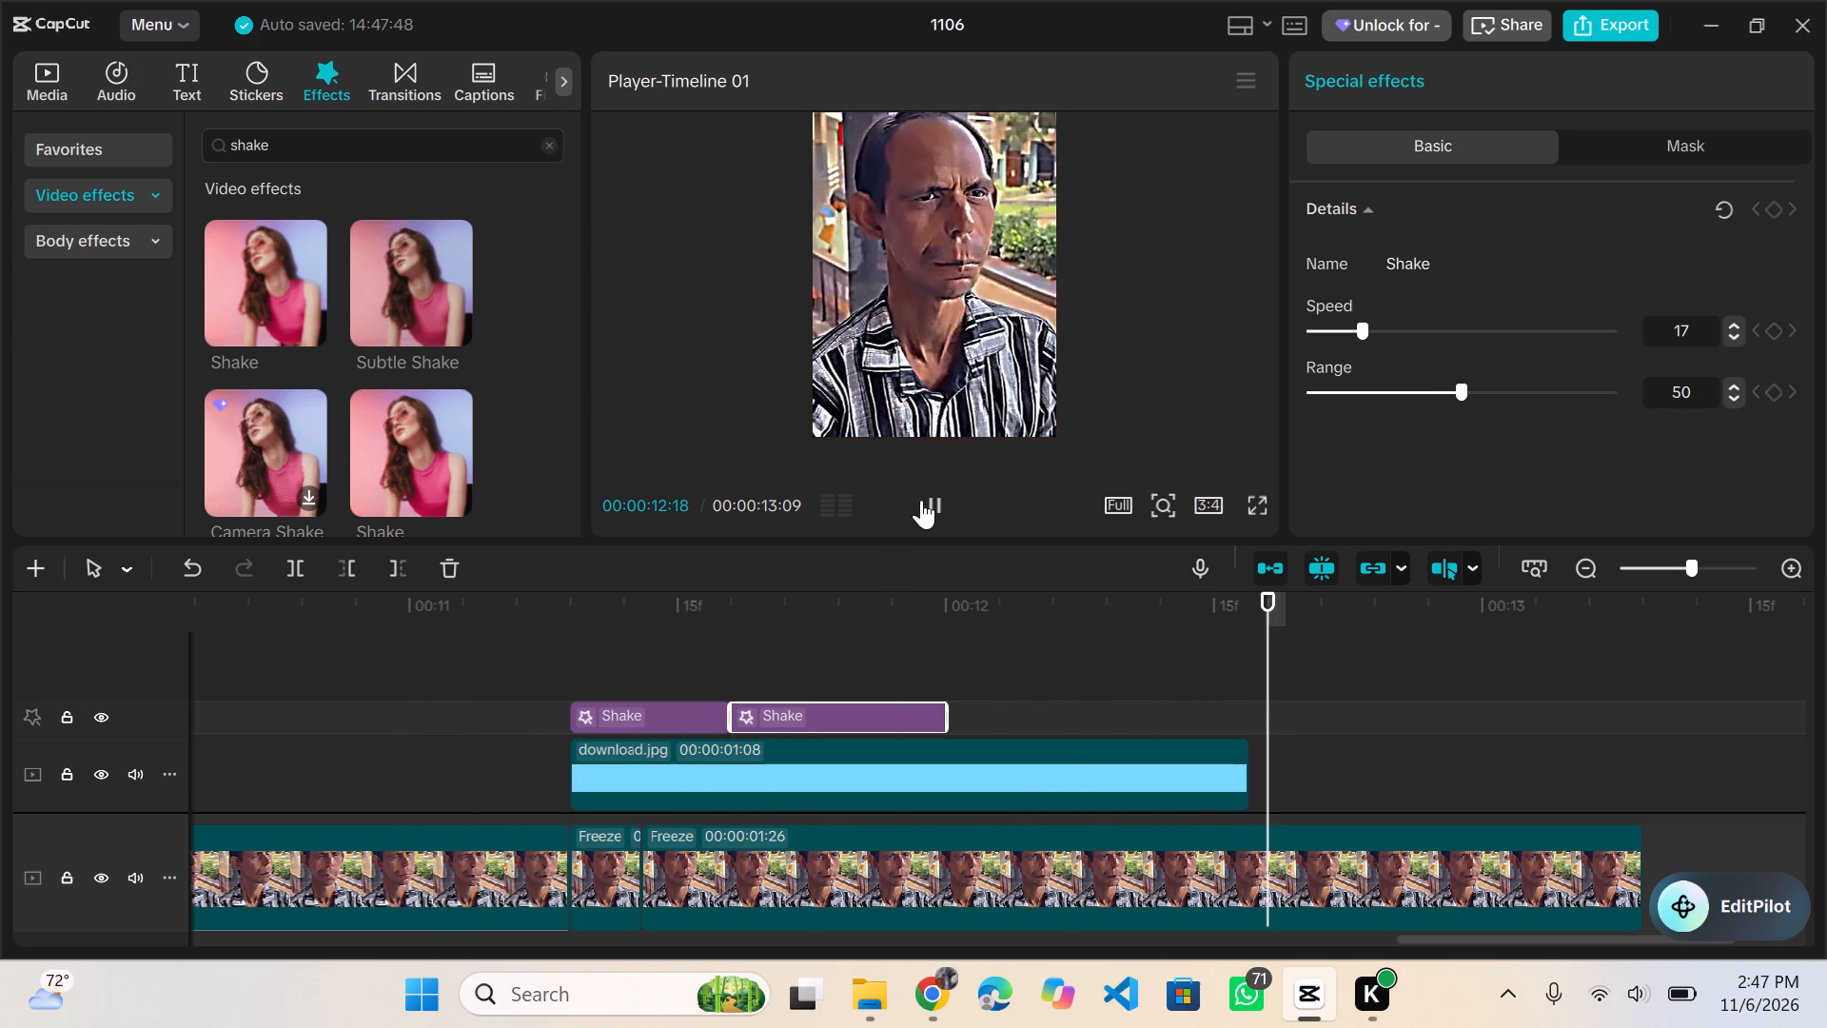
Extend the second Shake effect's end to about 00:00:12:02 and set its range to 40.
{"action": "left_click_drag", "start_coordinate": [947, 714], "coordinate": [972, 714]}
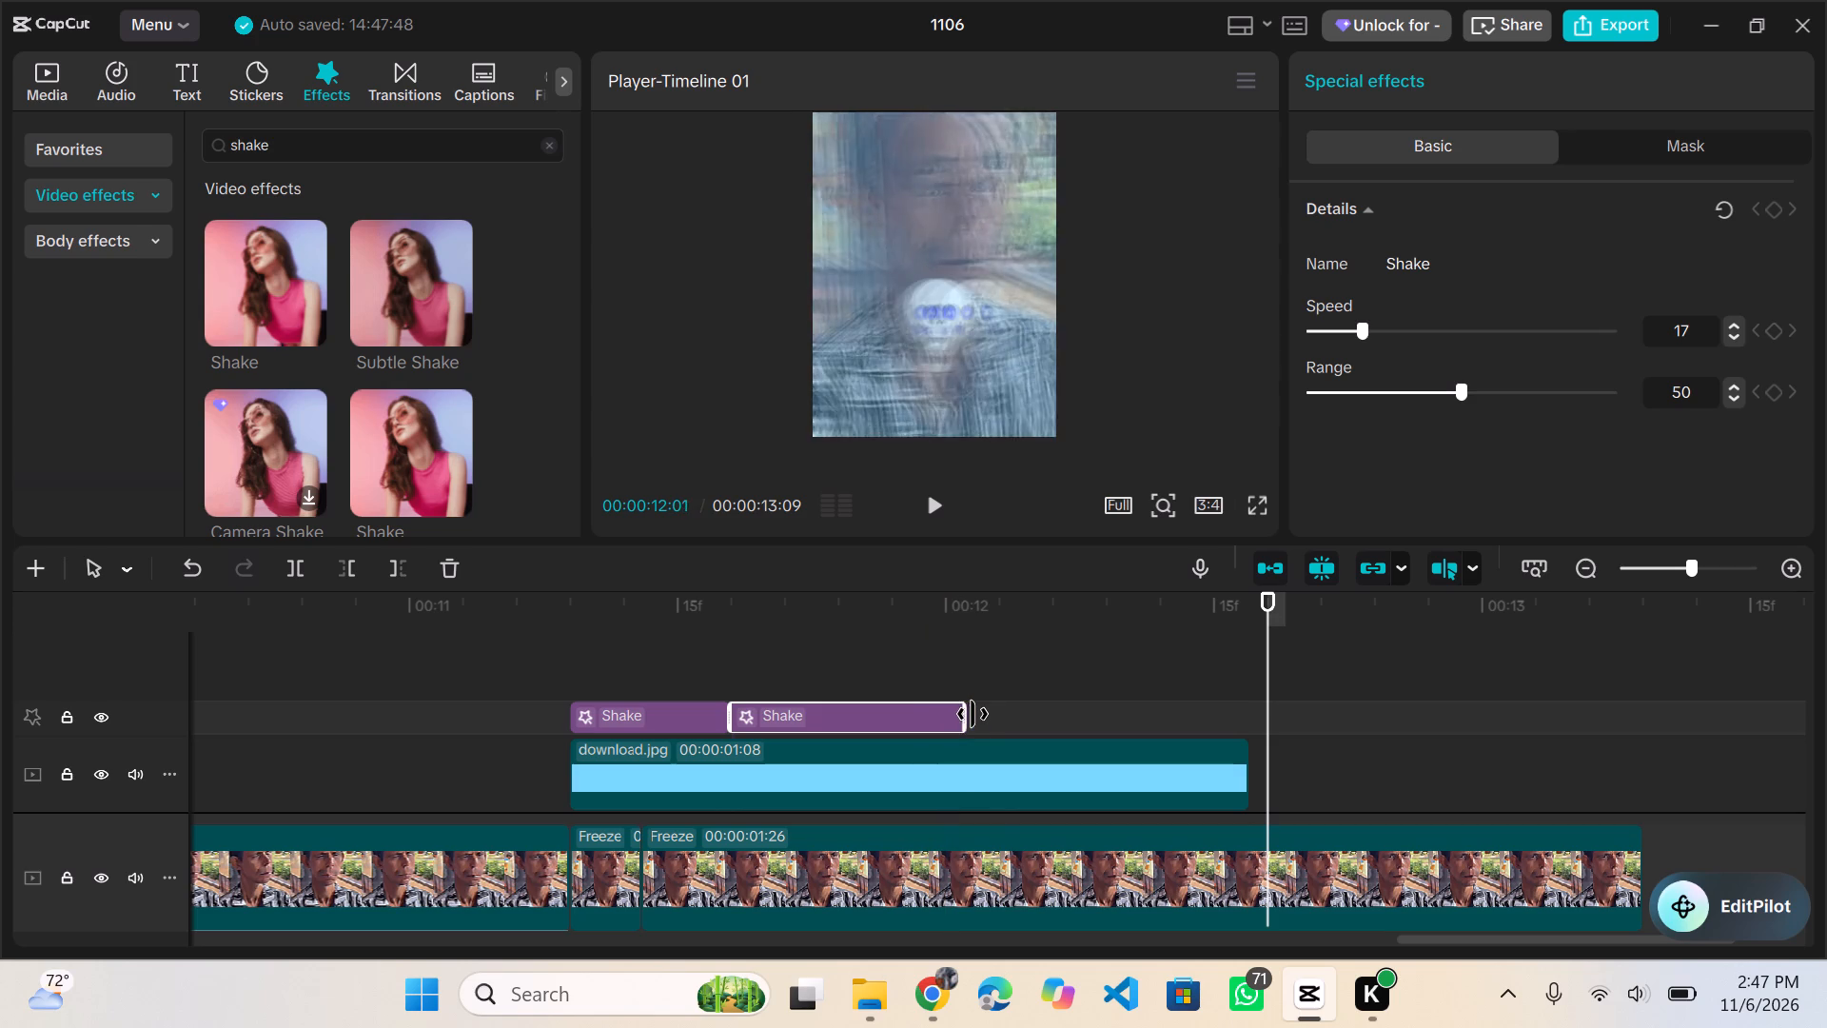
{"action": "left_click_drag", "start_coordinate": [972, 714], "coordinate": [974, 714]}
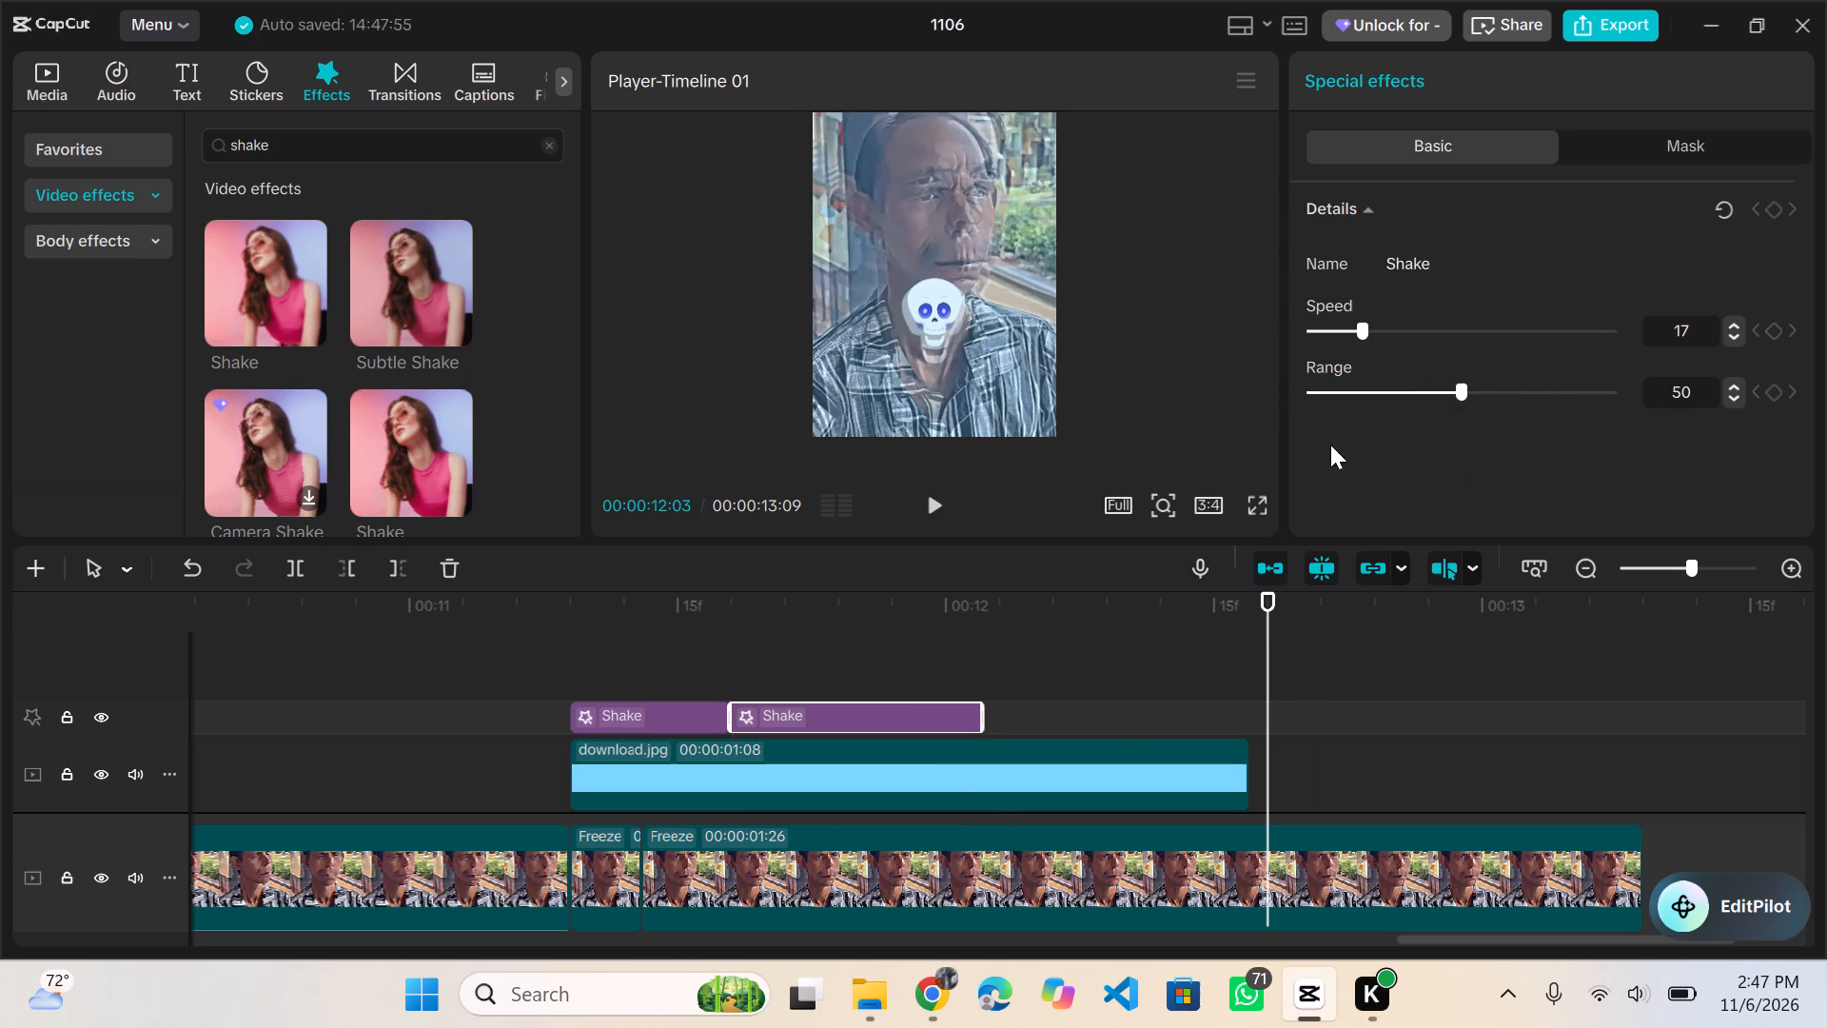
{"action": "left_click", "coordinate": [1432, 385]}
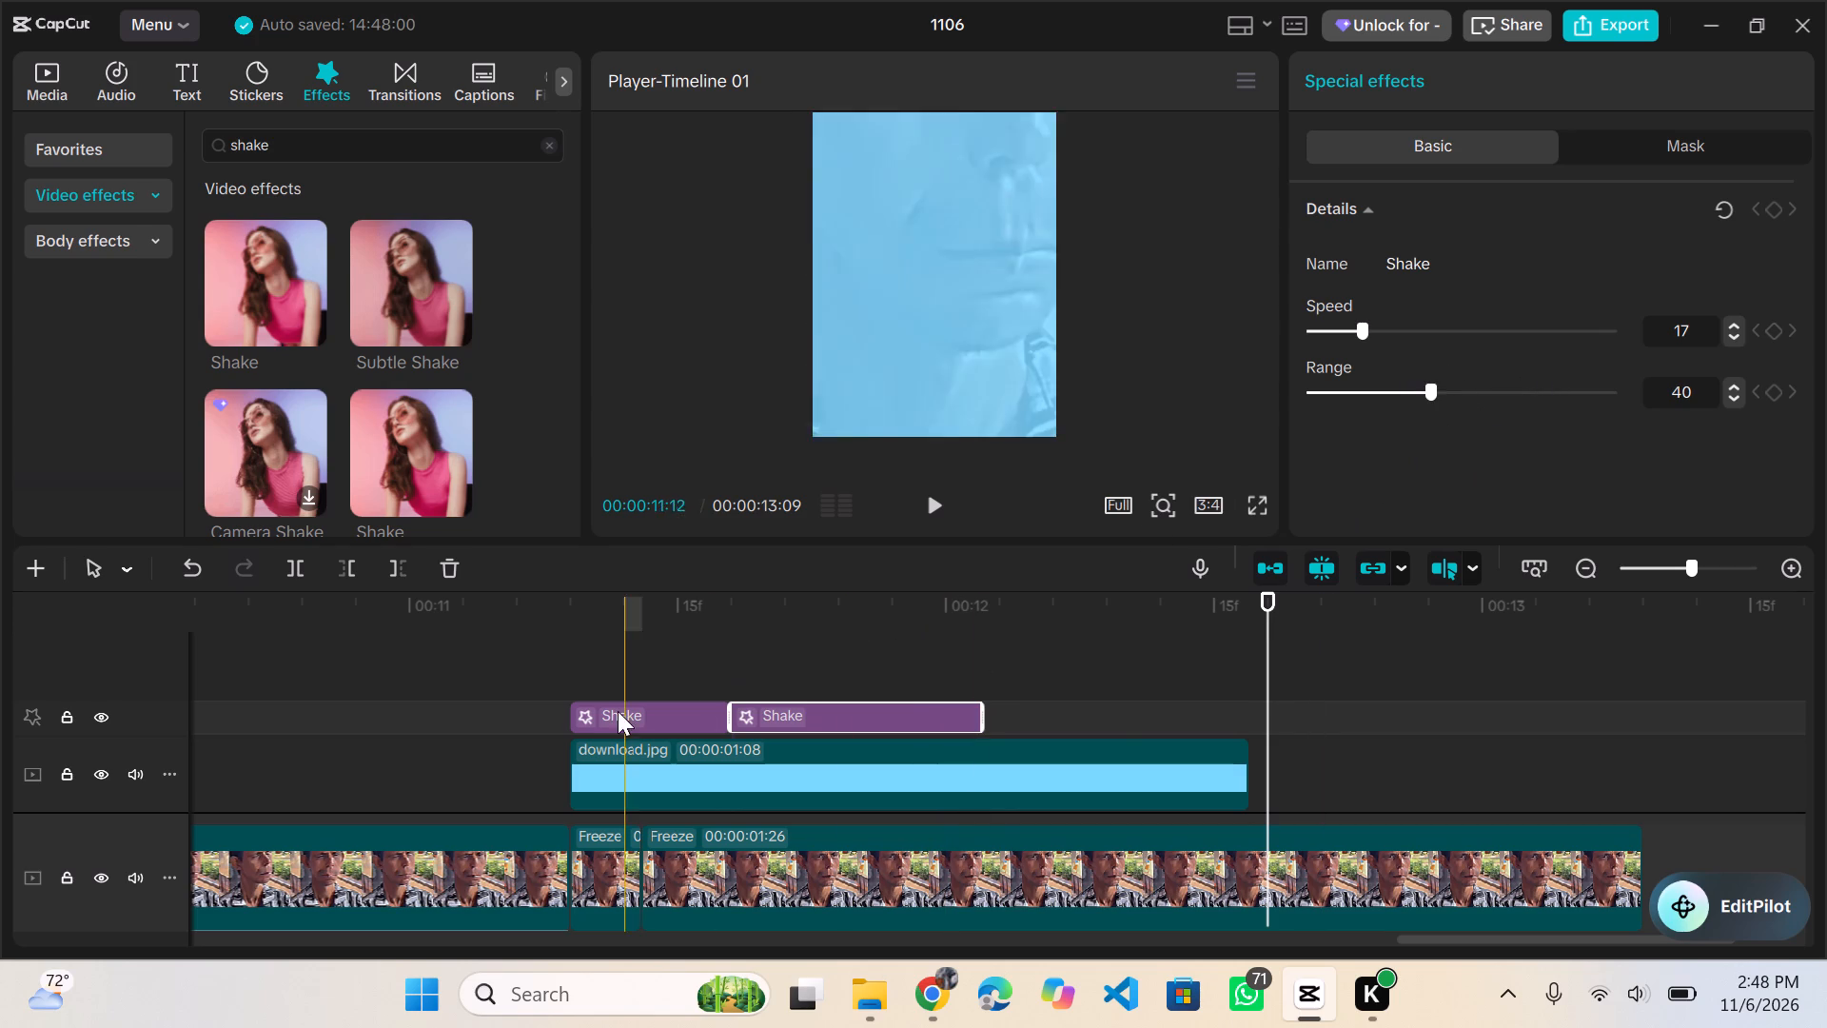
Play back the ending from just before the shakes, and in full screen from 00:00:08:10, to check the shake effects.
{"action": "left_click", "coordinate": [372, 625]}
{"action": "left_click", "coordinate": [920, 487]}
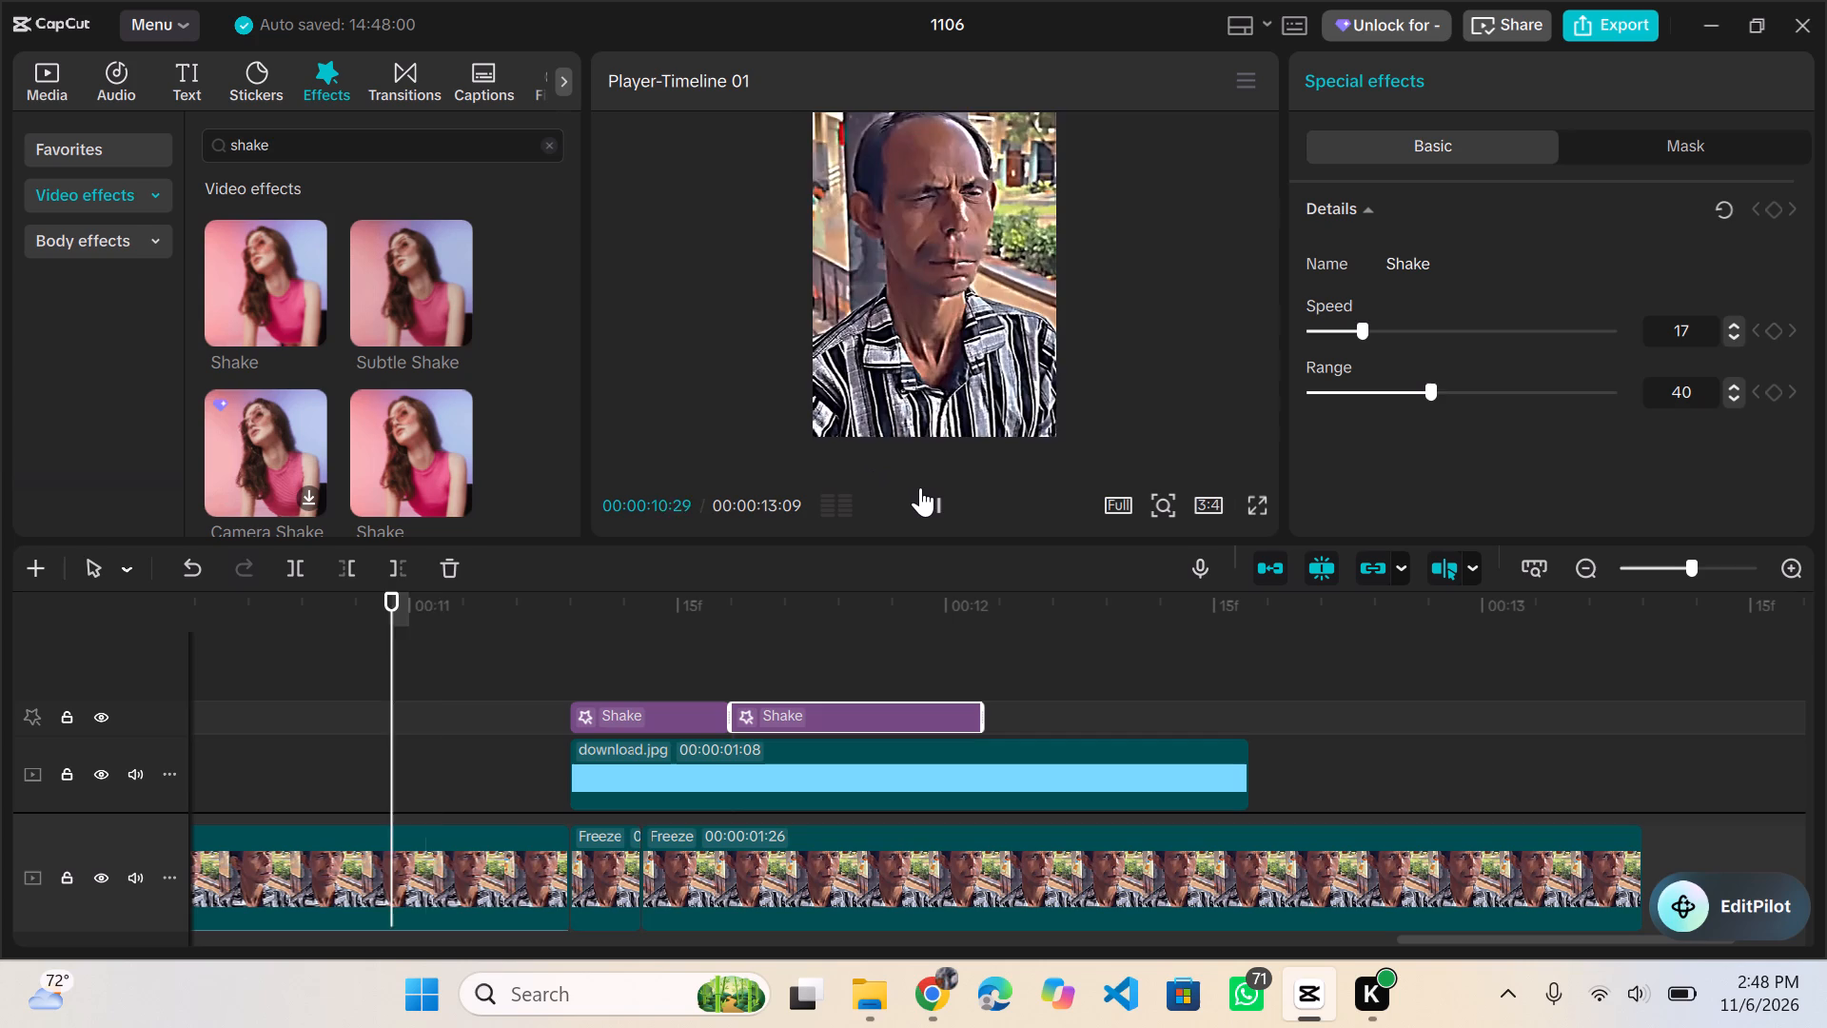
{"action": "left_click", "coordinate": [920, 487]}
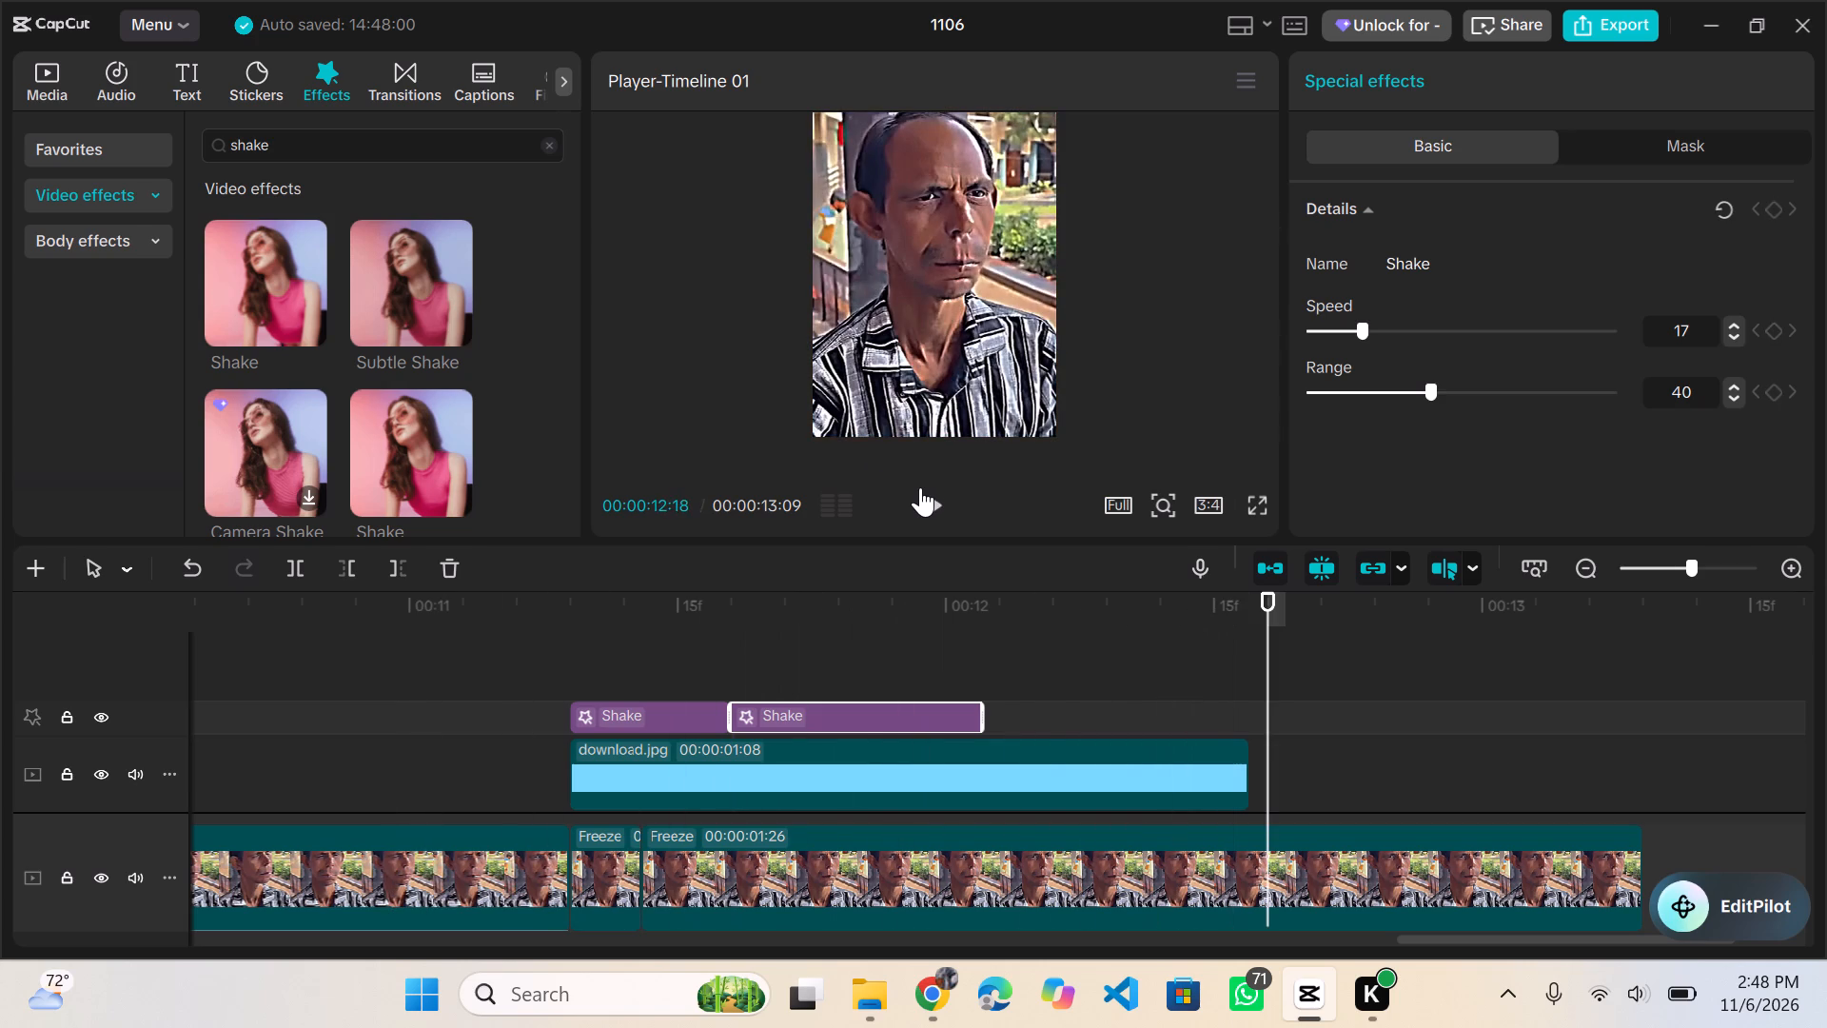
{"action": "left_click", "coordinate": [463, 606]}
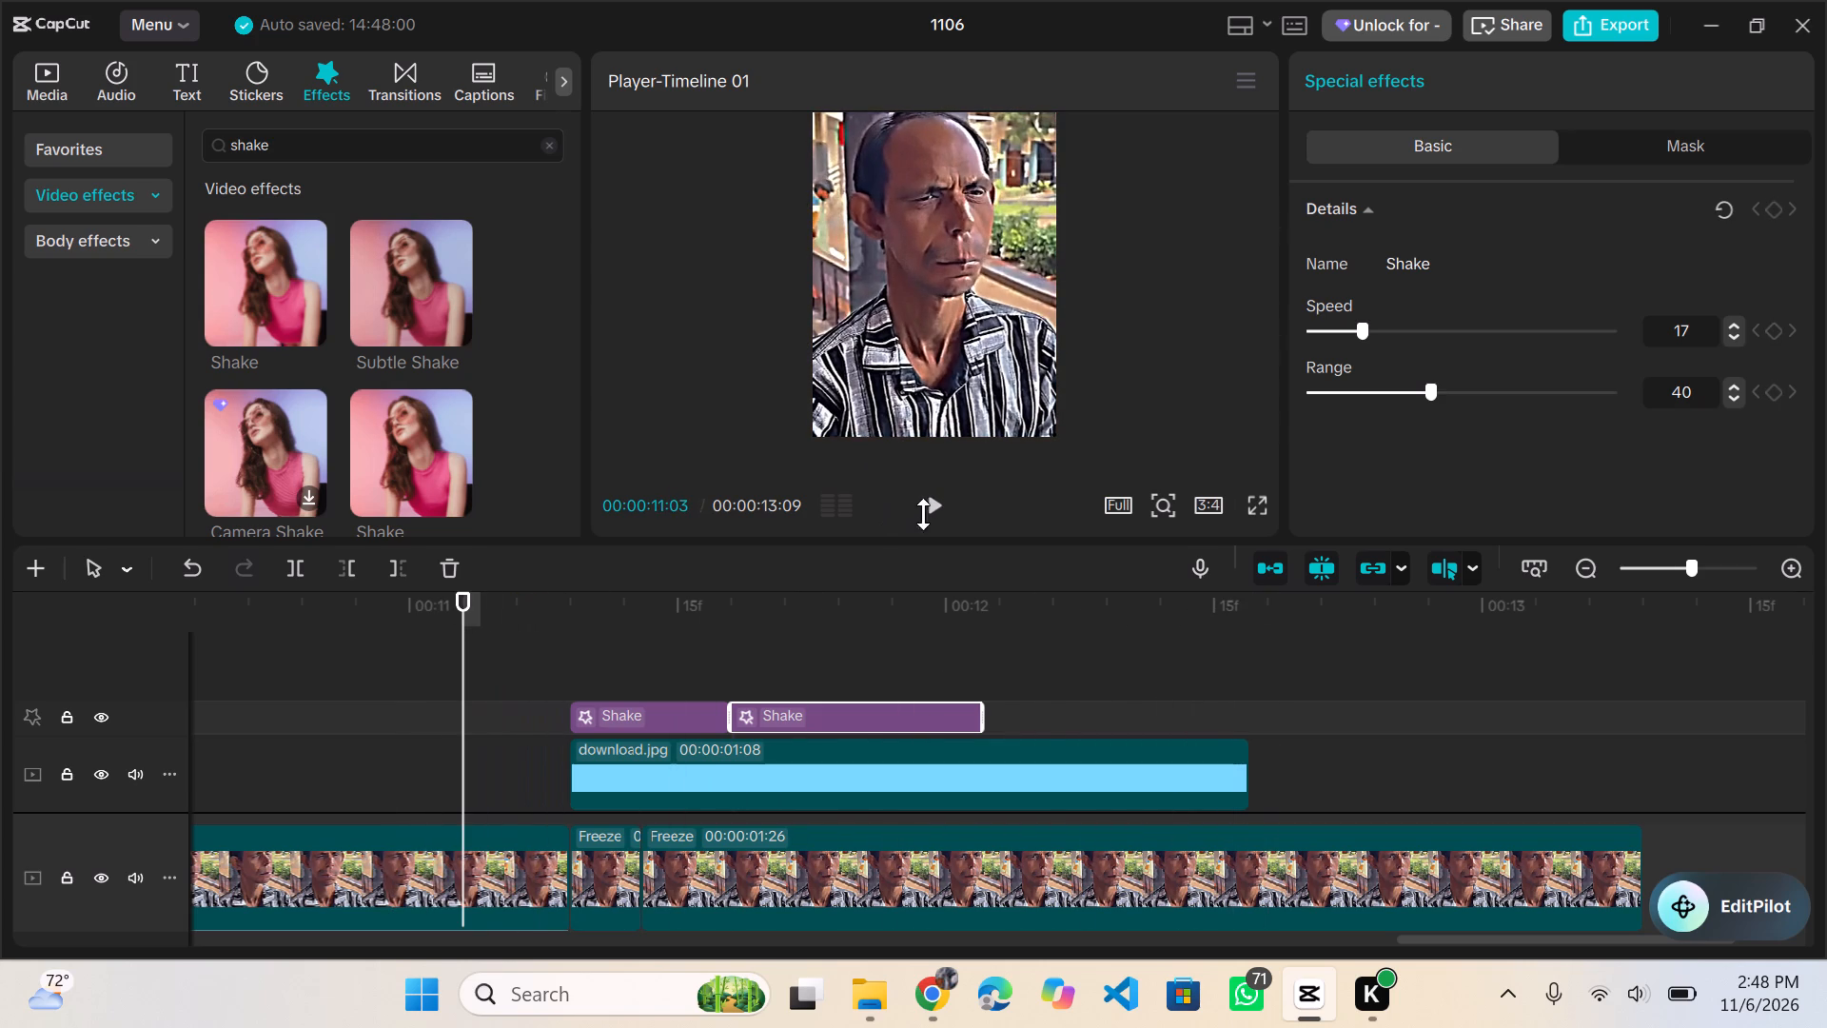
{"action": "left_click", "coordinate": [926, 501]}
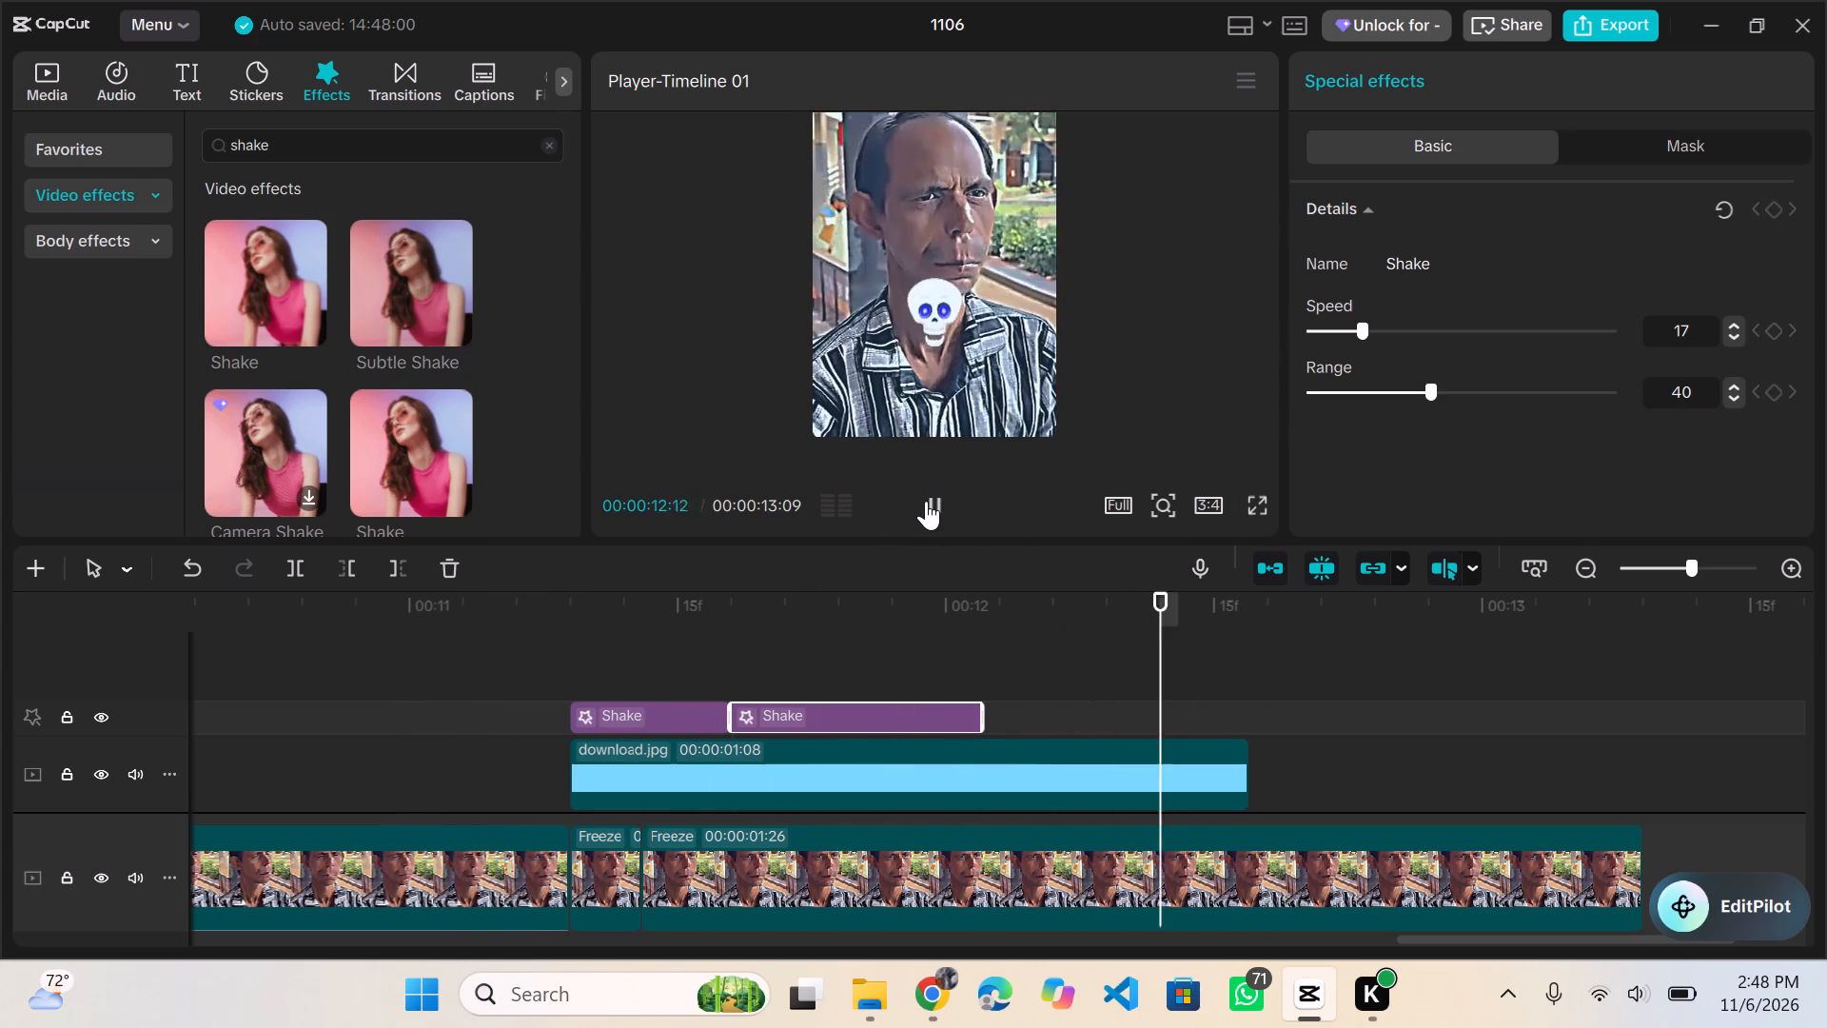
{"action": "left_click", "coordinate": [926, 501]}
{"action": "left_click", "coordinate": [1252, 501]}
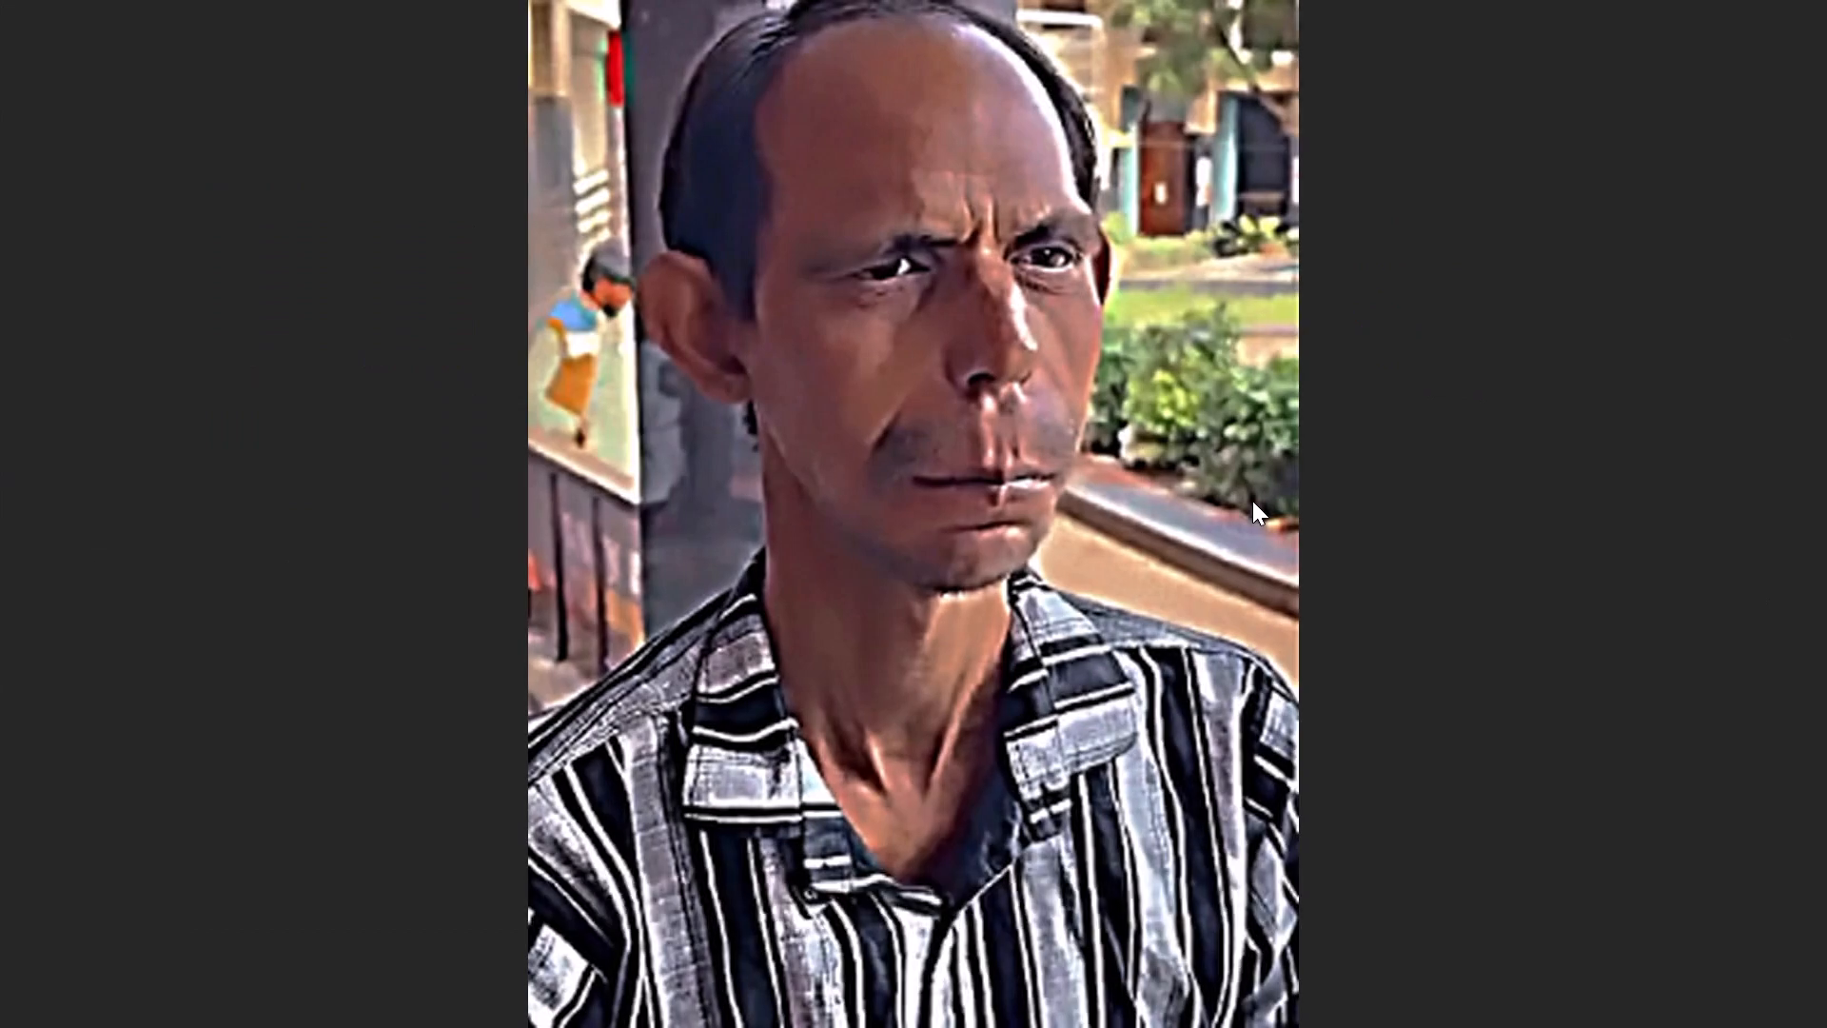
{"action": "left_click", "coordinate": [1078, 899]}
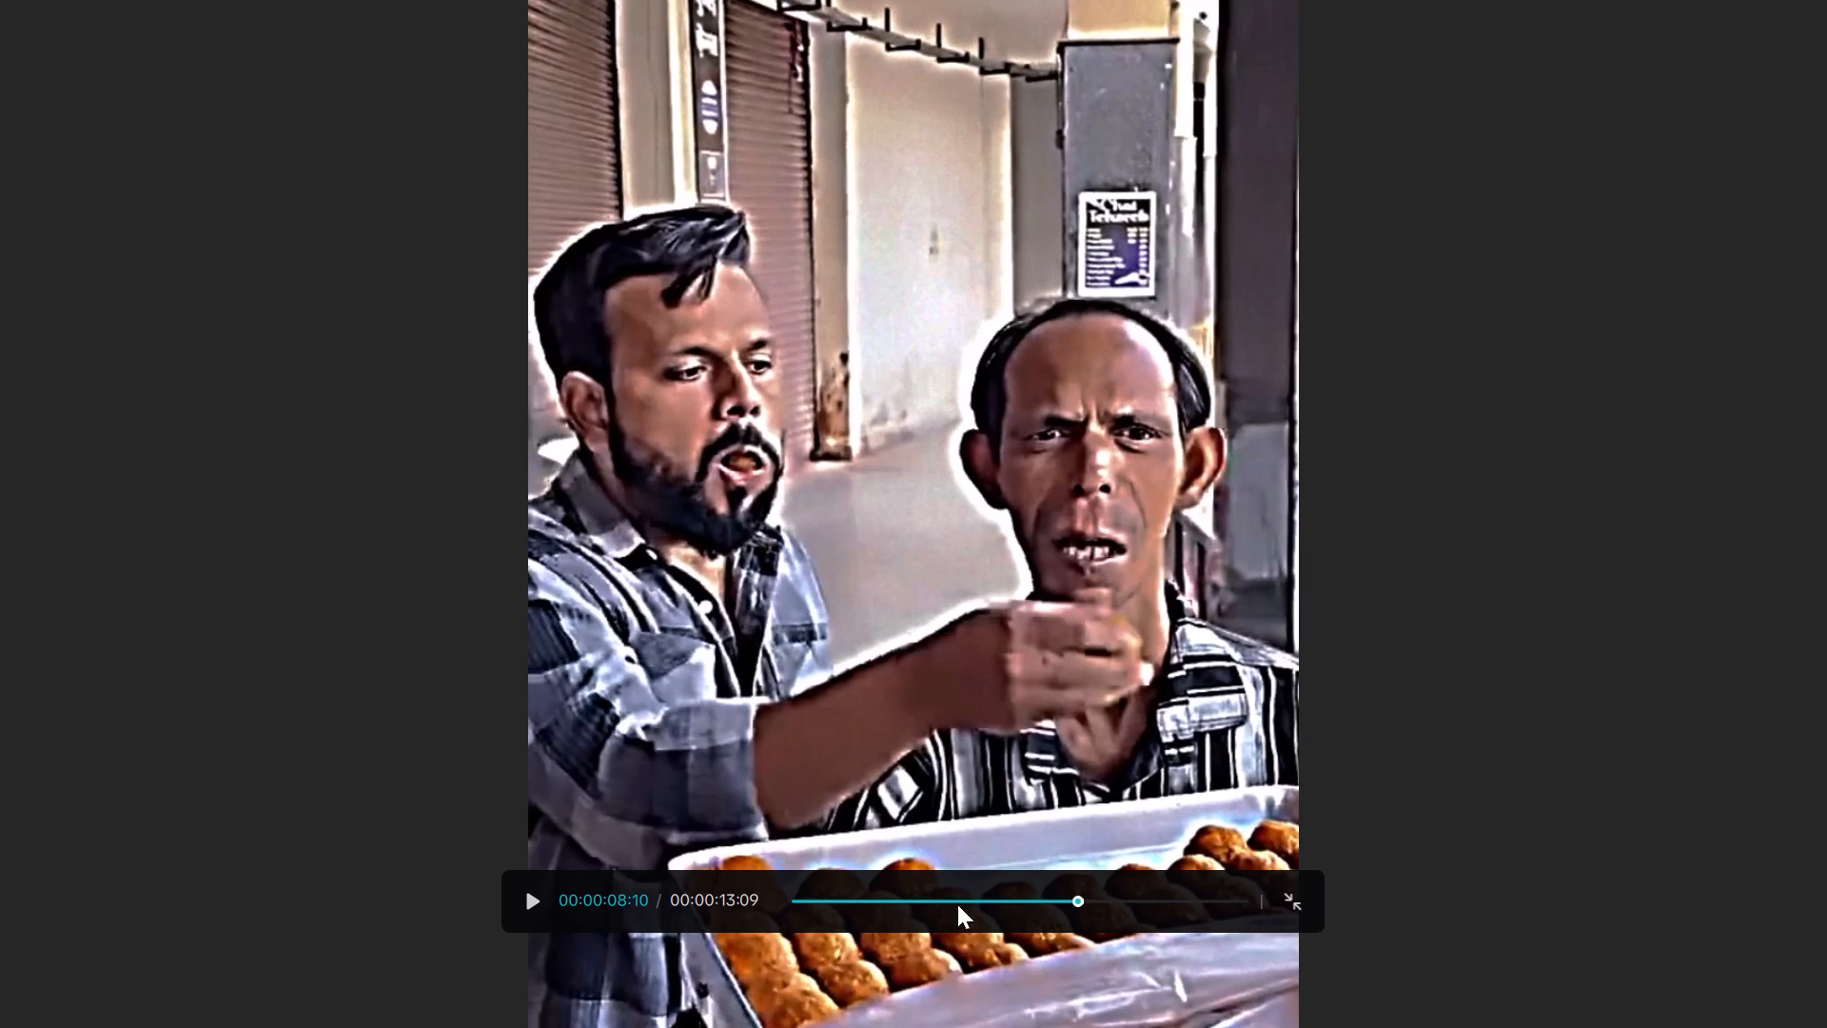
{"action": "left_click", "coordinate": [523, 900]}
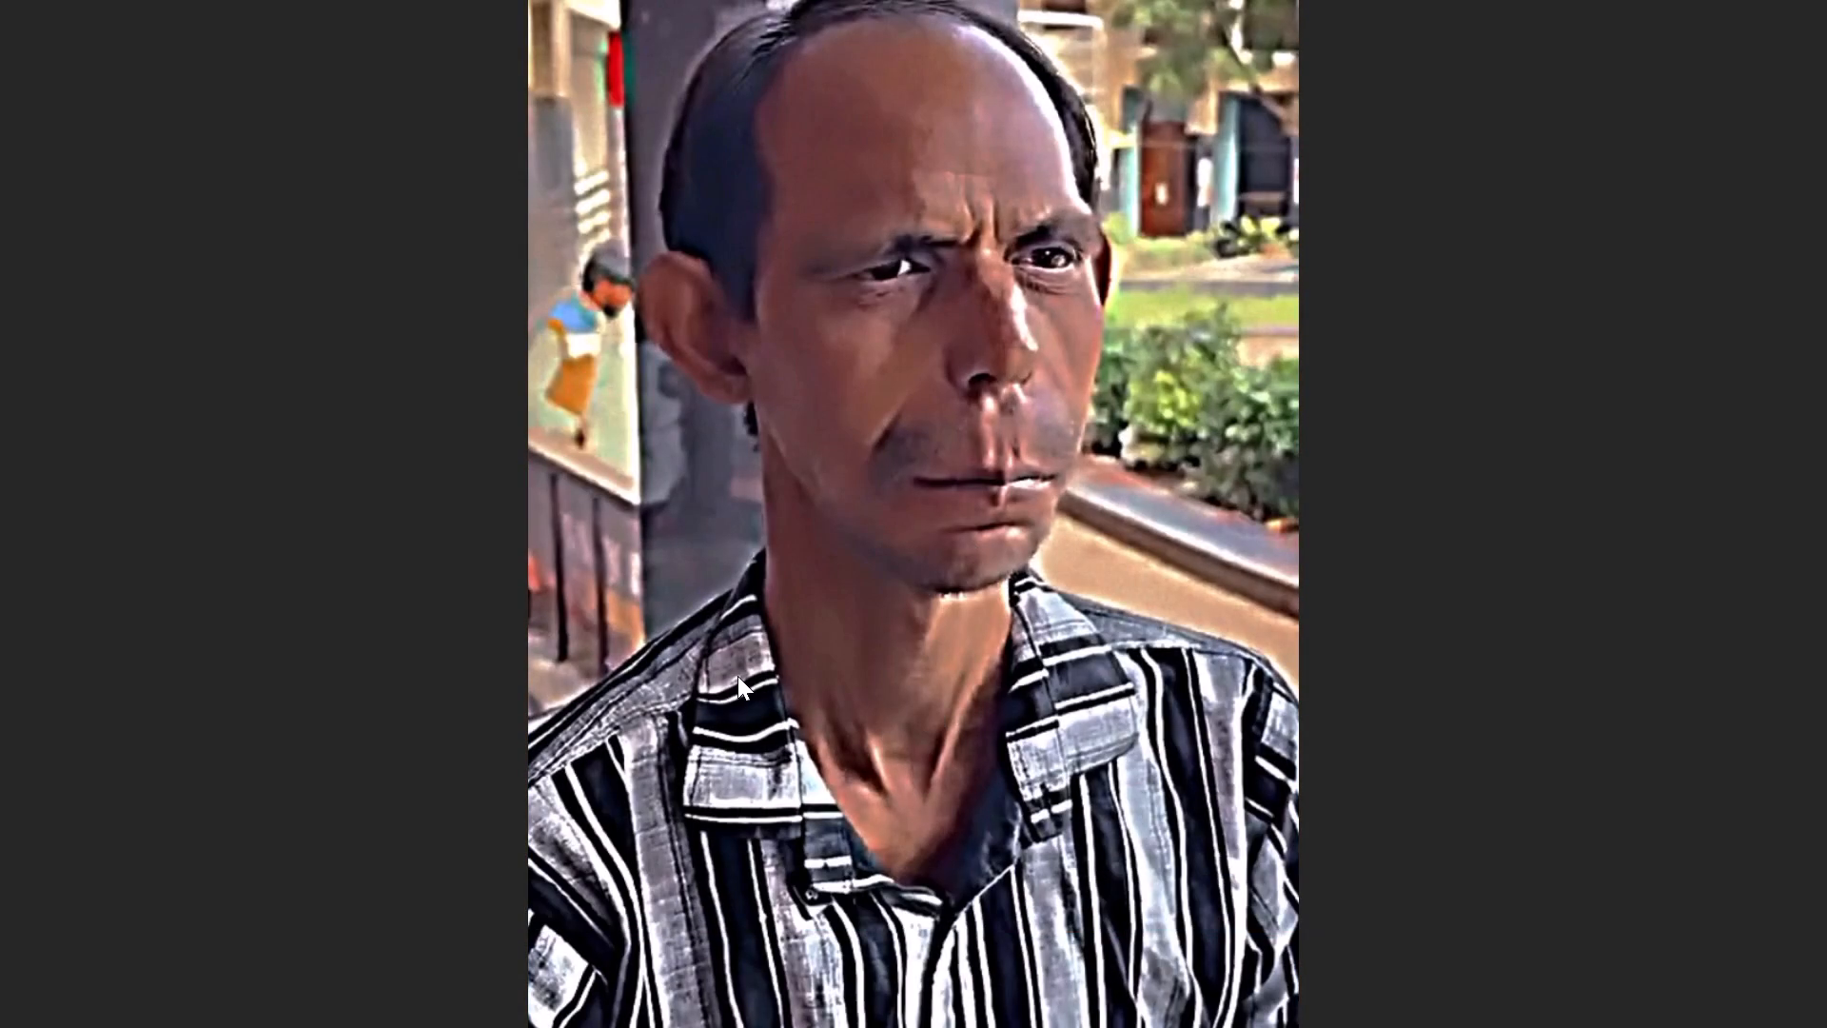
{"action": "key", "text": "Escape"}
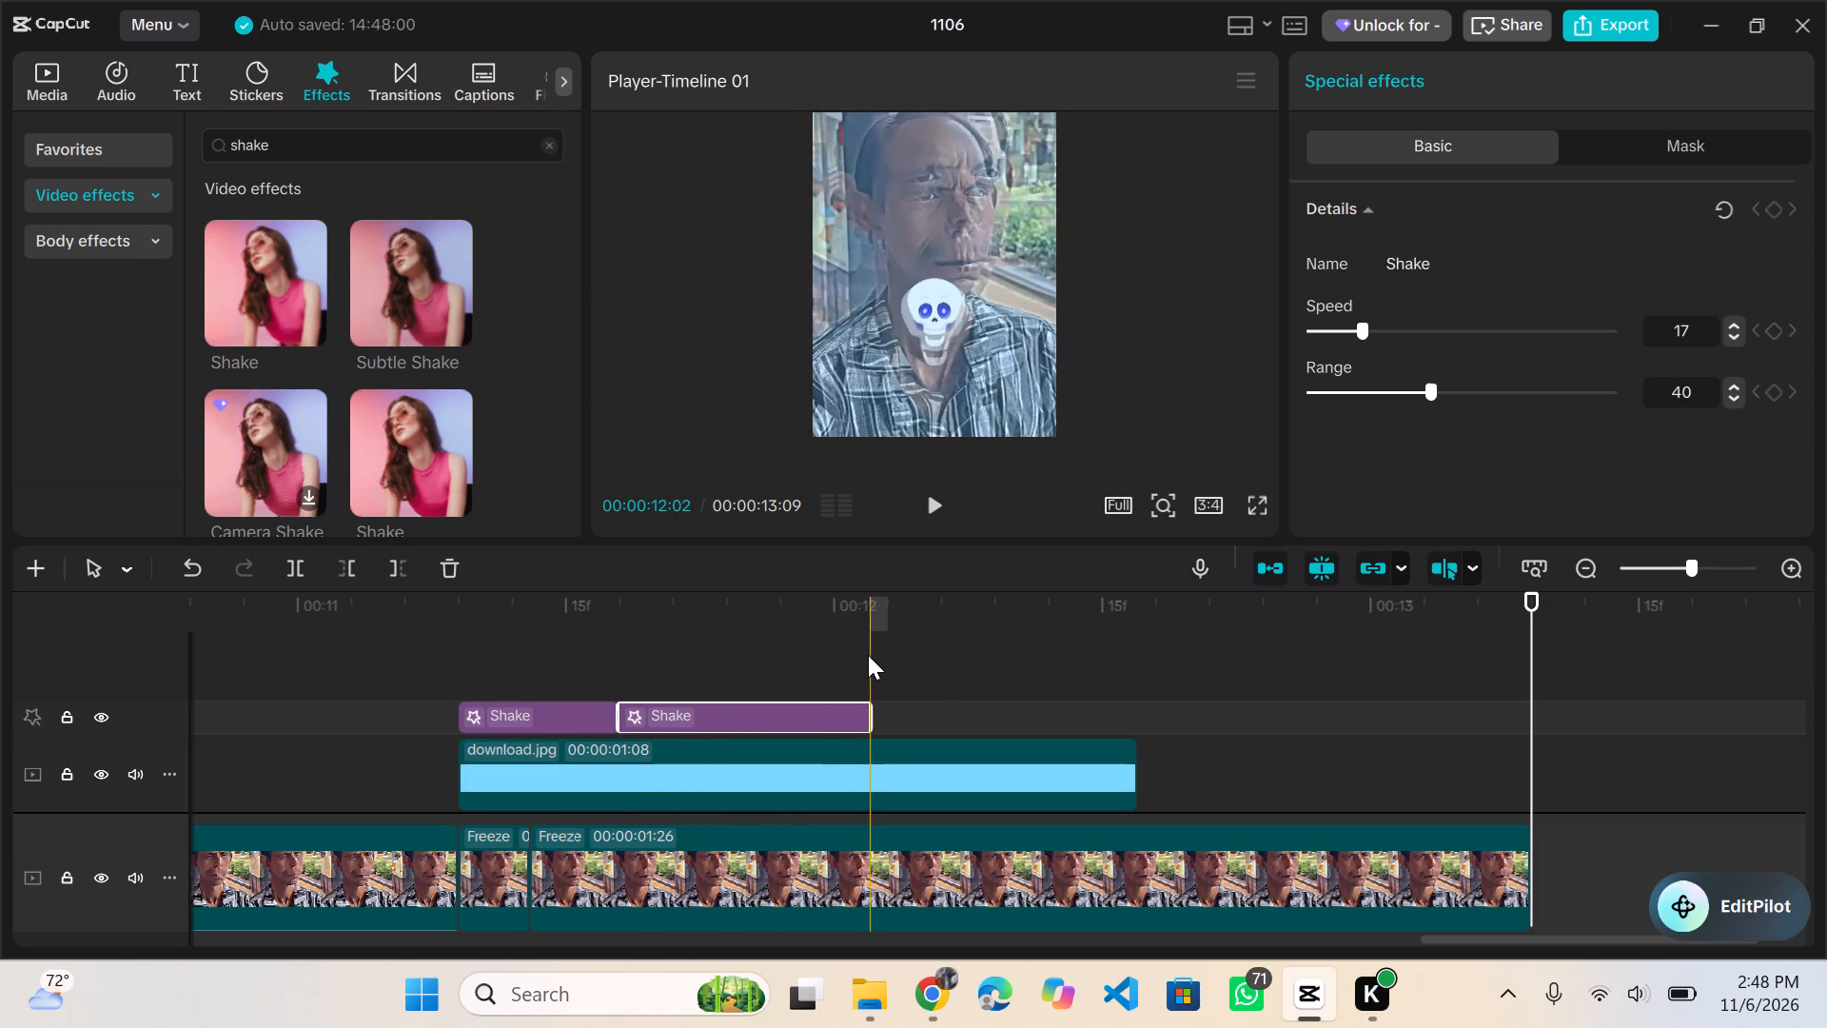
Trim the second Shake effect's end back to about 00:00:11:29 and preview the ending.
{"action": "left_click_drag", "start_coordinate": [874, 709], "coordinate": [847, 711]}
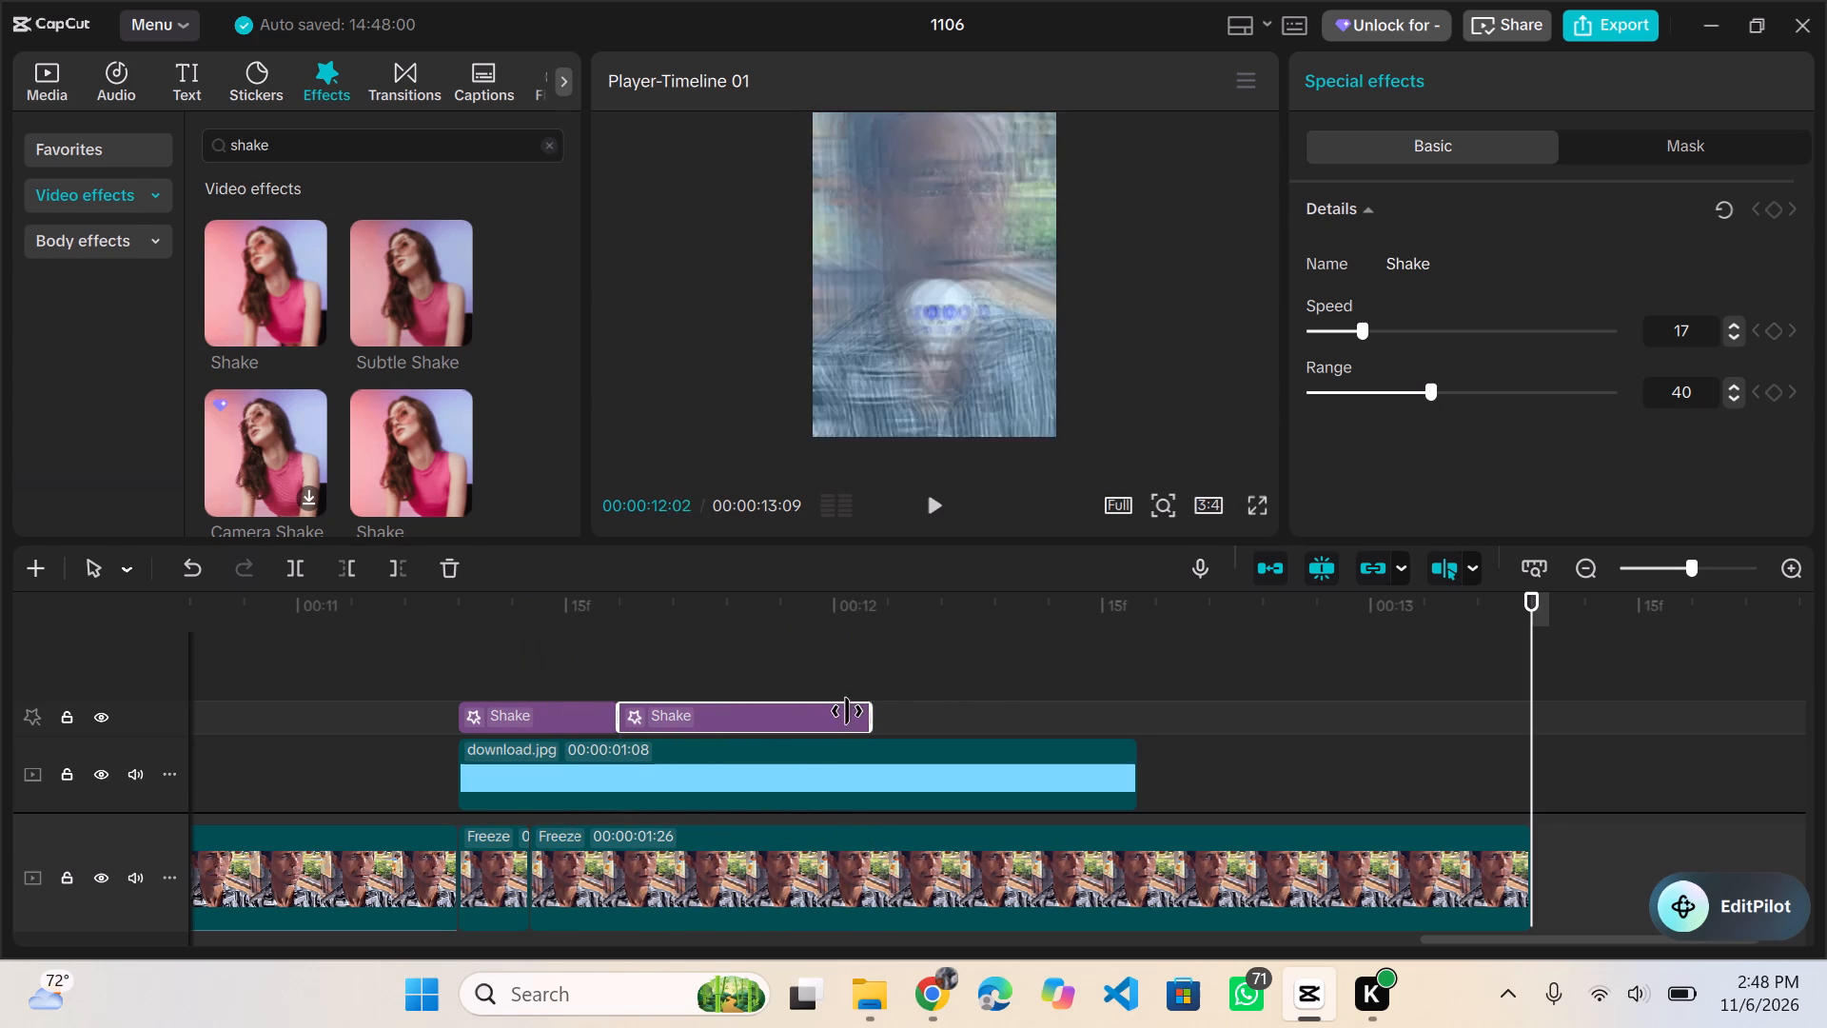
{"action": "left_click_drag", "start_coordinate": [847, 711], "coordinate": [806, 711]}
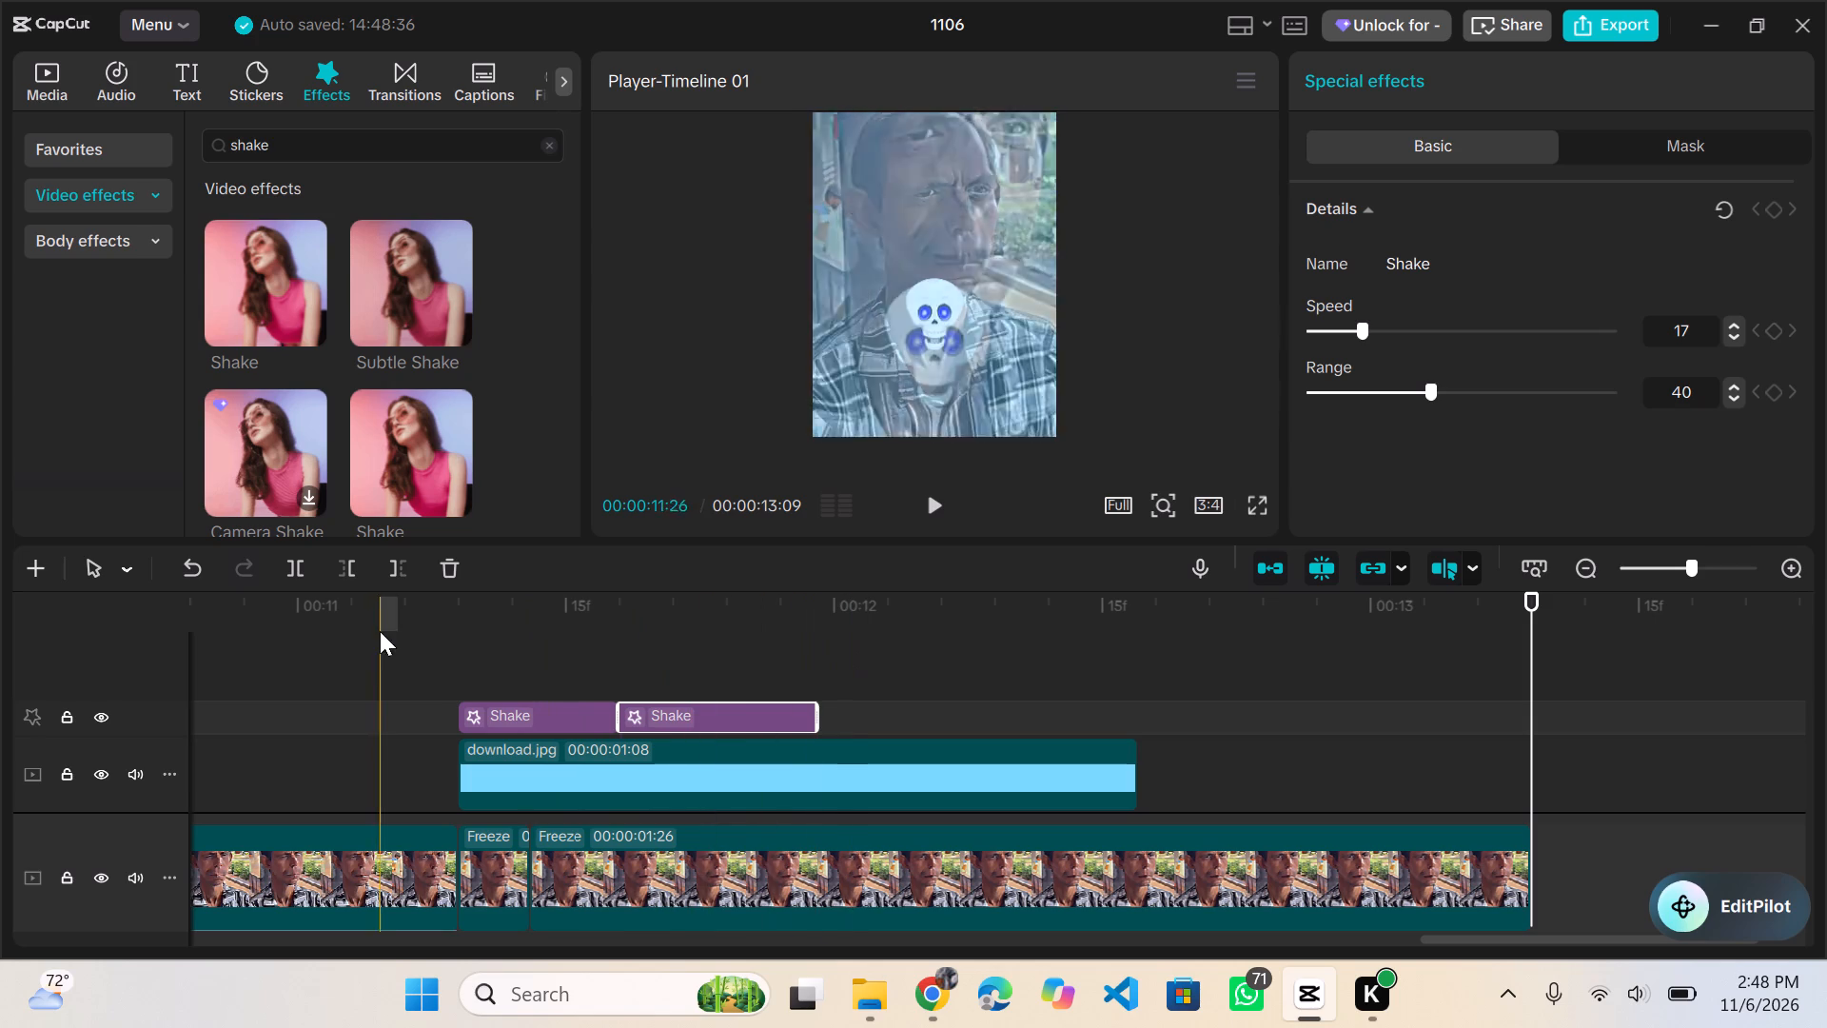
{"action": "left_click", "coordinate": [414, 632]}
{"action": "left_click", "coordinate": [933, 508]}
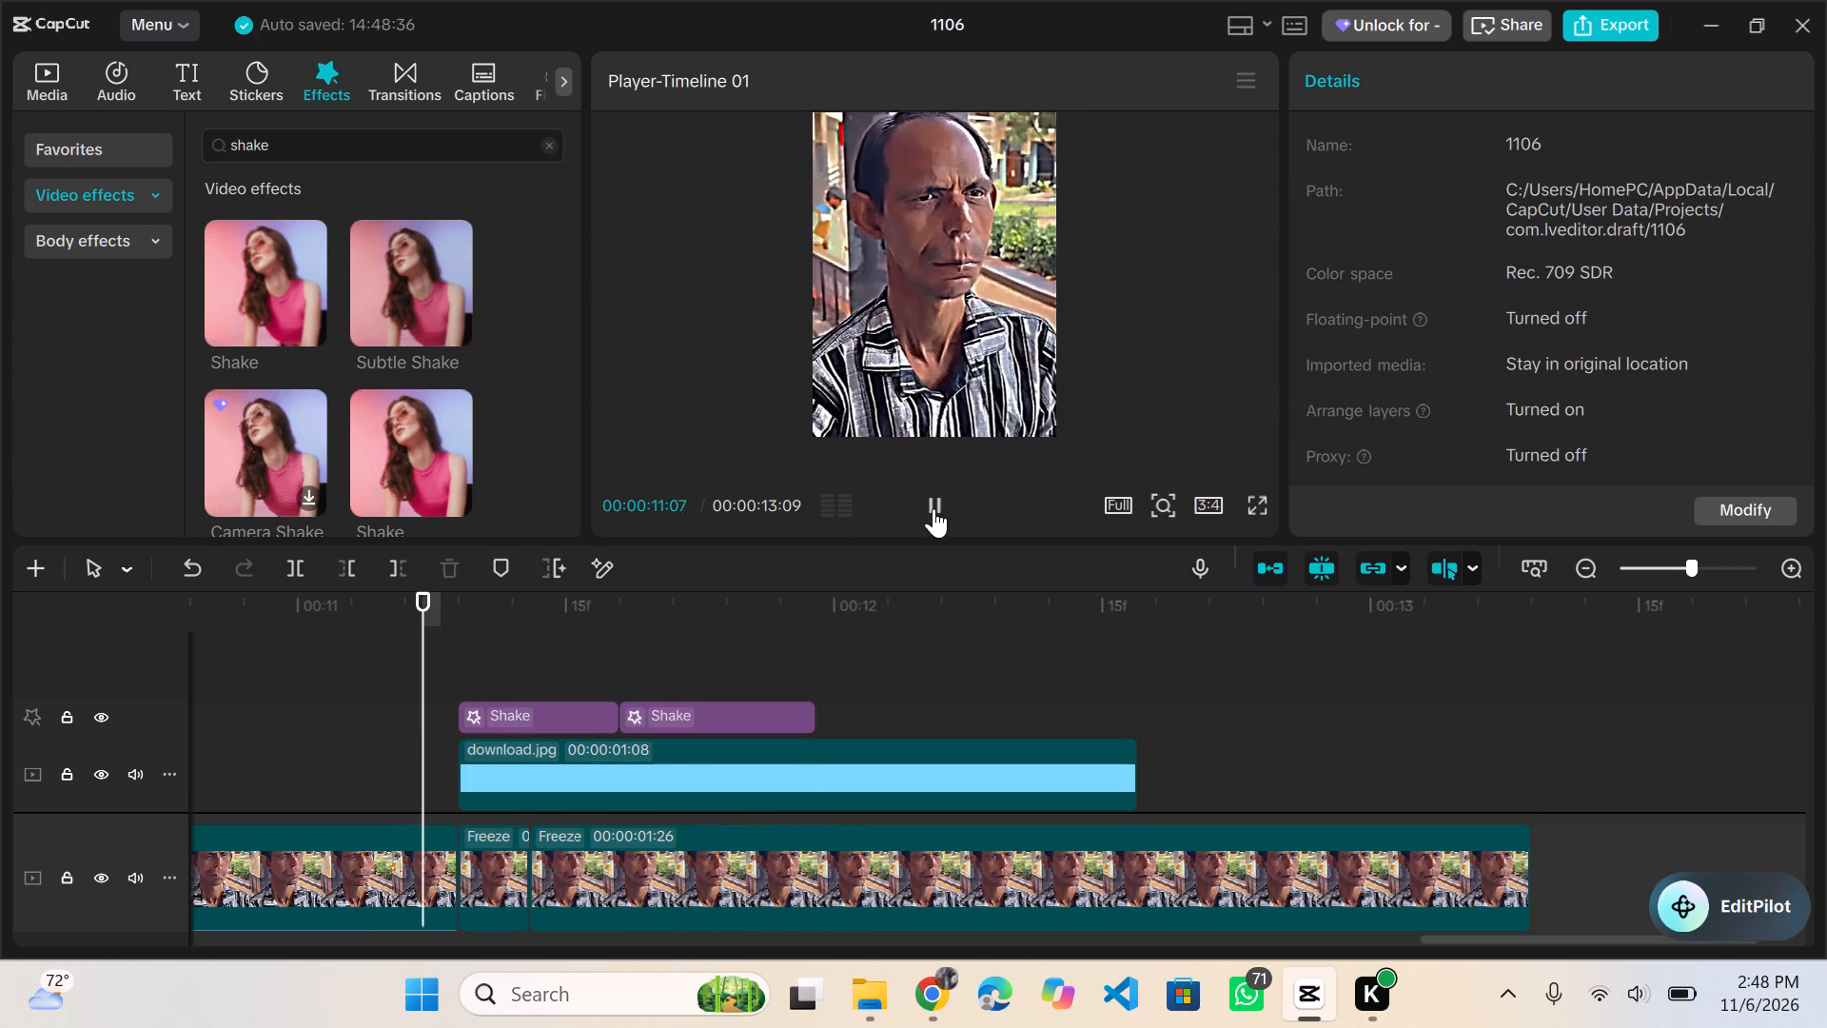
{"action": "left_click", "coordinate": [933, 508]}
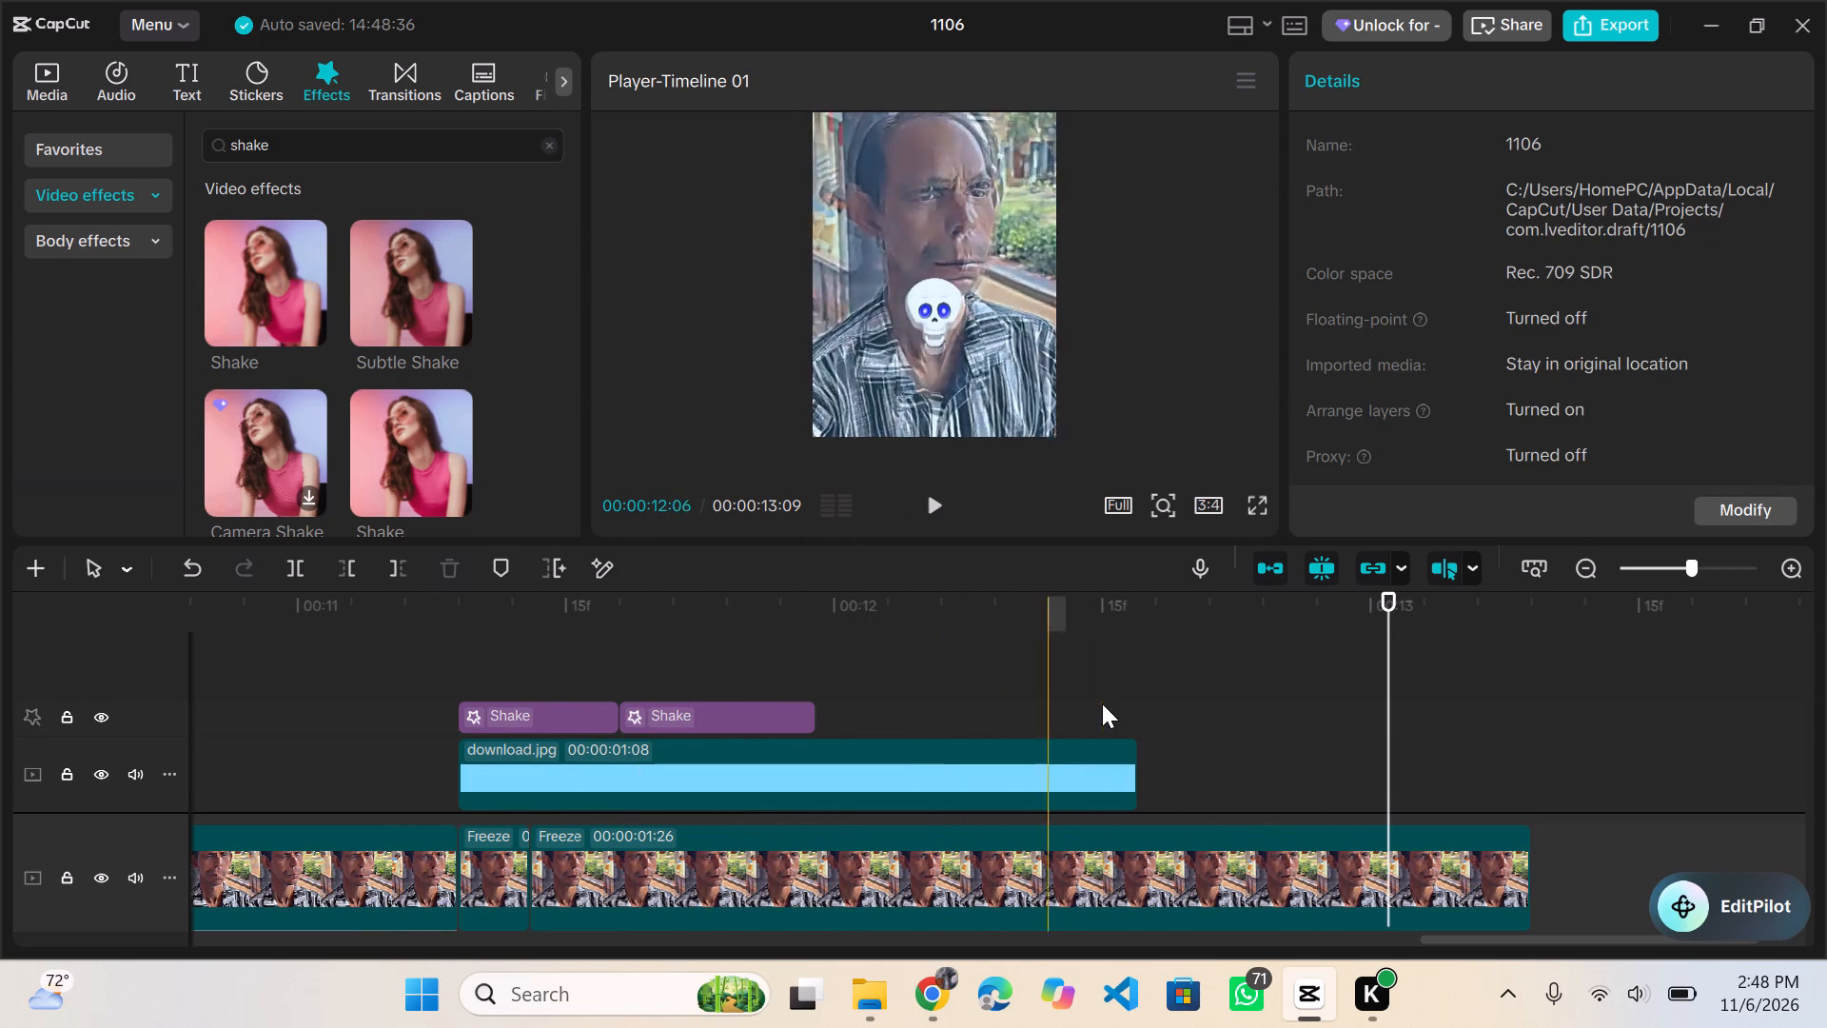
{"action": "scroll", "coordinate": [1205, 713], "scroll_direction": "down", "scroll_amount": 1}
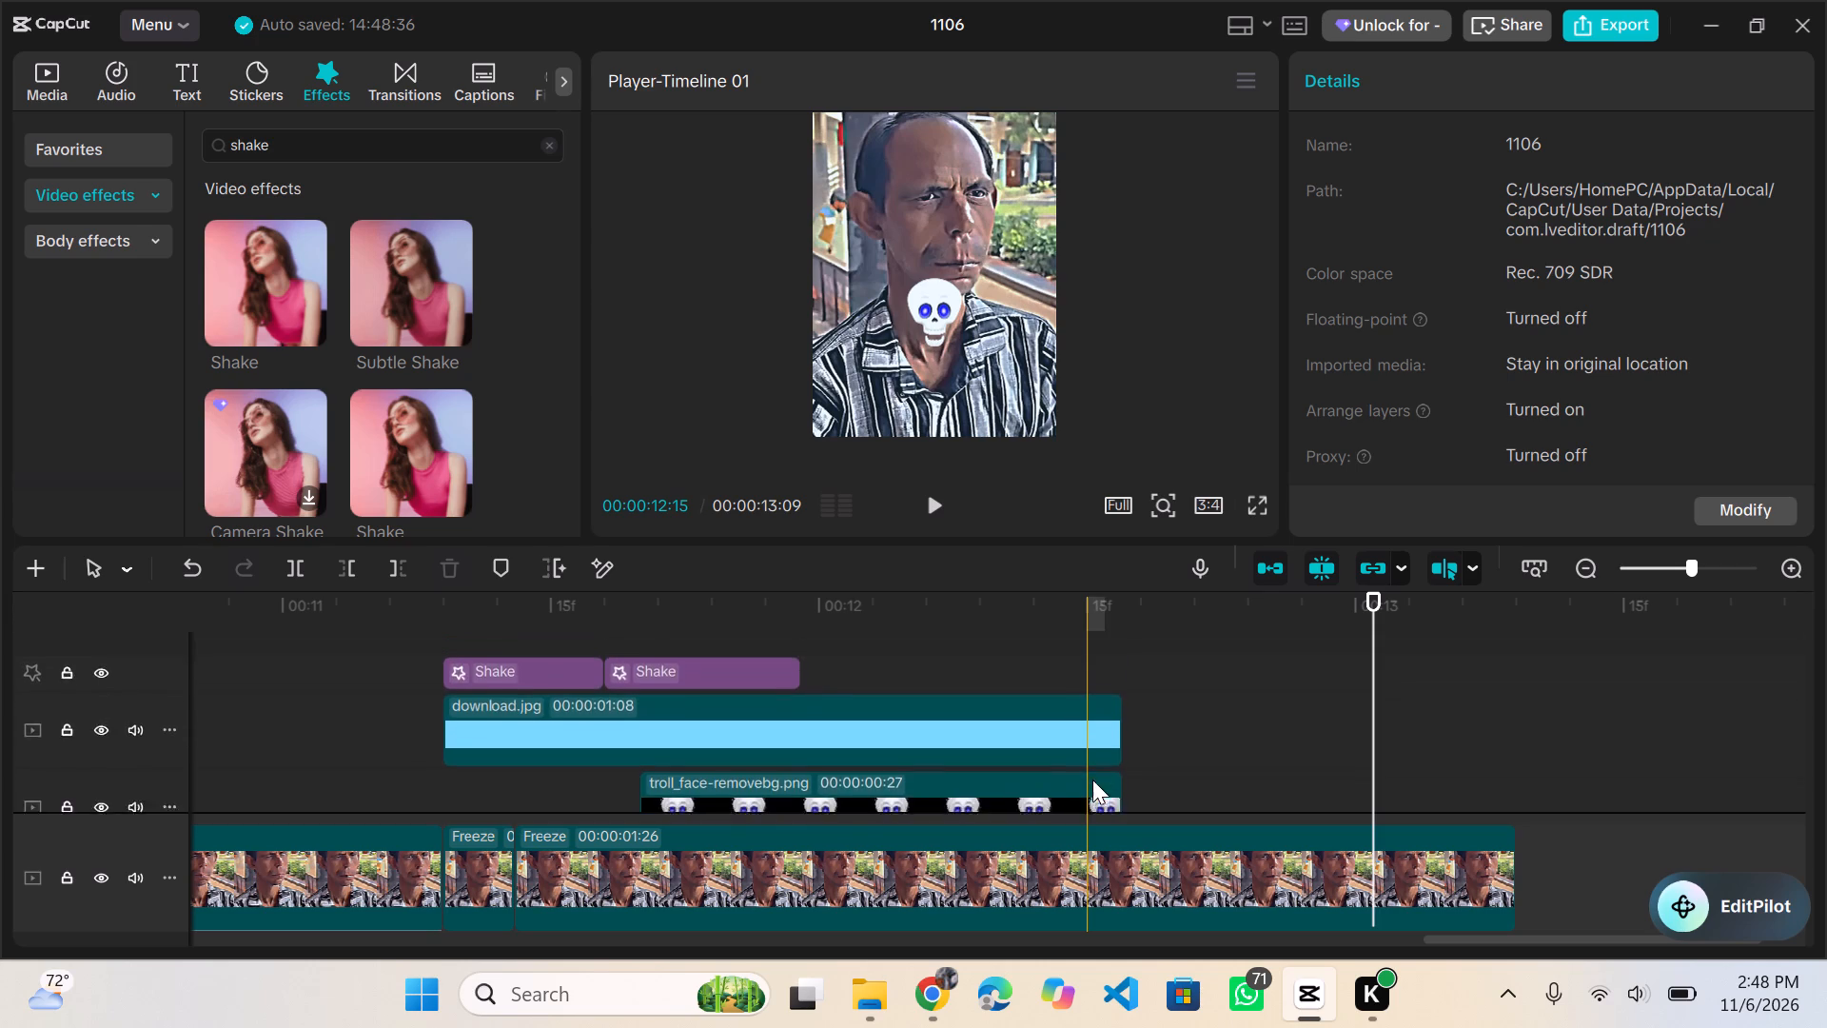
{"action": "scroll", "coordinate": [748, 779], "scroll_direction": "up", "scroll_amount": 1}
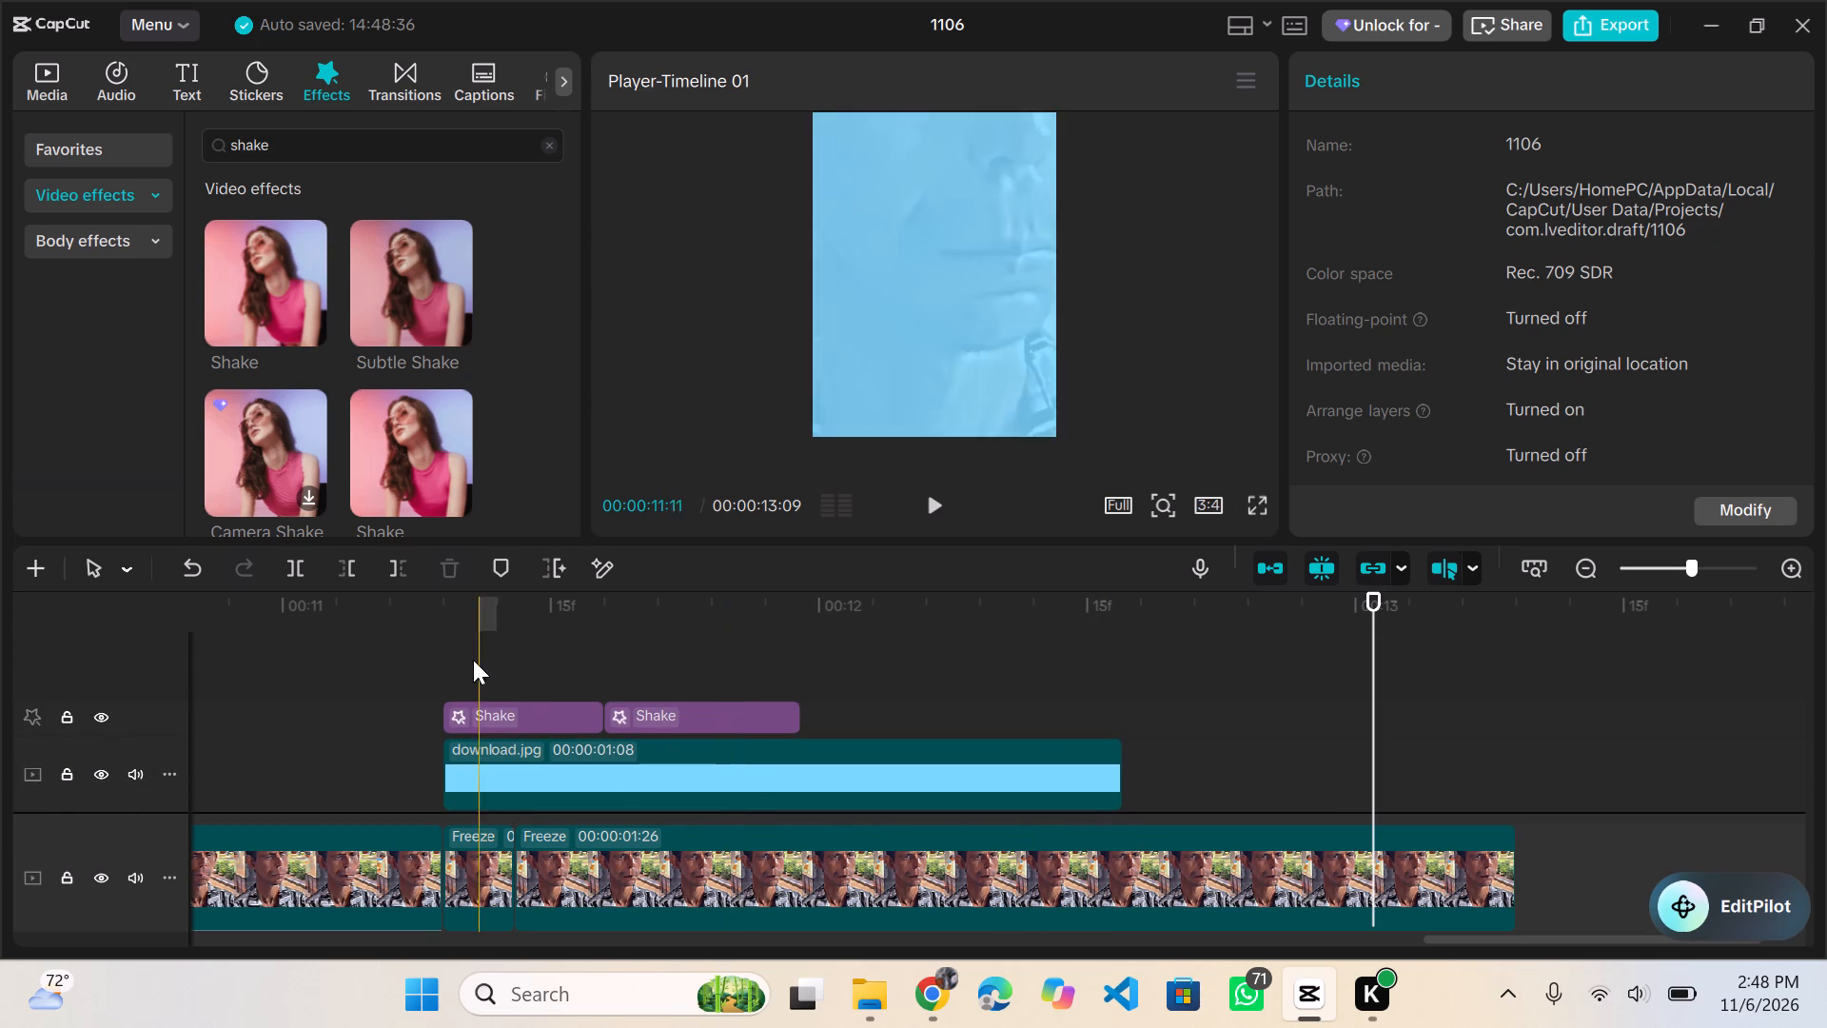
Switch to File Explorer and open the Content_Creation folder inside Photos_Assets in Downloads.
{"action": "left_click", "coordinate": [871, 998]}
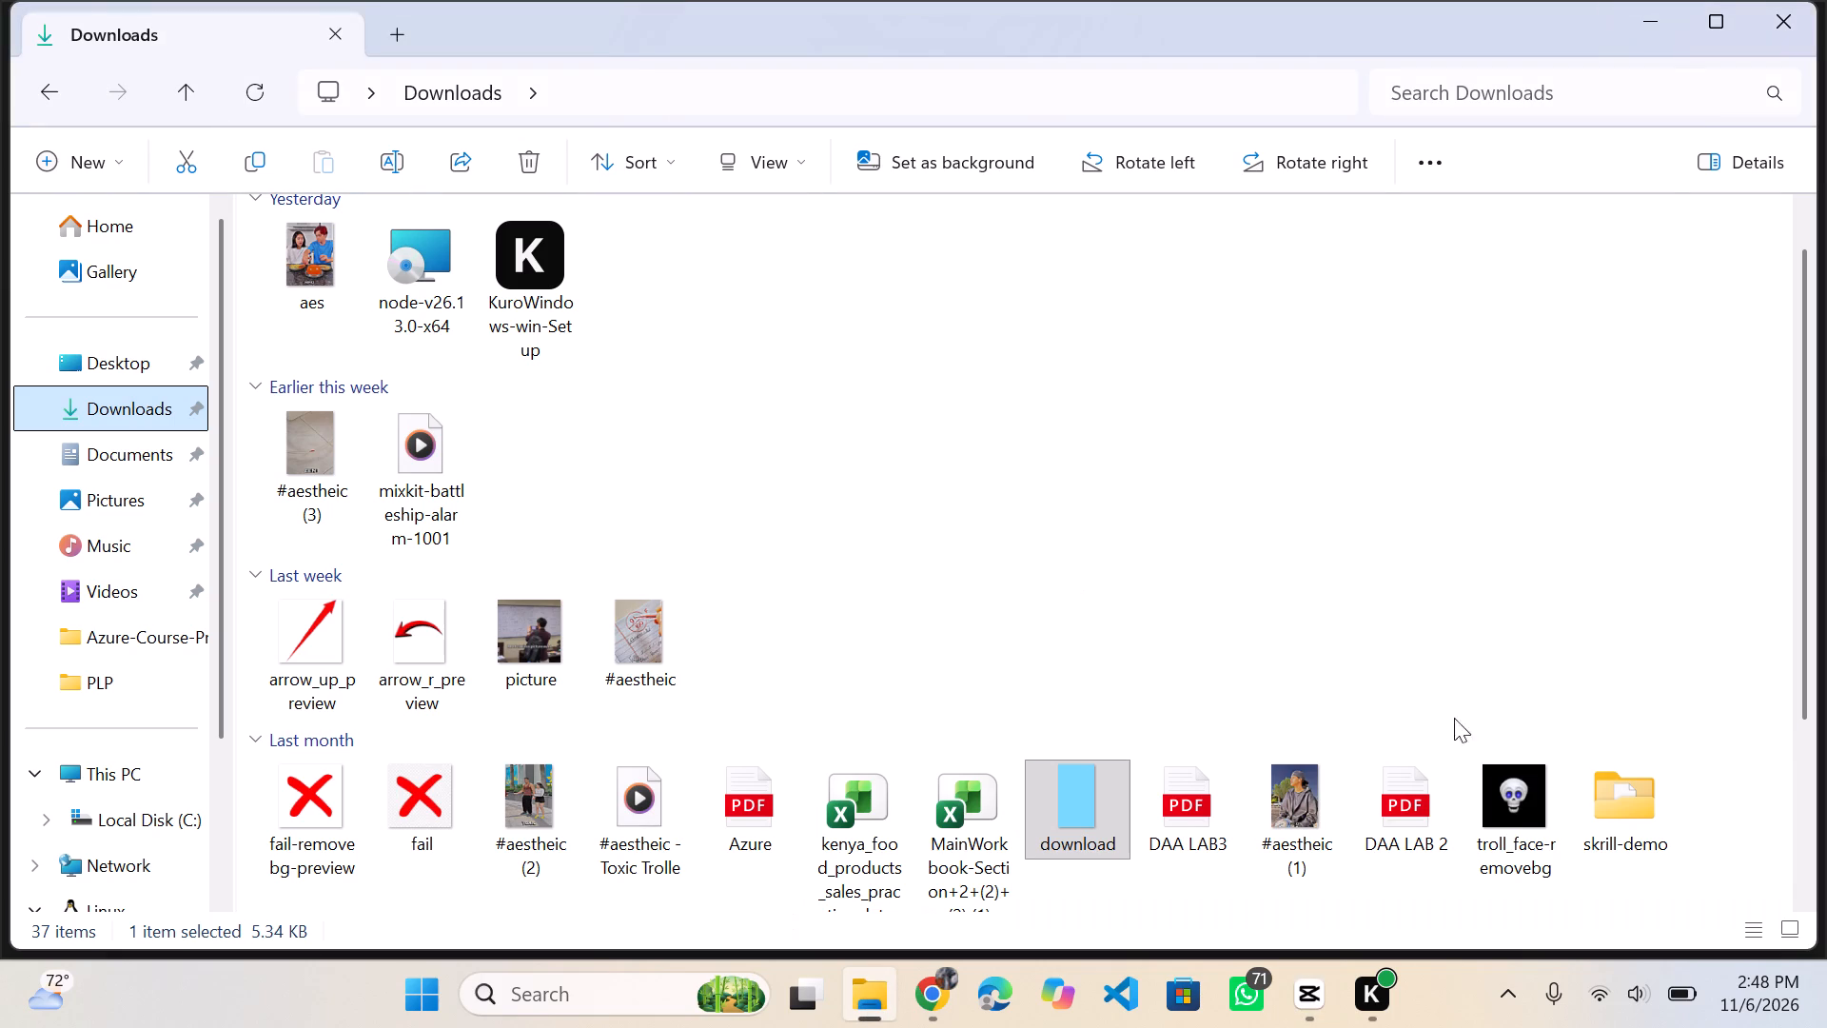
{"action": "scroll", "coordinate": [1470, 712], "scroll_direction": "down", "scroll_amount": 1}
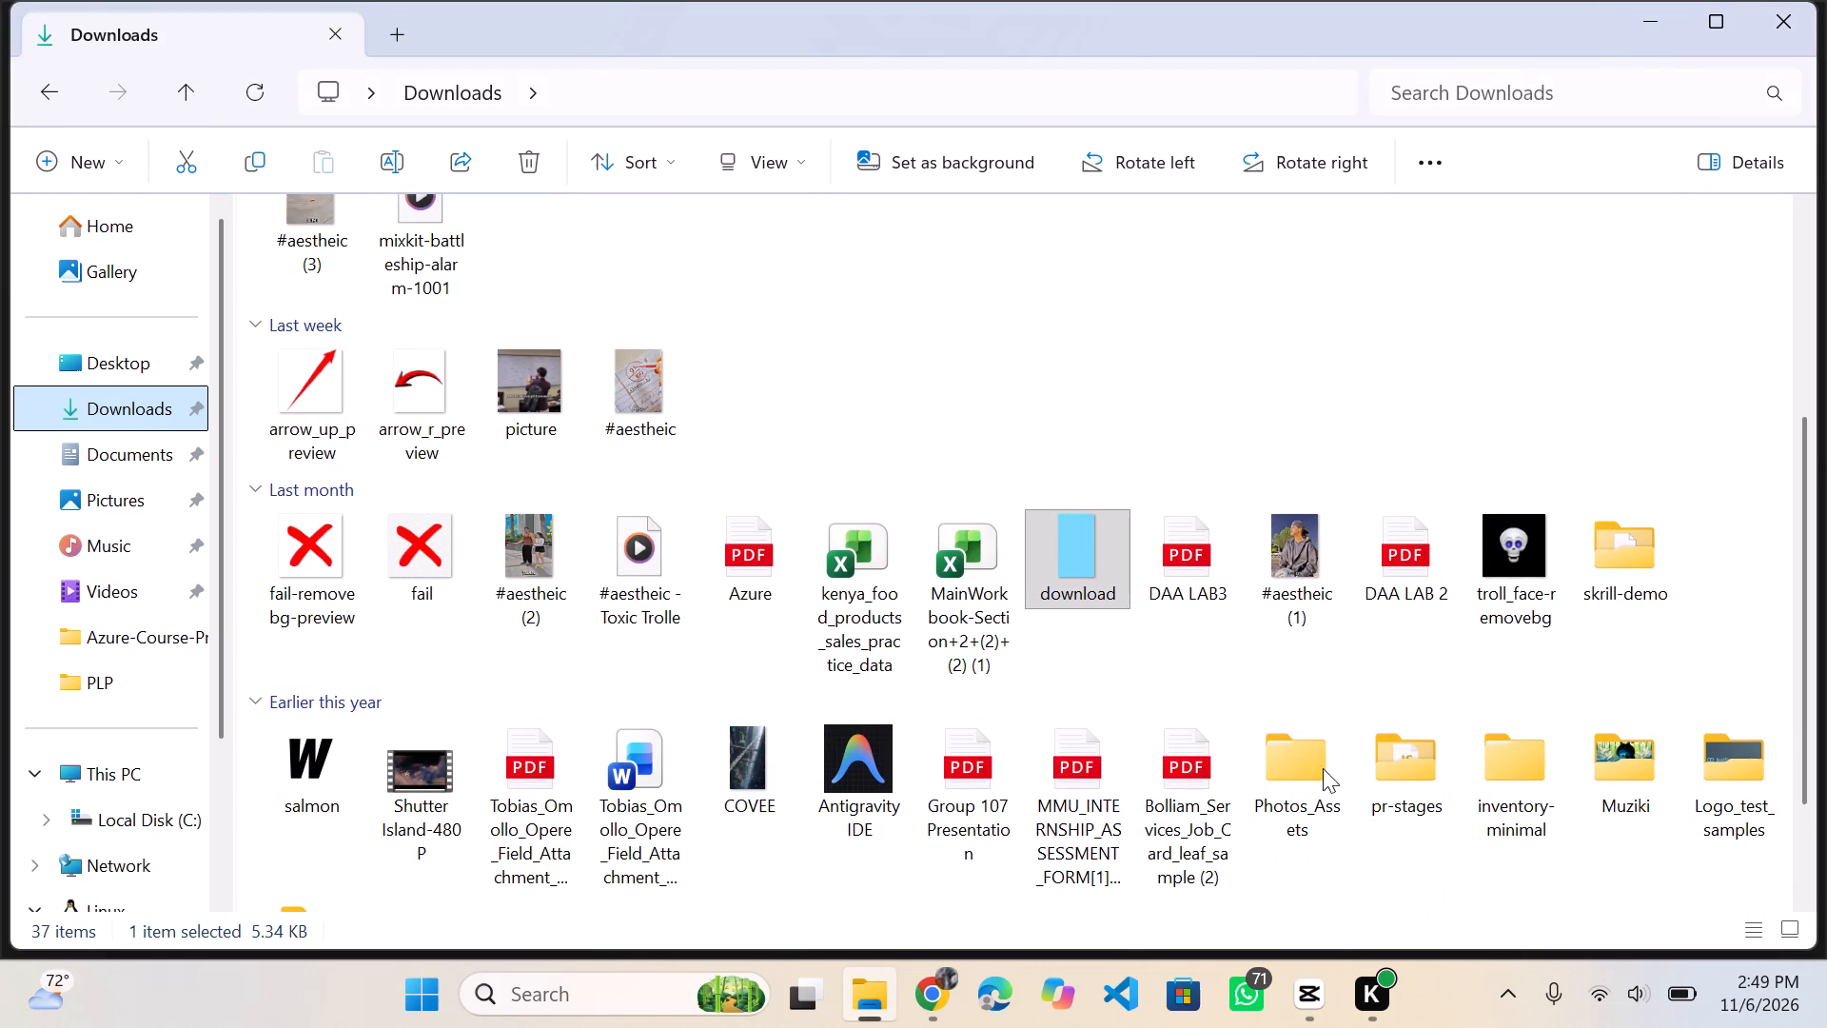
{"action": "double_click", "coordinate": [1276, 776]}
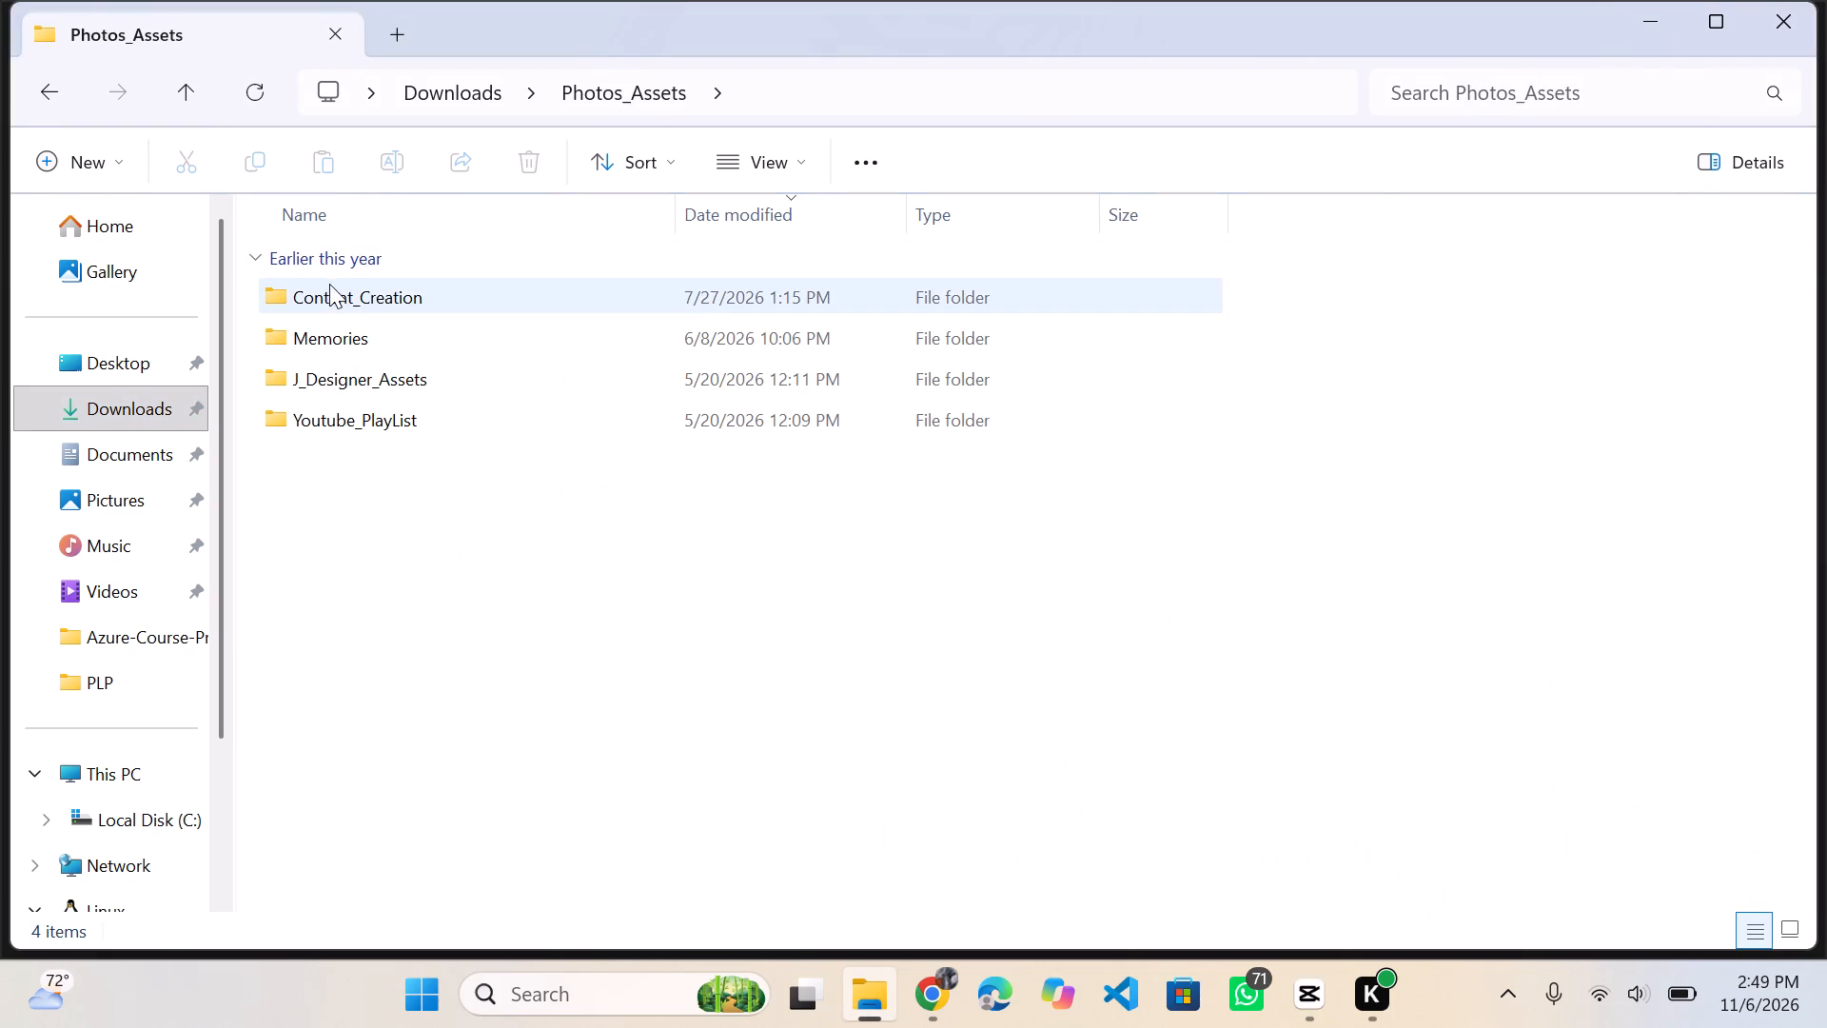
{"action": "double_click", "coordinate": [329, 288]}
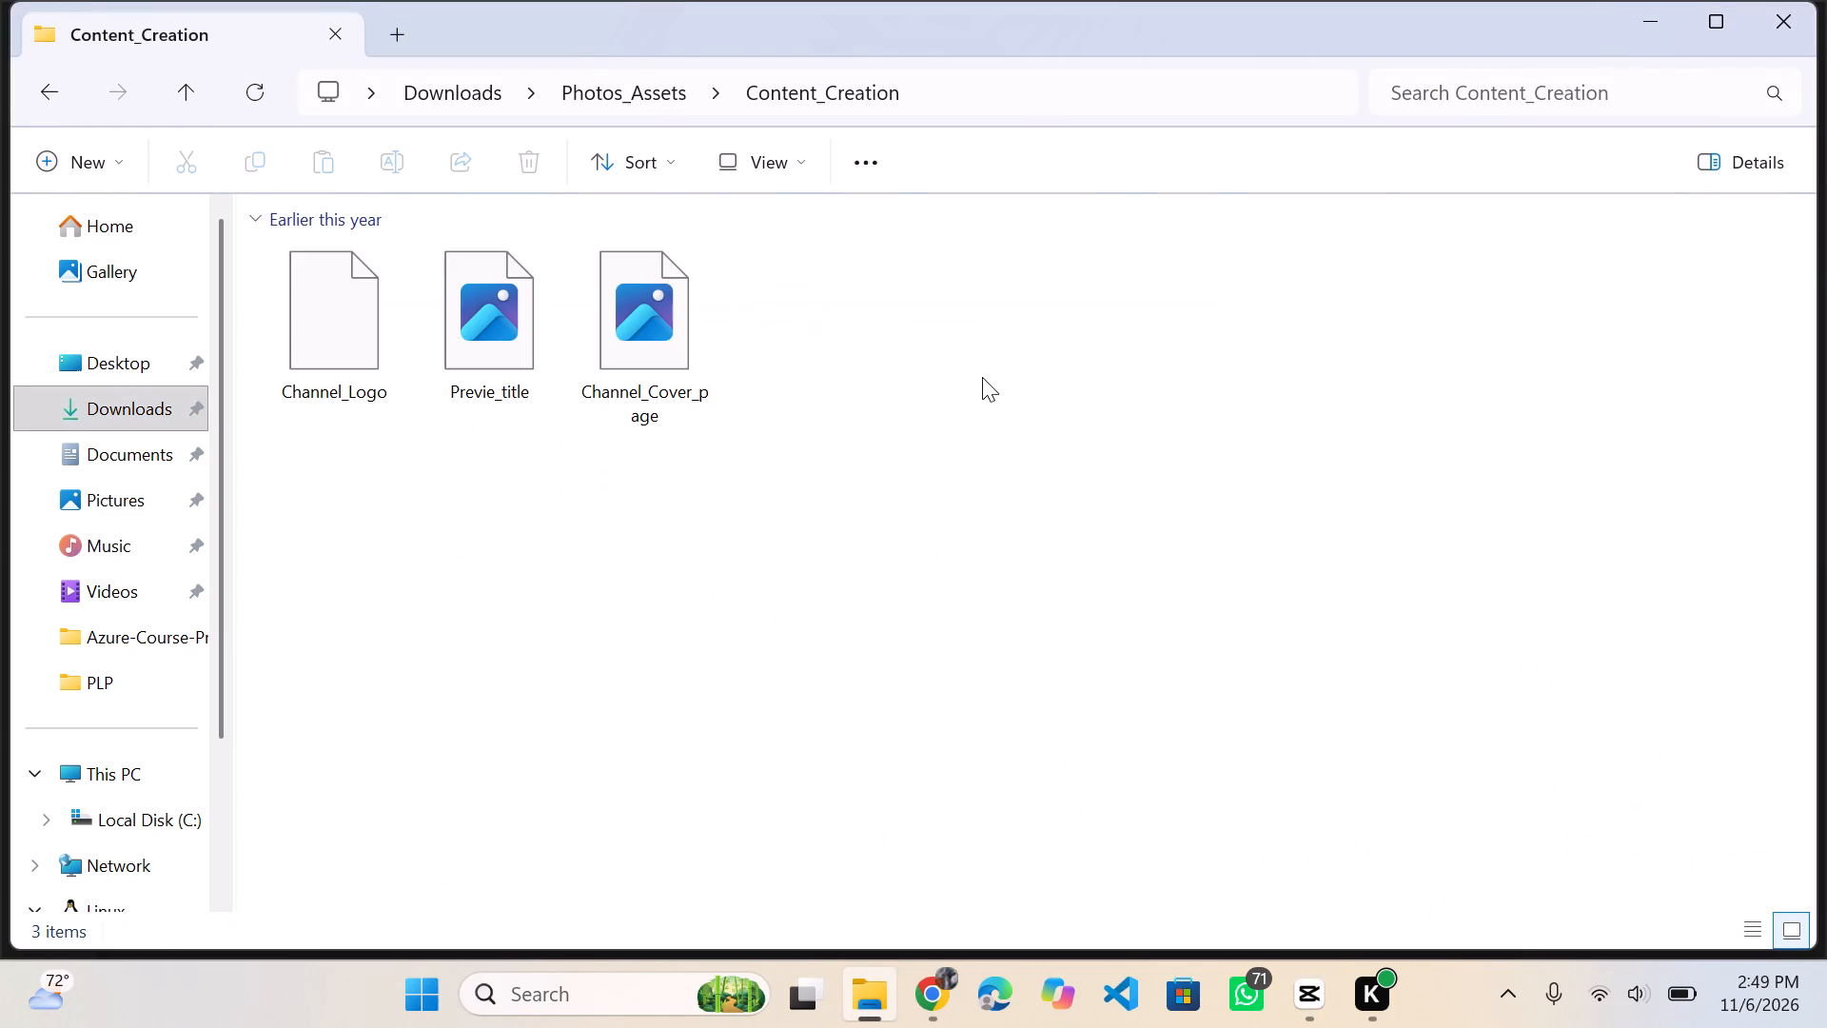
Bring Channel_Cover_page from the folder into the CapCut timeline and place it on an overlay track at the video's very start.
{"action": "left_click_drag", "start_coordinate": [625, 351], "coordinate": [766, 477]}
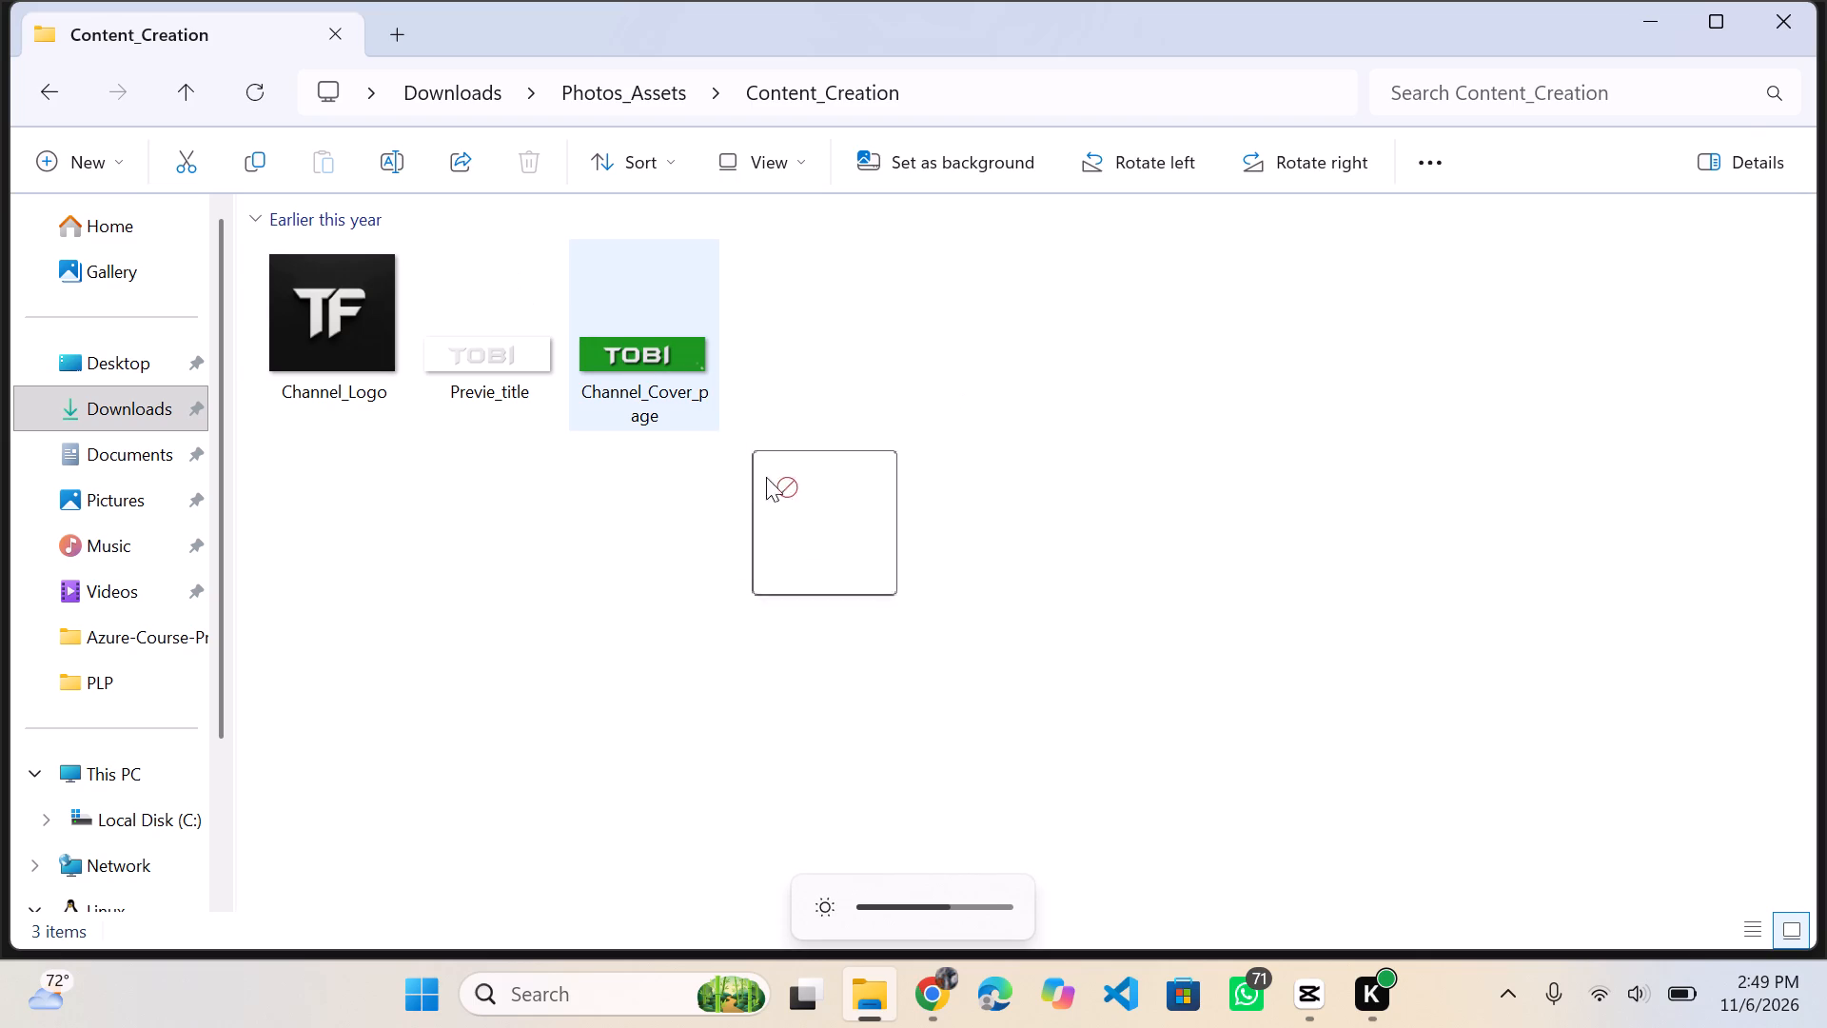
{"action": "left_click_drag", "start_coordinate": [766, 477], "coordinate": [838, 826]}
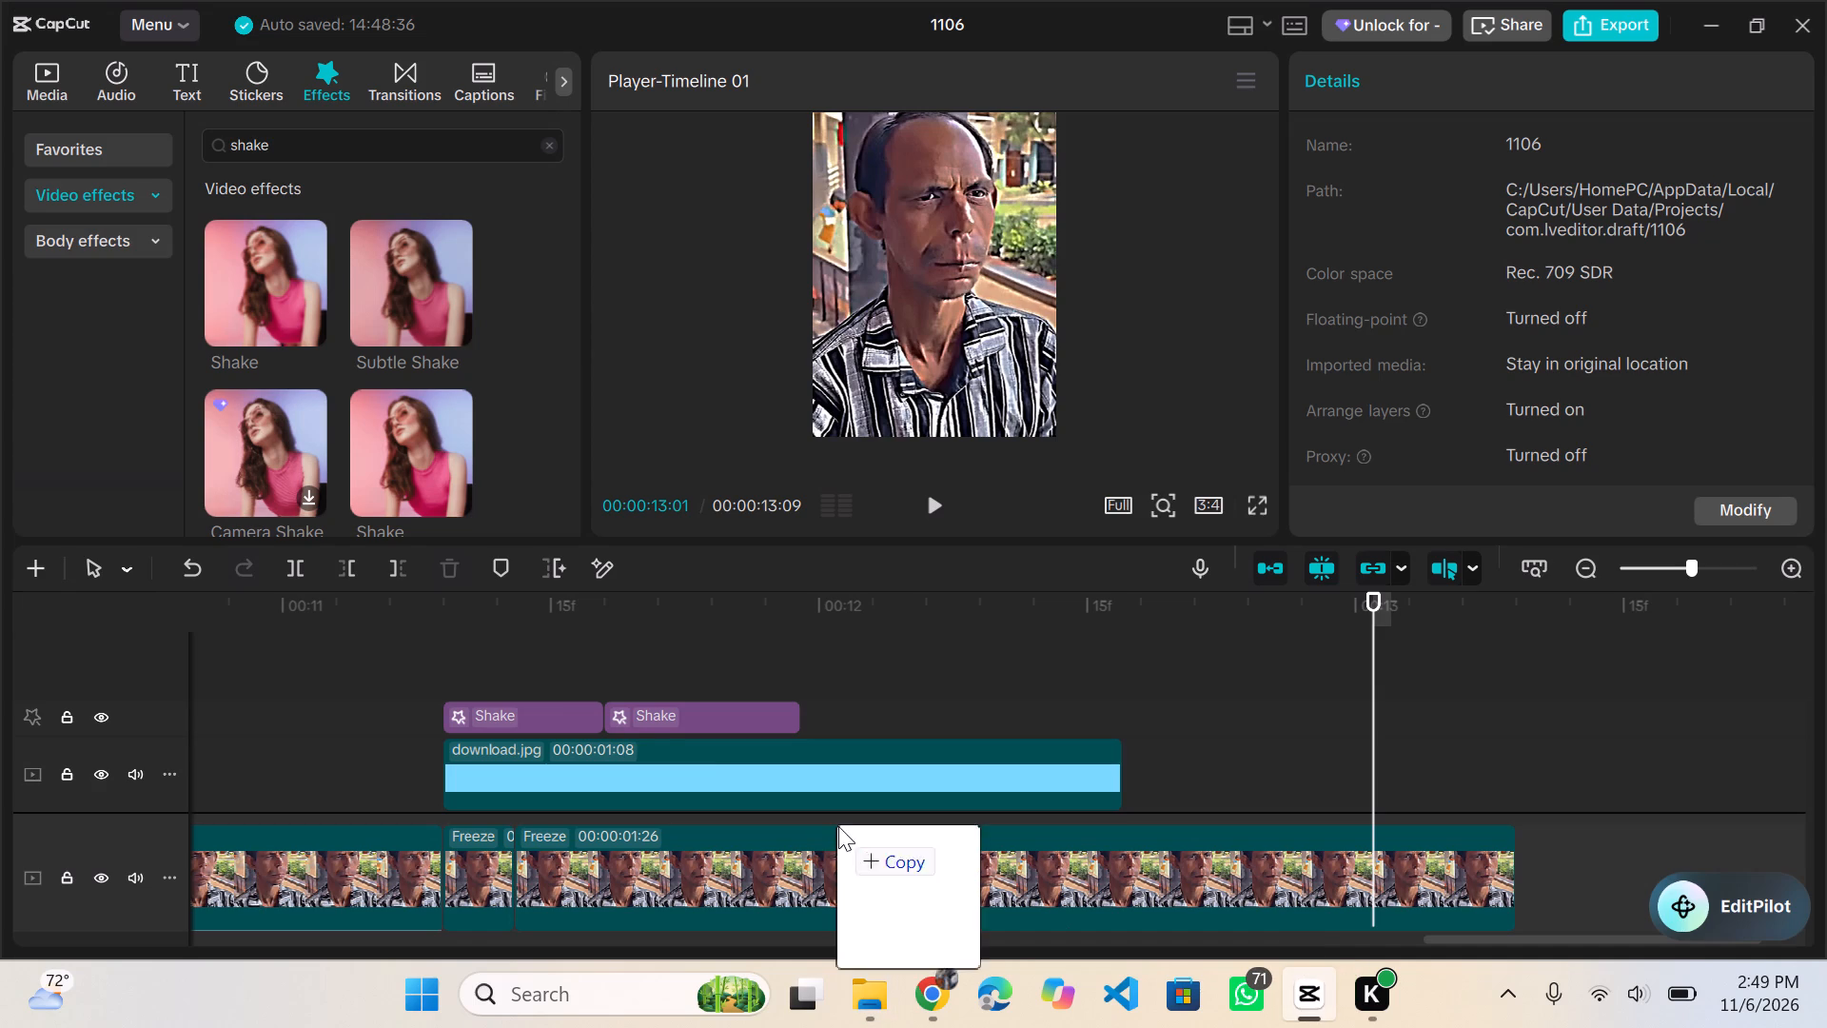
{"action": "left_click_drag", "start_coordinate": [838, 826], "coordinate": [1101, 680]}
{"action": "left_click_drag", "start_coordinate": [1515, 739], "coordinate": [1251, 634]}
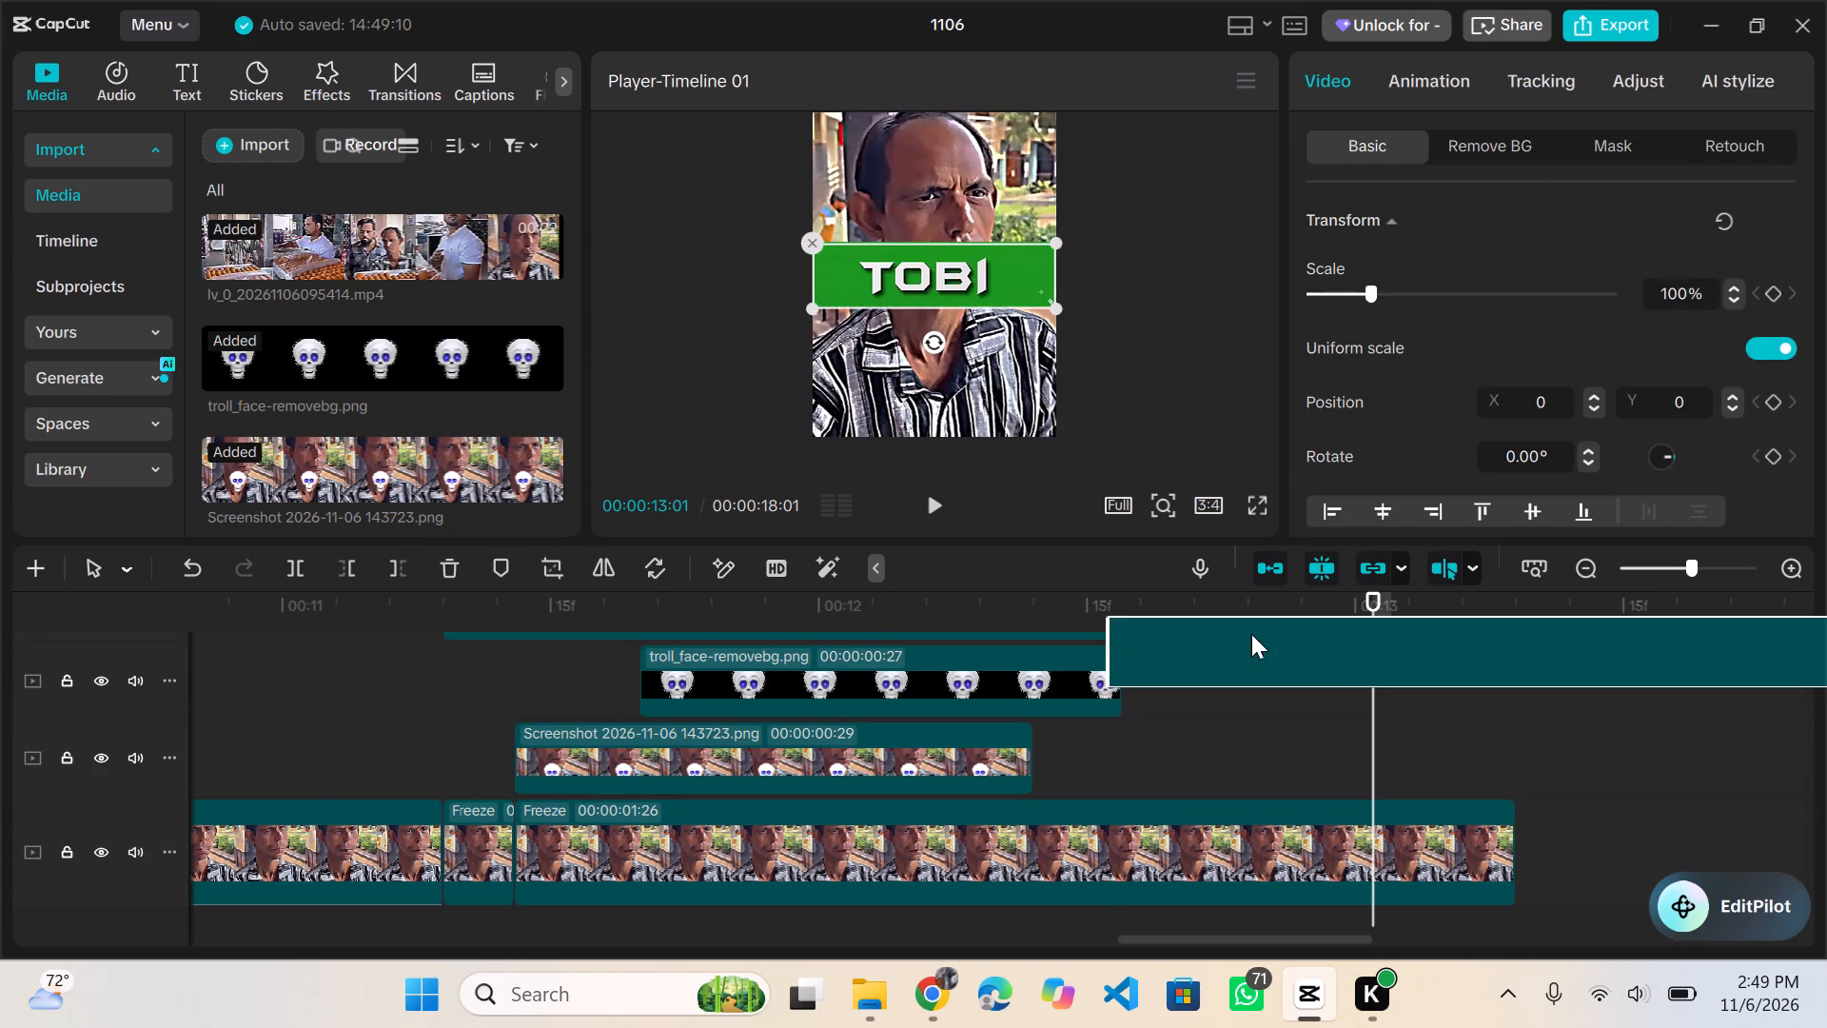
{"action": "left_click_drag", "start_coordinate": [1251, 634], "coordinate": [1271, 809]}
{"action": "scroll", "coordinate": [1298, 820], "scroll_direction": "right", "scroll_amount": 5}
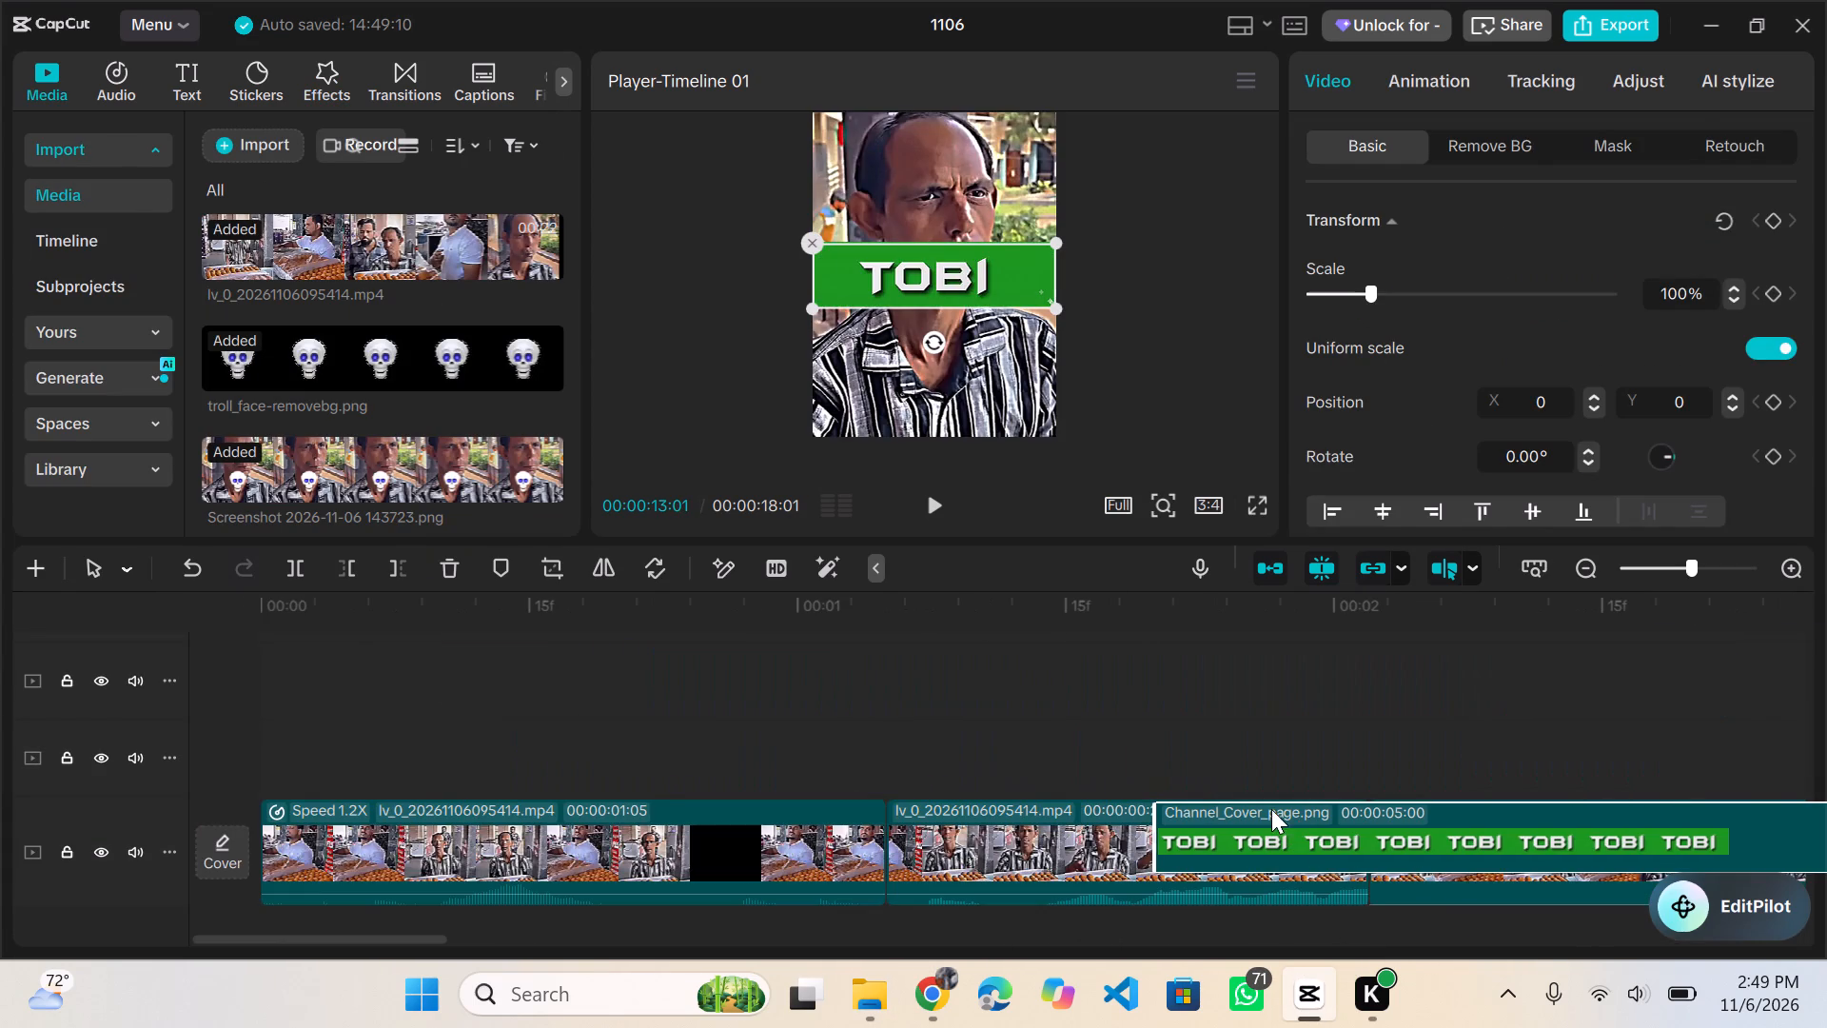
{"action": "left_click_drag", "start_coordinate": [1271, 809], "coordinate": [350, 678]}
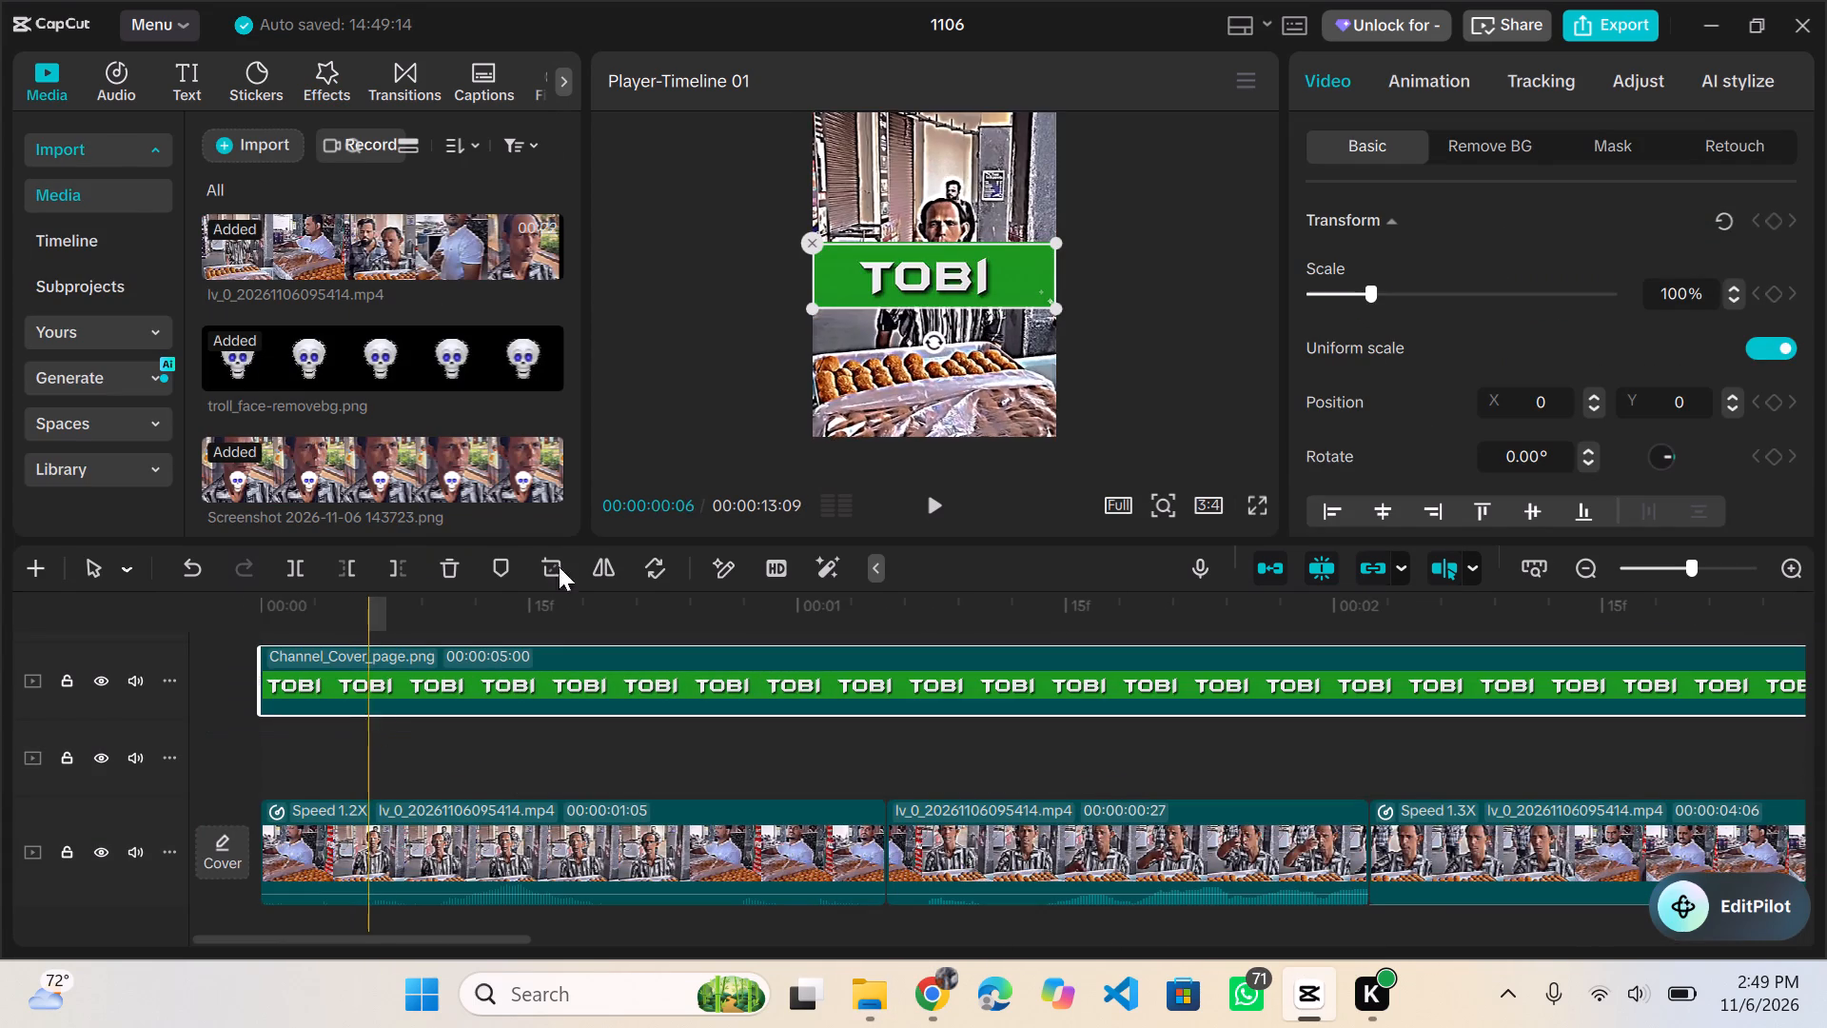
Extend the end of the Channel_Cover_page overlay to about 00:00:11:02, shortly before the freeze frames.
{"action": "scroll", "coordinate": [1323, 714], "scroll_direction": "left", "scroll_amount": 2}
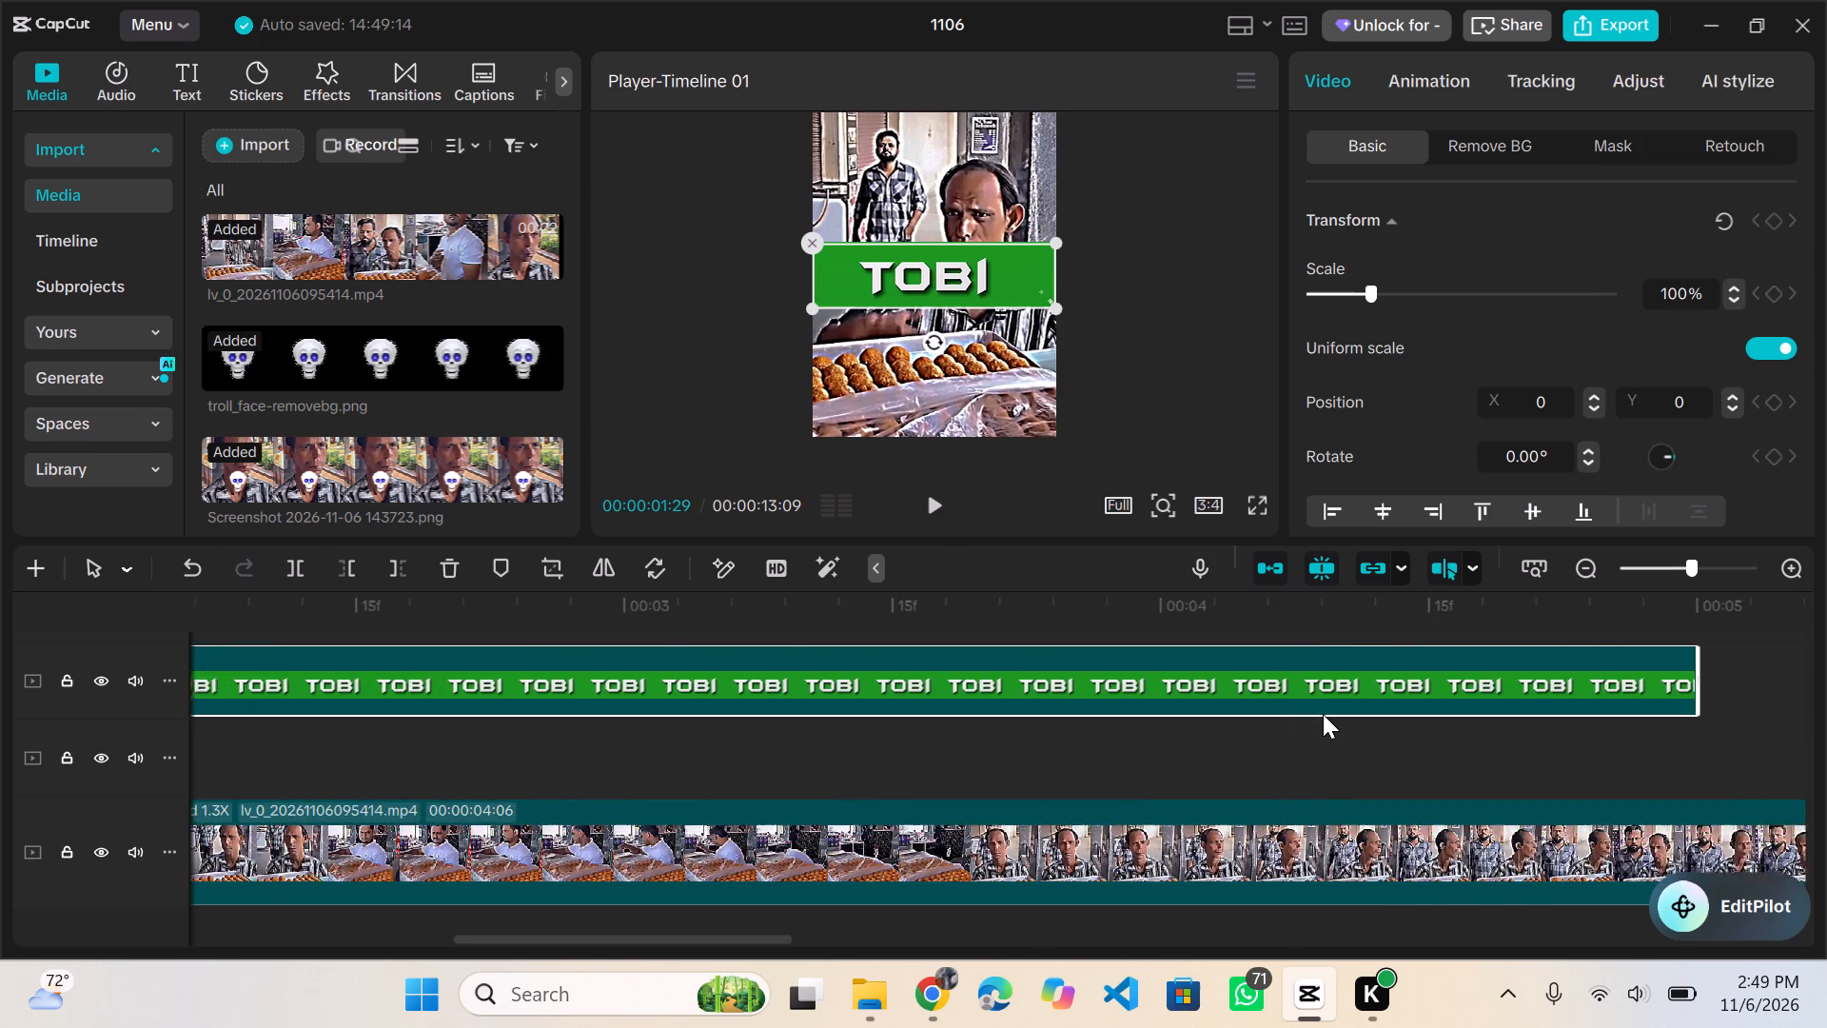
{"action": "scroll", "coordinate": [1323, 714], "scroll_direction": "left", "scroll_amount": 1}
{"action": "scroll", "coordinate": [971, 728], "scroll_direction": "right", "scroll_amount": 1}
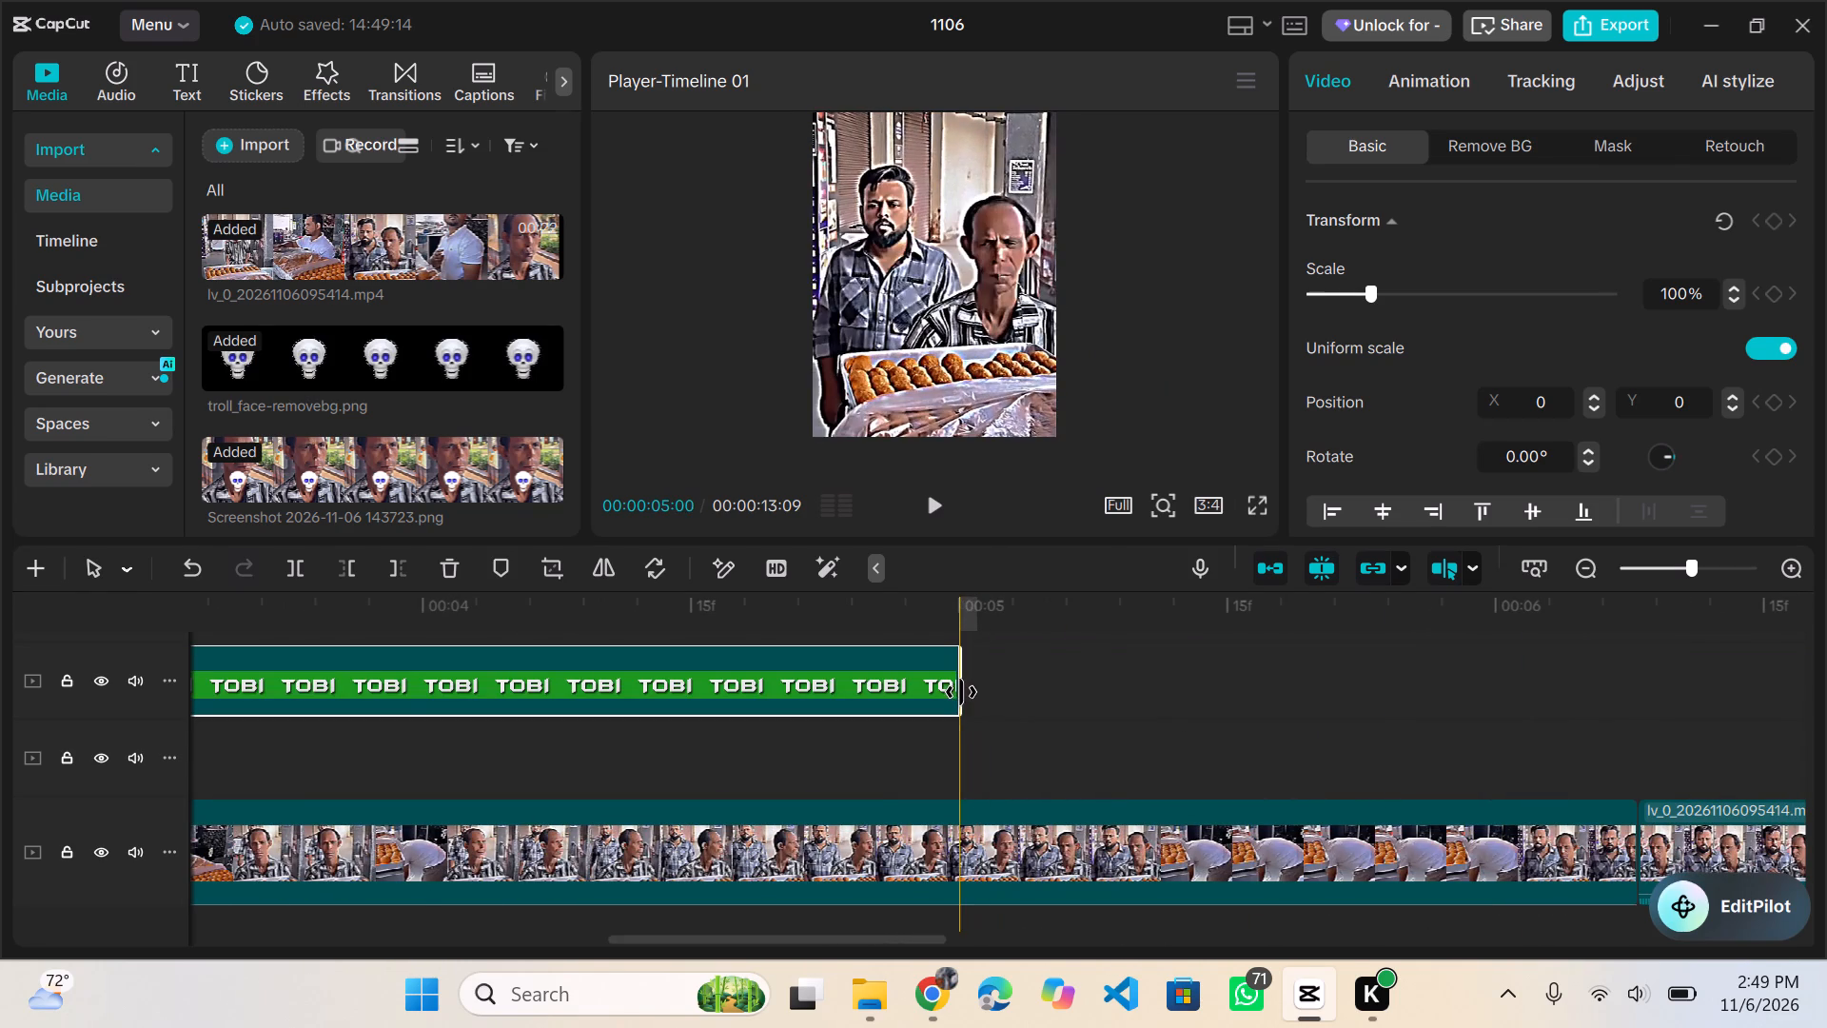
{"action": "left_click_drag", "start_coordinate": [960, 691], "coordinate": [1698, 726]}
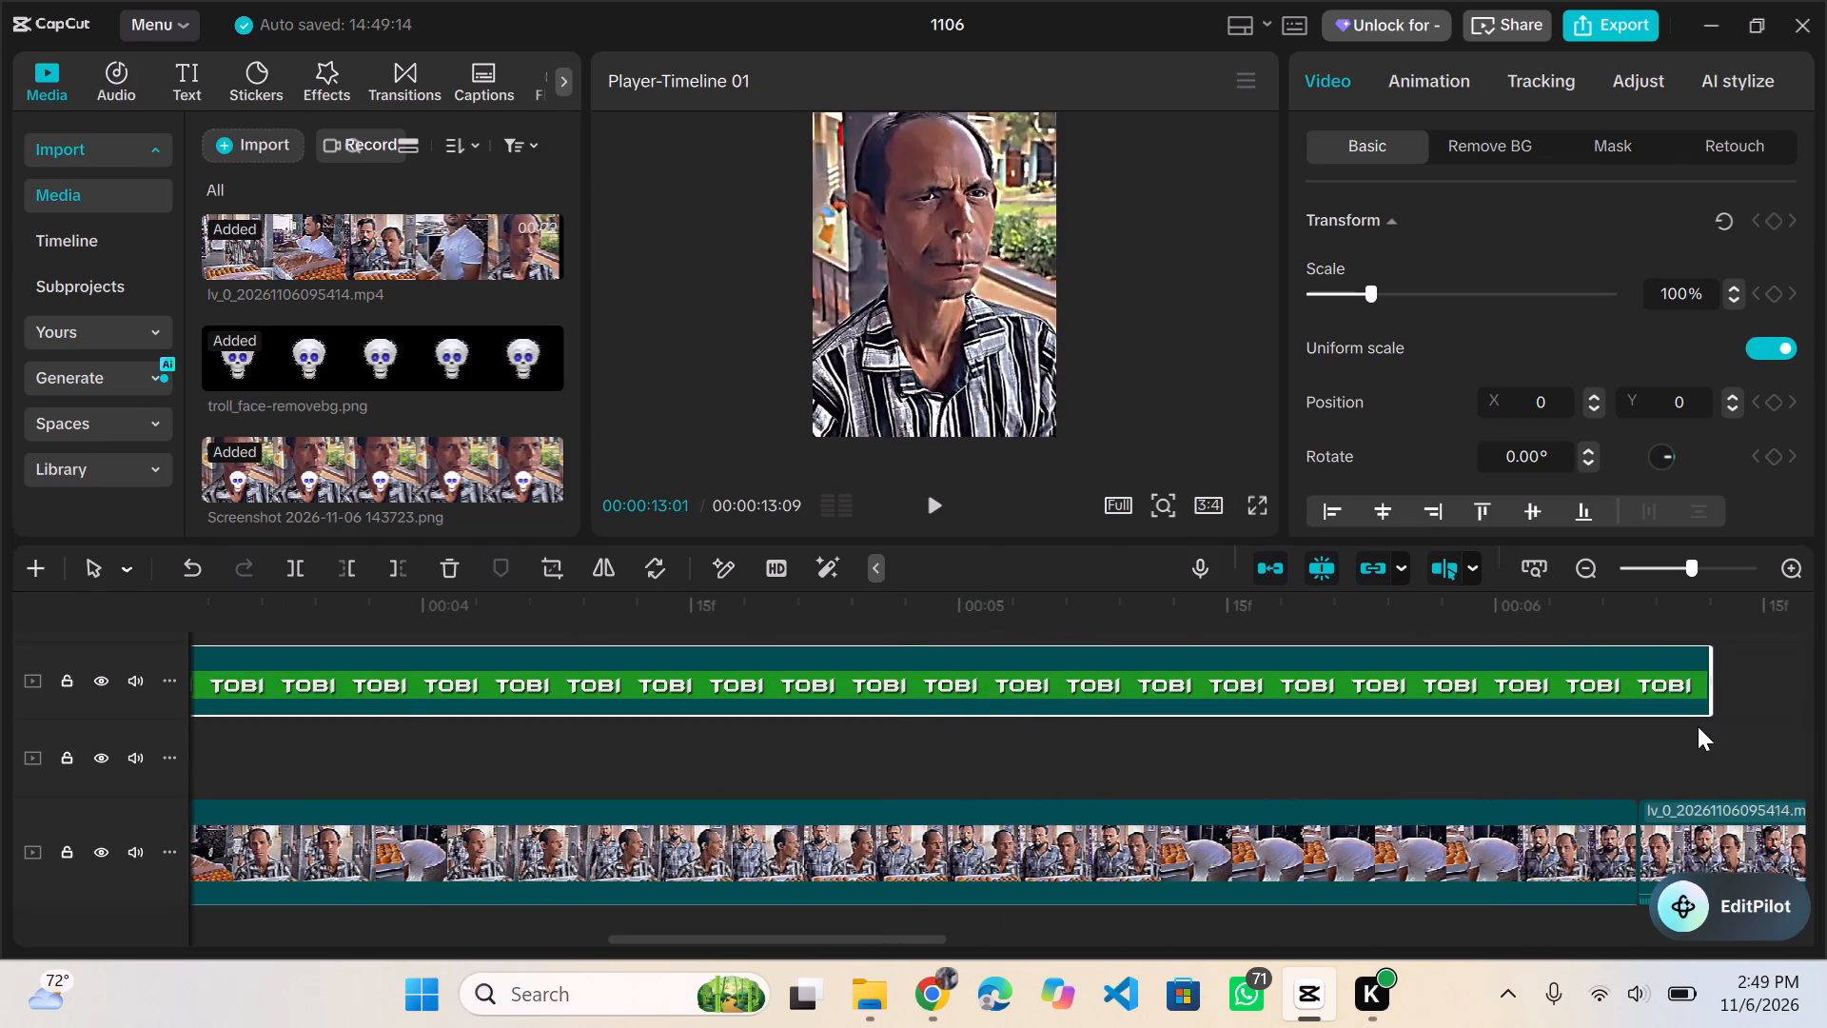
{"action": "scroll", "coordinate": [1698, 726], "scroll_direction": "left", "scroll_amount": 1}
{"action": "left_click_drag", "start_coordinate": [933, 697], "coordinate": [1061, 694]}
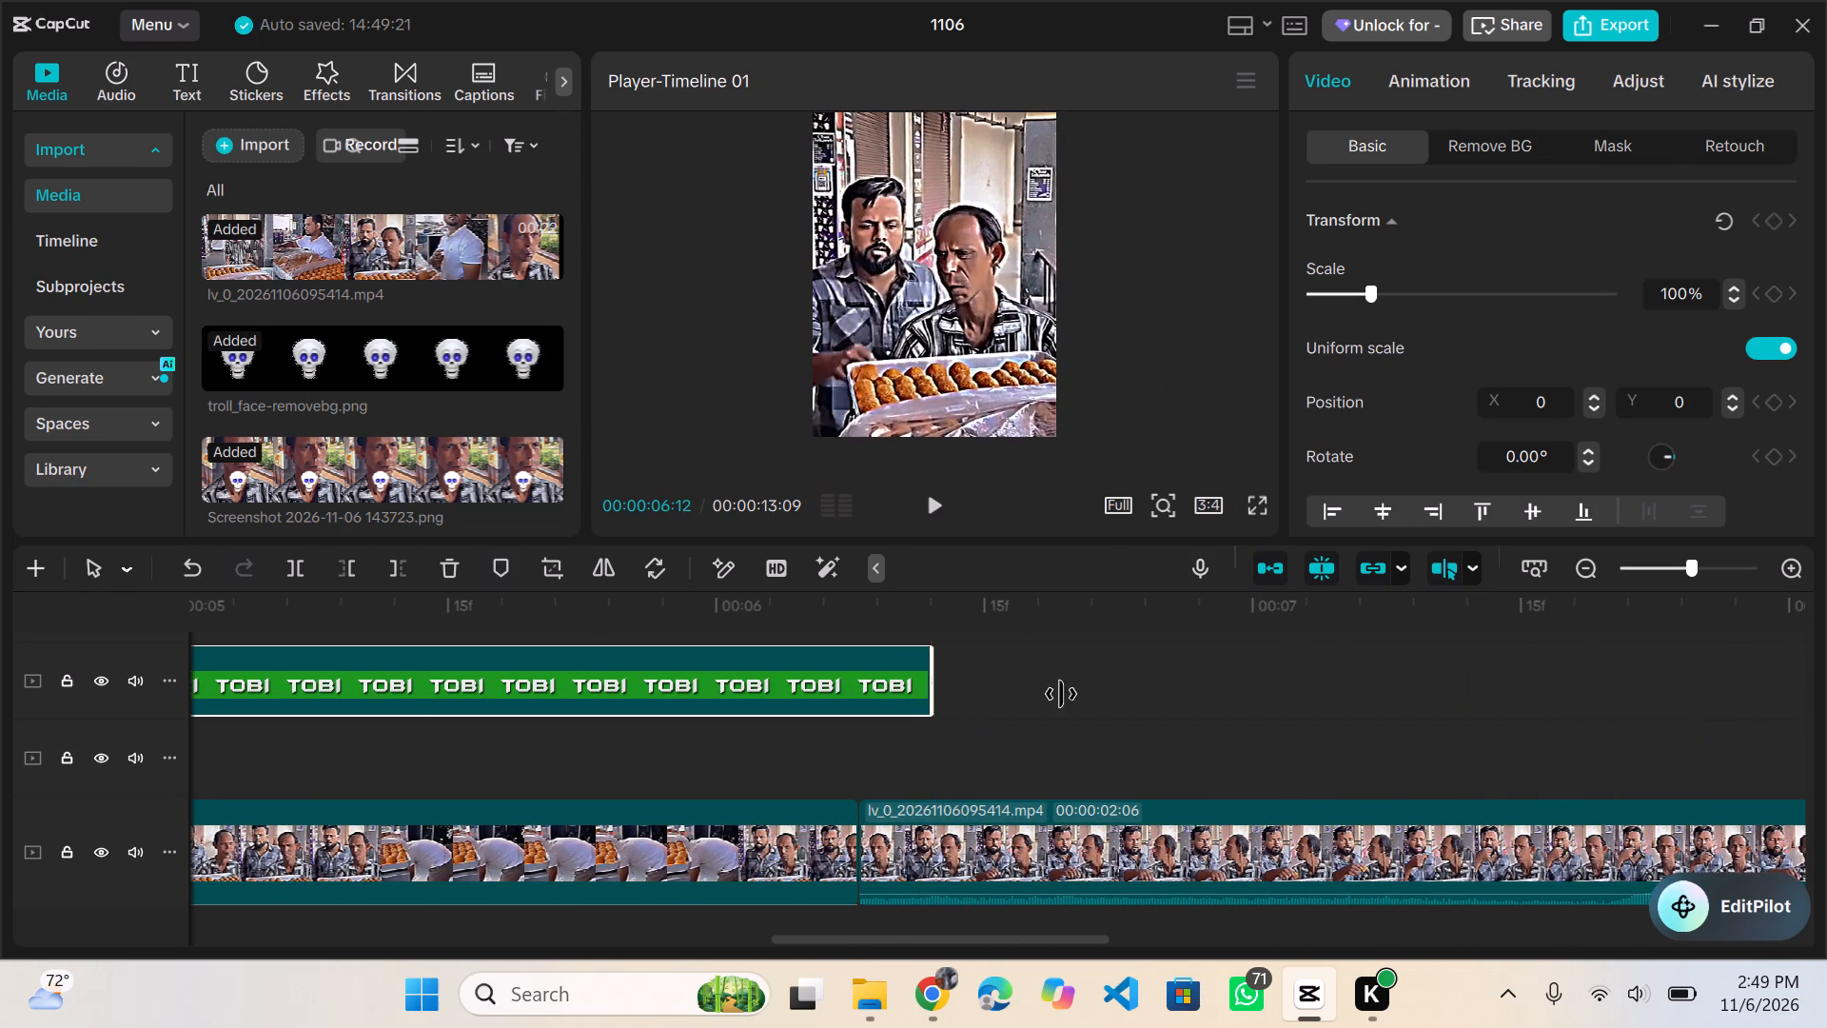
{"action": "left_click_drag", "start_coordinate": [1061, 694], "coordinate": [1617, 704]}
{"action": "scroll", "coordinate": [1617, 704], "scroll_direction": "left", "scroll_amount": 1}
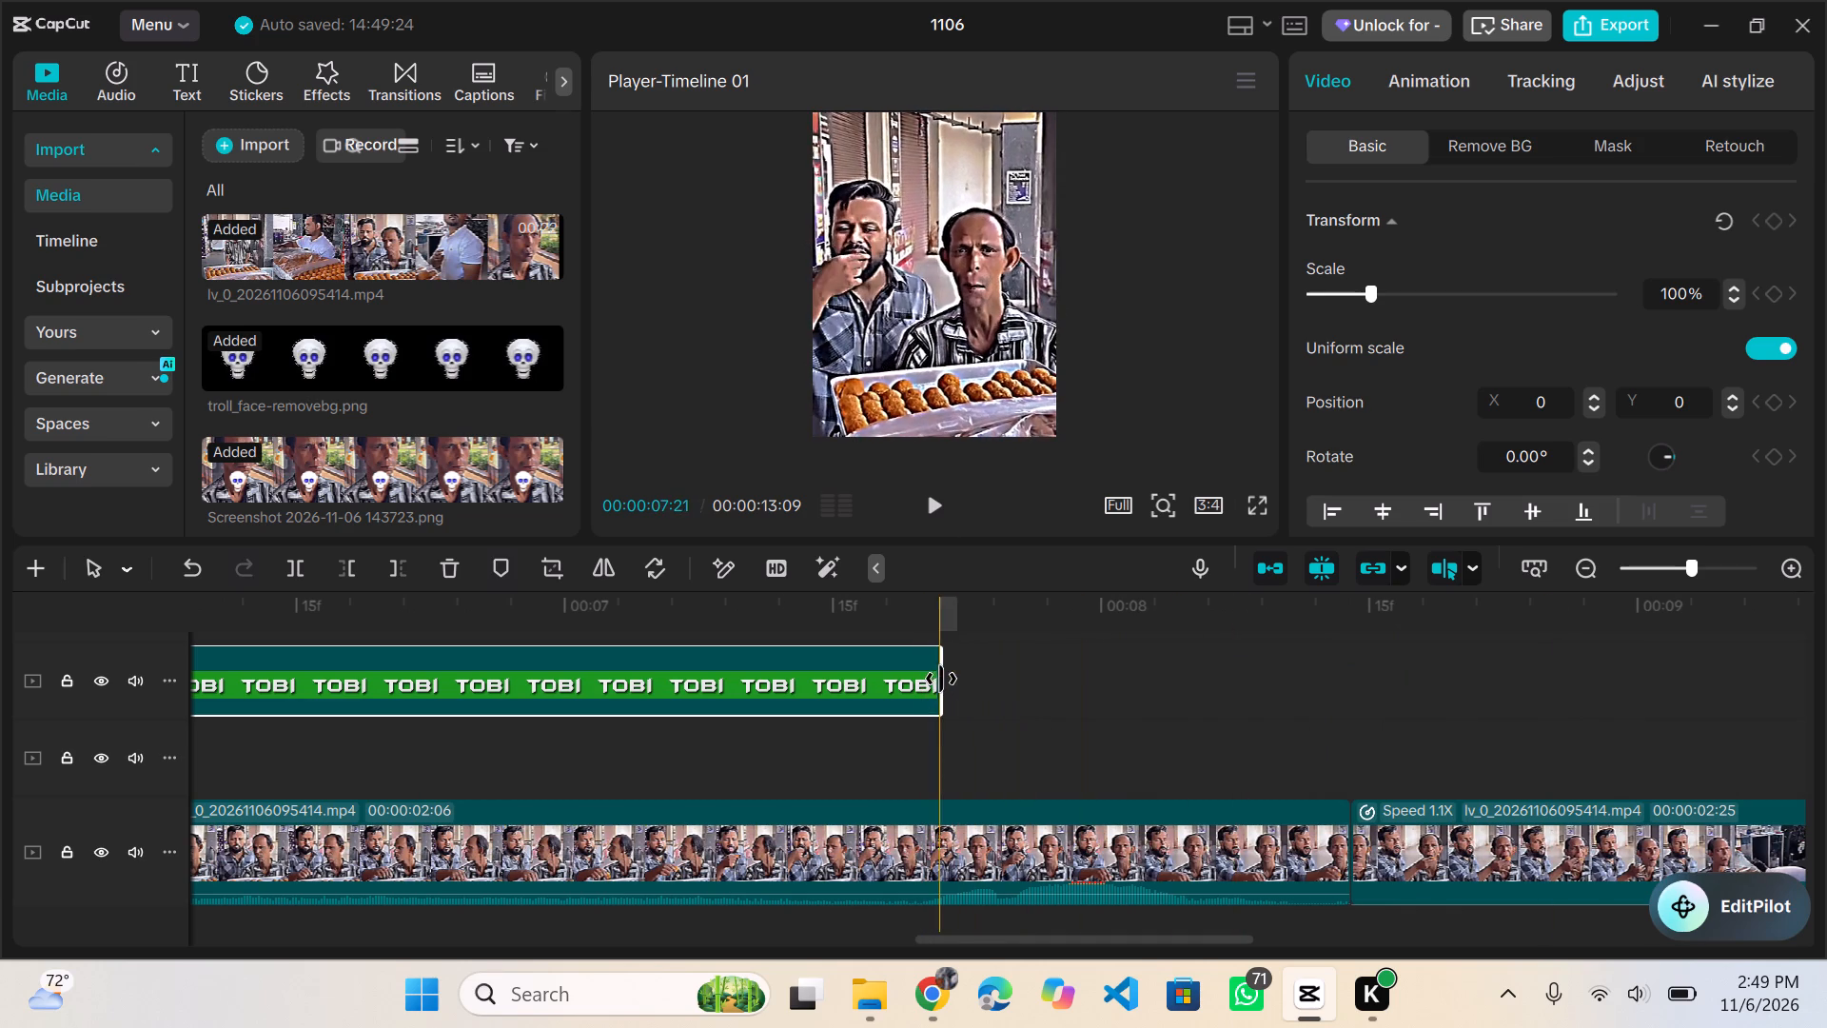
{"action": "left_click_drag", "start_coordinate": [940, 679], "coordinate": [1668, 628]}
{"action": "scroll", "coordinate": [1603, 789], "scroll_direction": "left", "scroll_amount": 1}
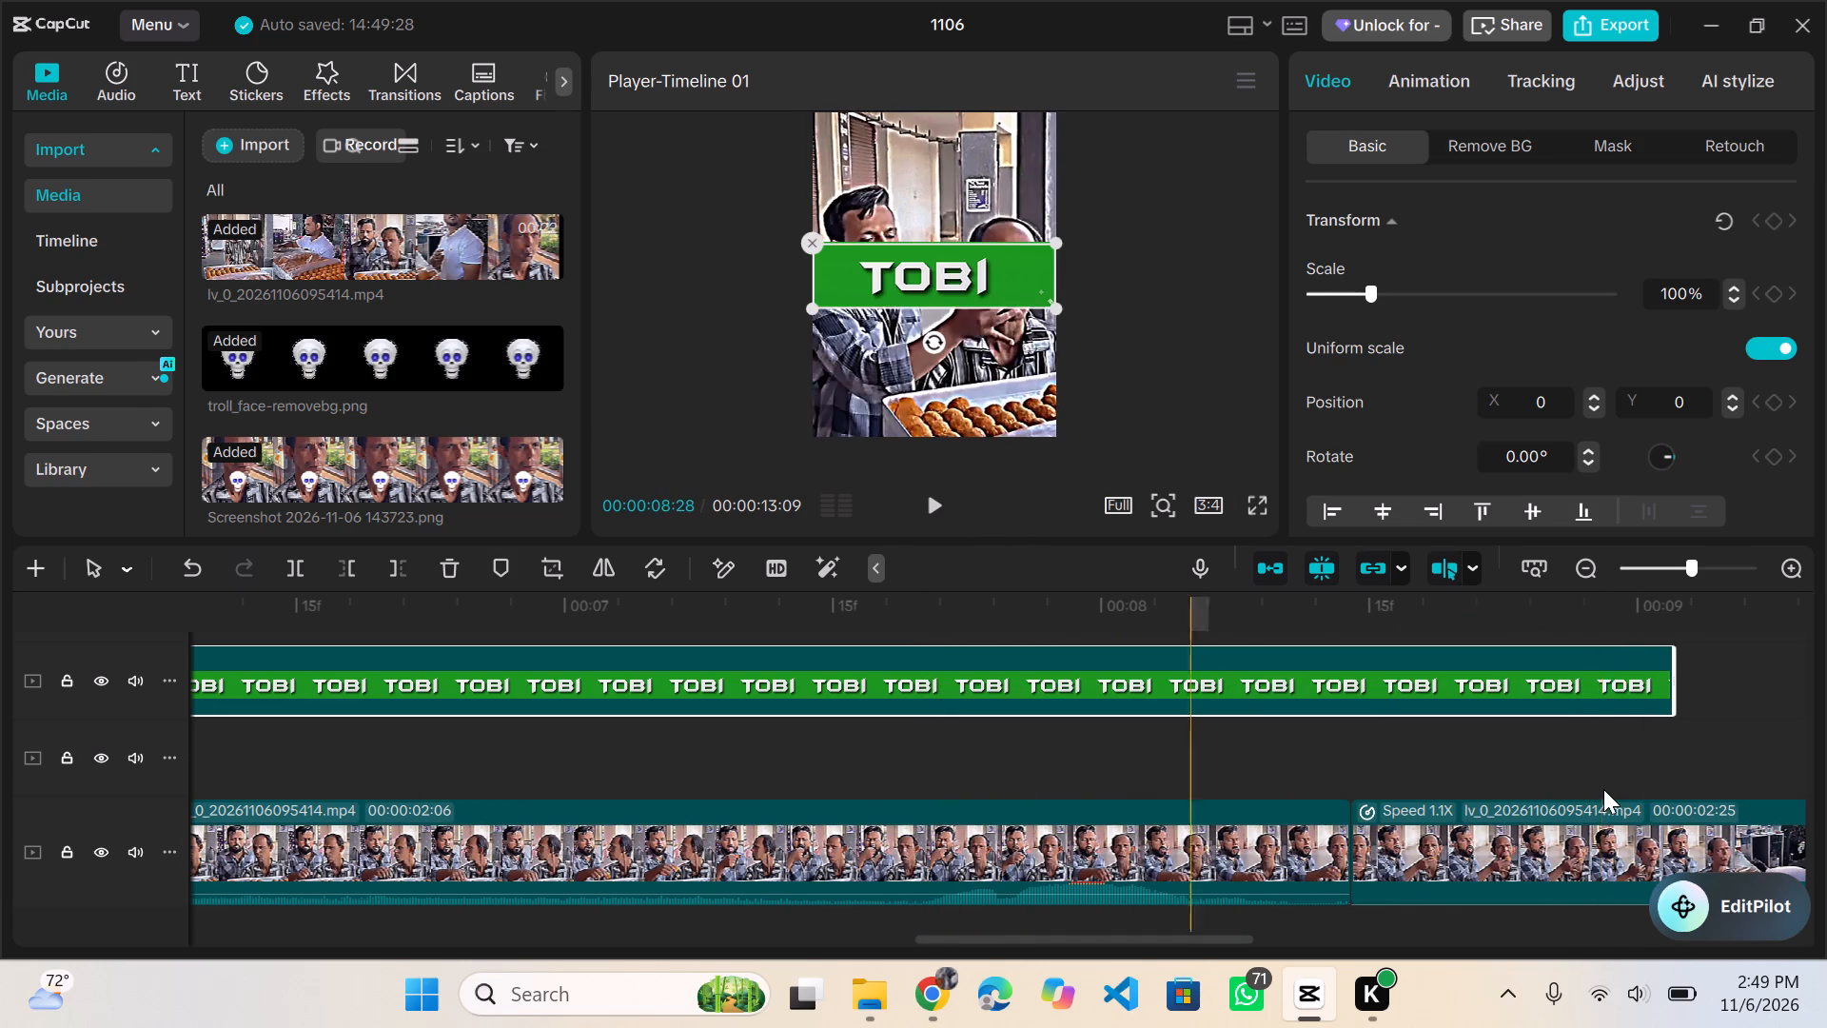
{"action": "scroll", "coordinate": [1603, 789], "scroll_direction": "left", "scroll_amount": 1}
{"action": "left_click_drag", "start_coordinate": [564, 679], "coordinate": [778, 696]}
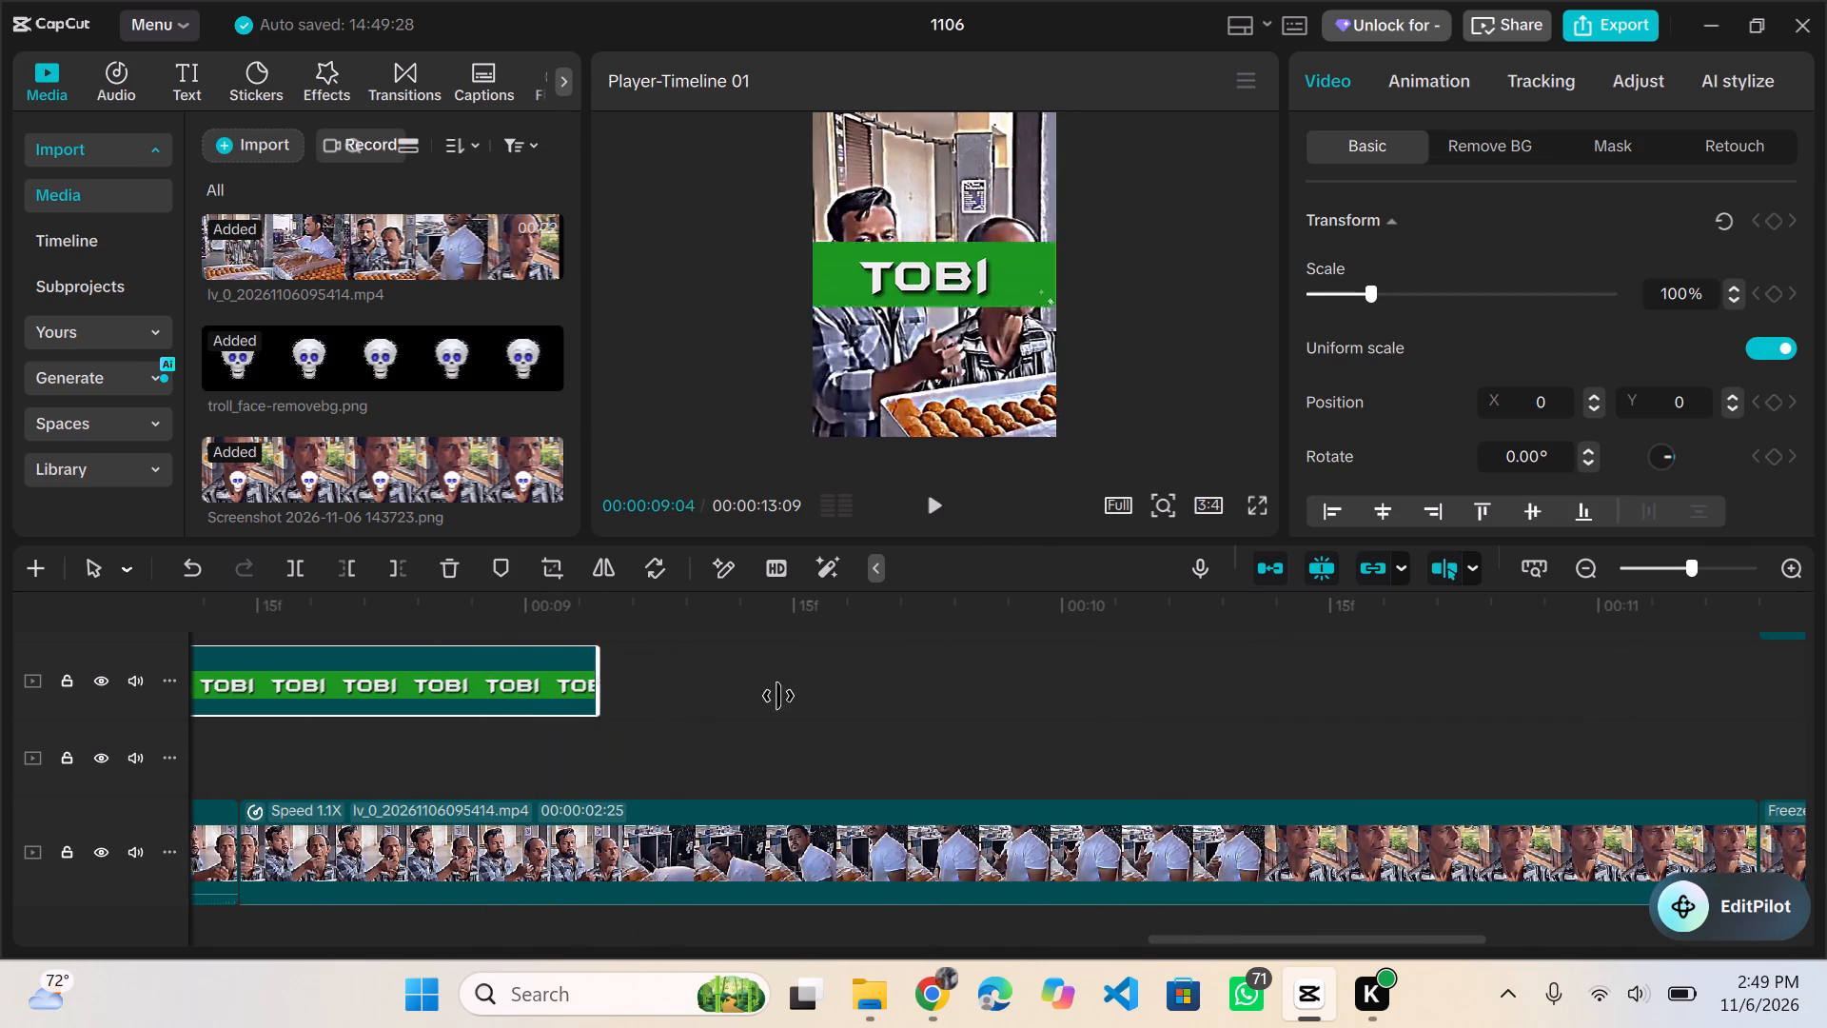
{"action": "left_click_drag", "start_coordinate": [778, 696], "coordinate": [1744, 696]}
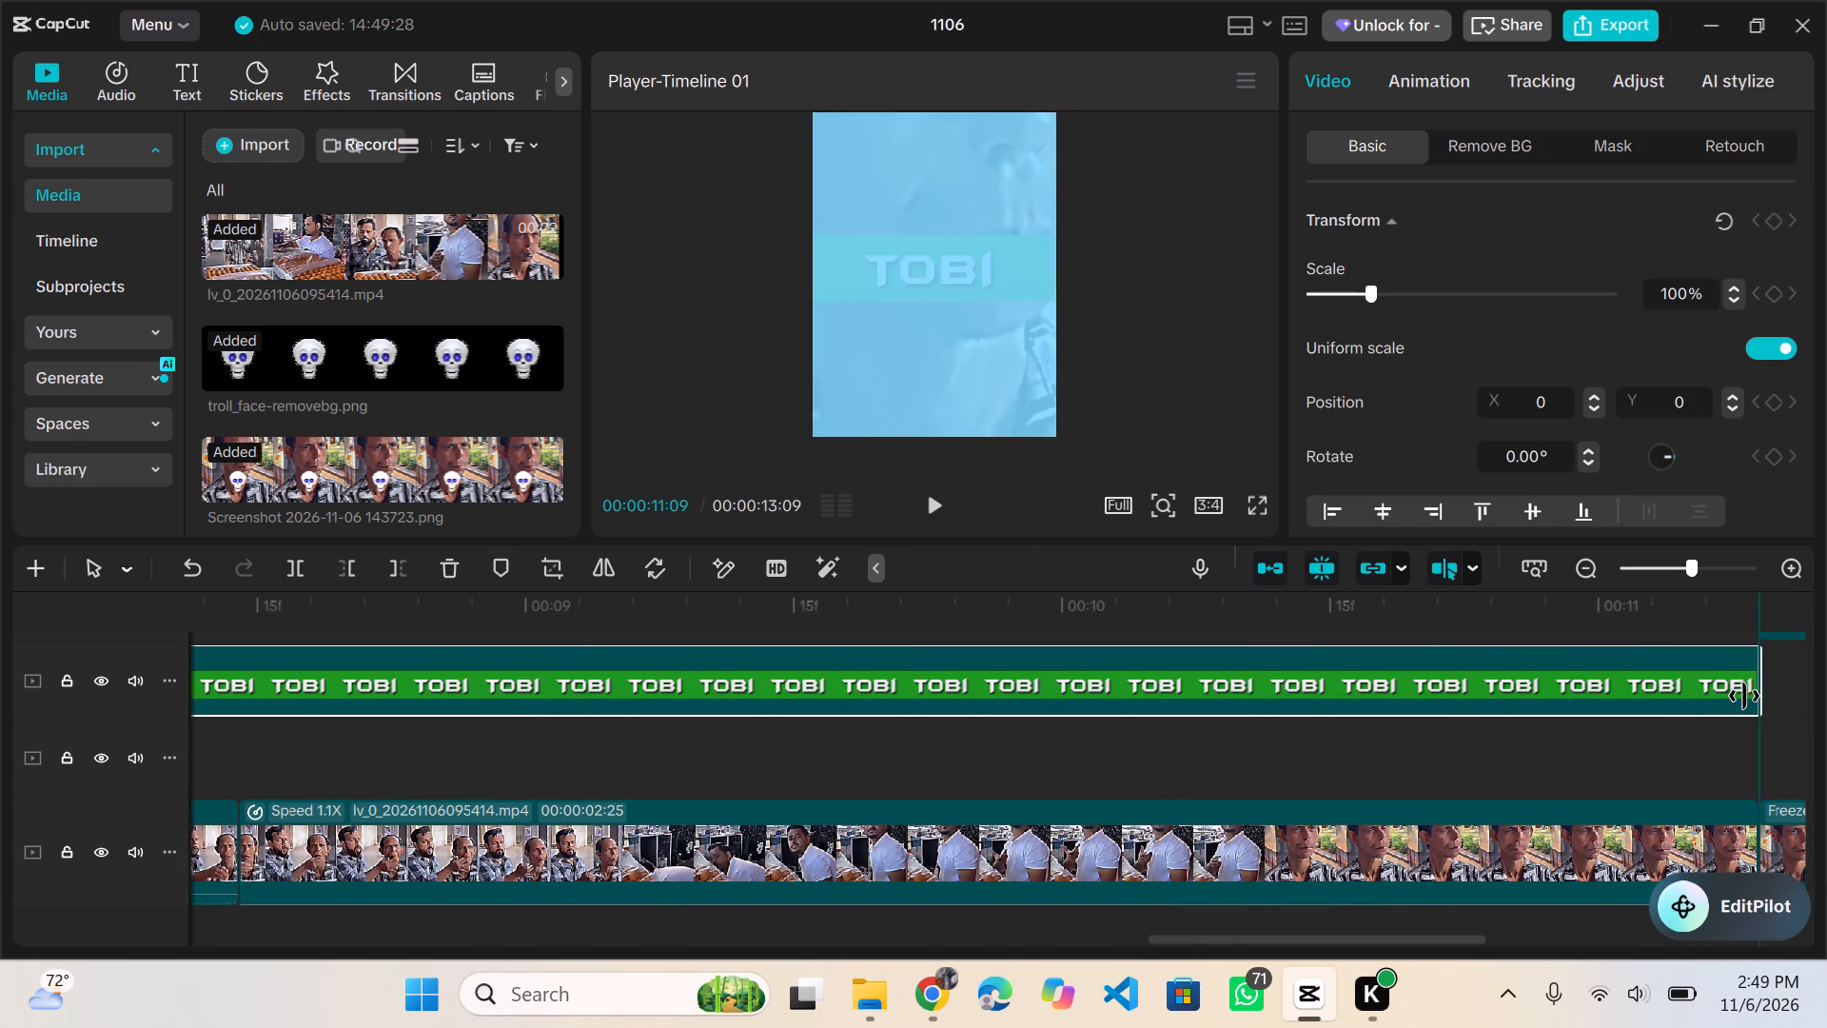
{"action": "left_click_drag", "start_coordinate": [1744, 696], "coordinate": [1635, 708]}
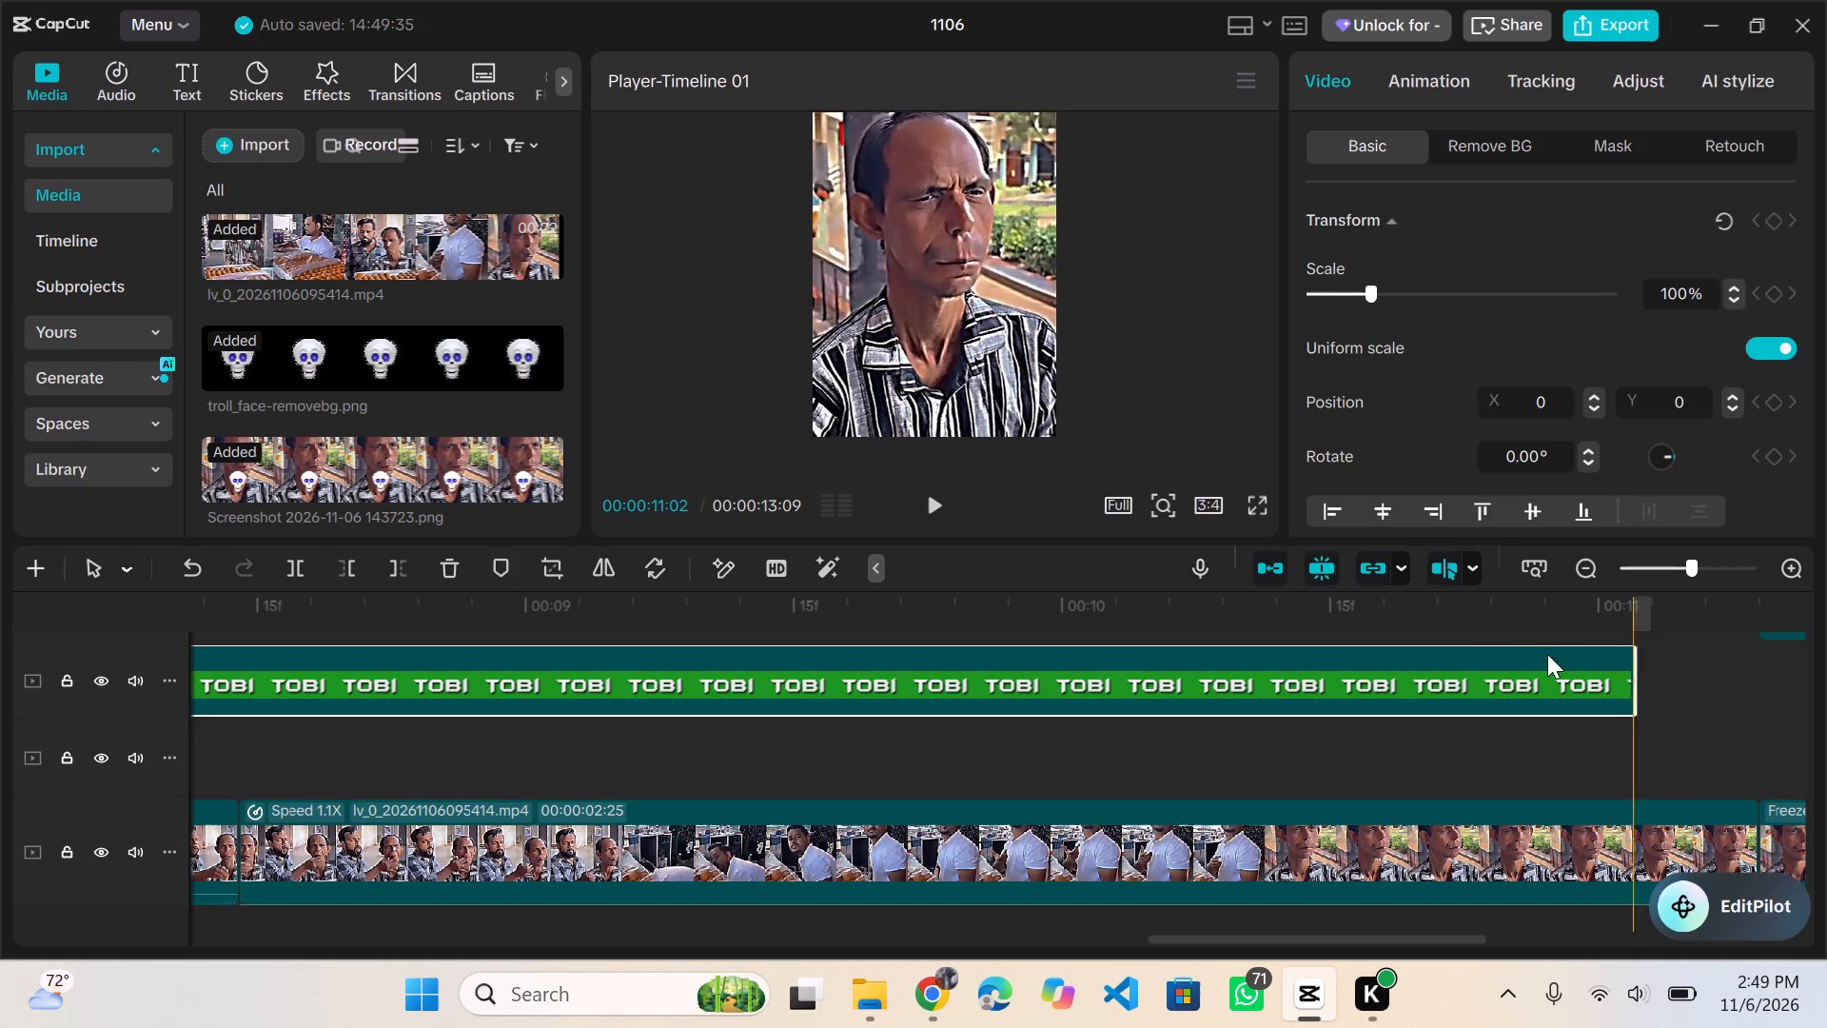
At 00:00:09:13, move the TOBI overlay down to the bottom edge of the frame, at about Y -1532.
{"action": "left_click", "coordinate": [765, 616]}
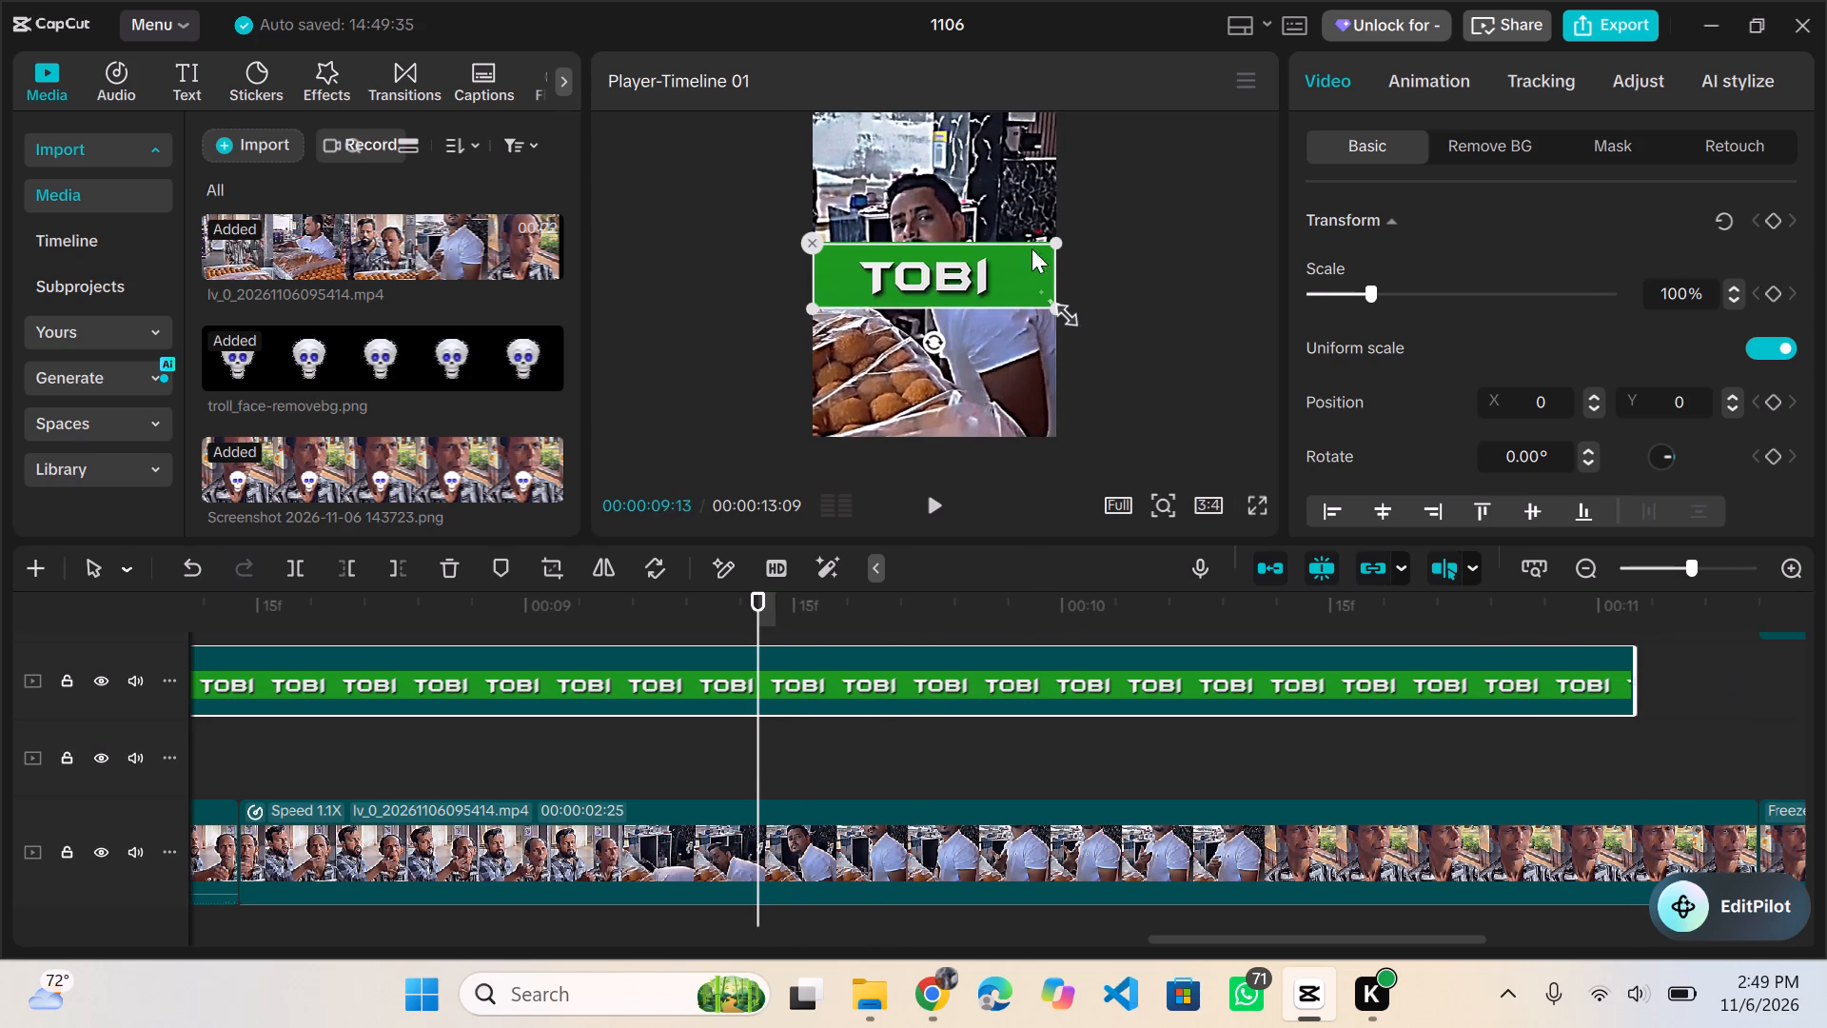
{"action": "left_click_drag", "start_coordinate": [991, 262], "coordinate": [985, 388]}
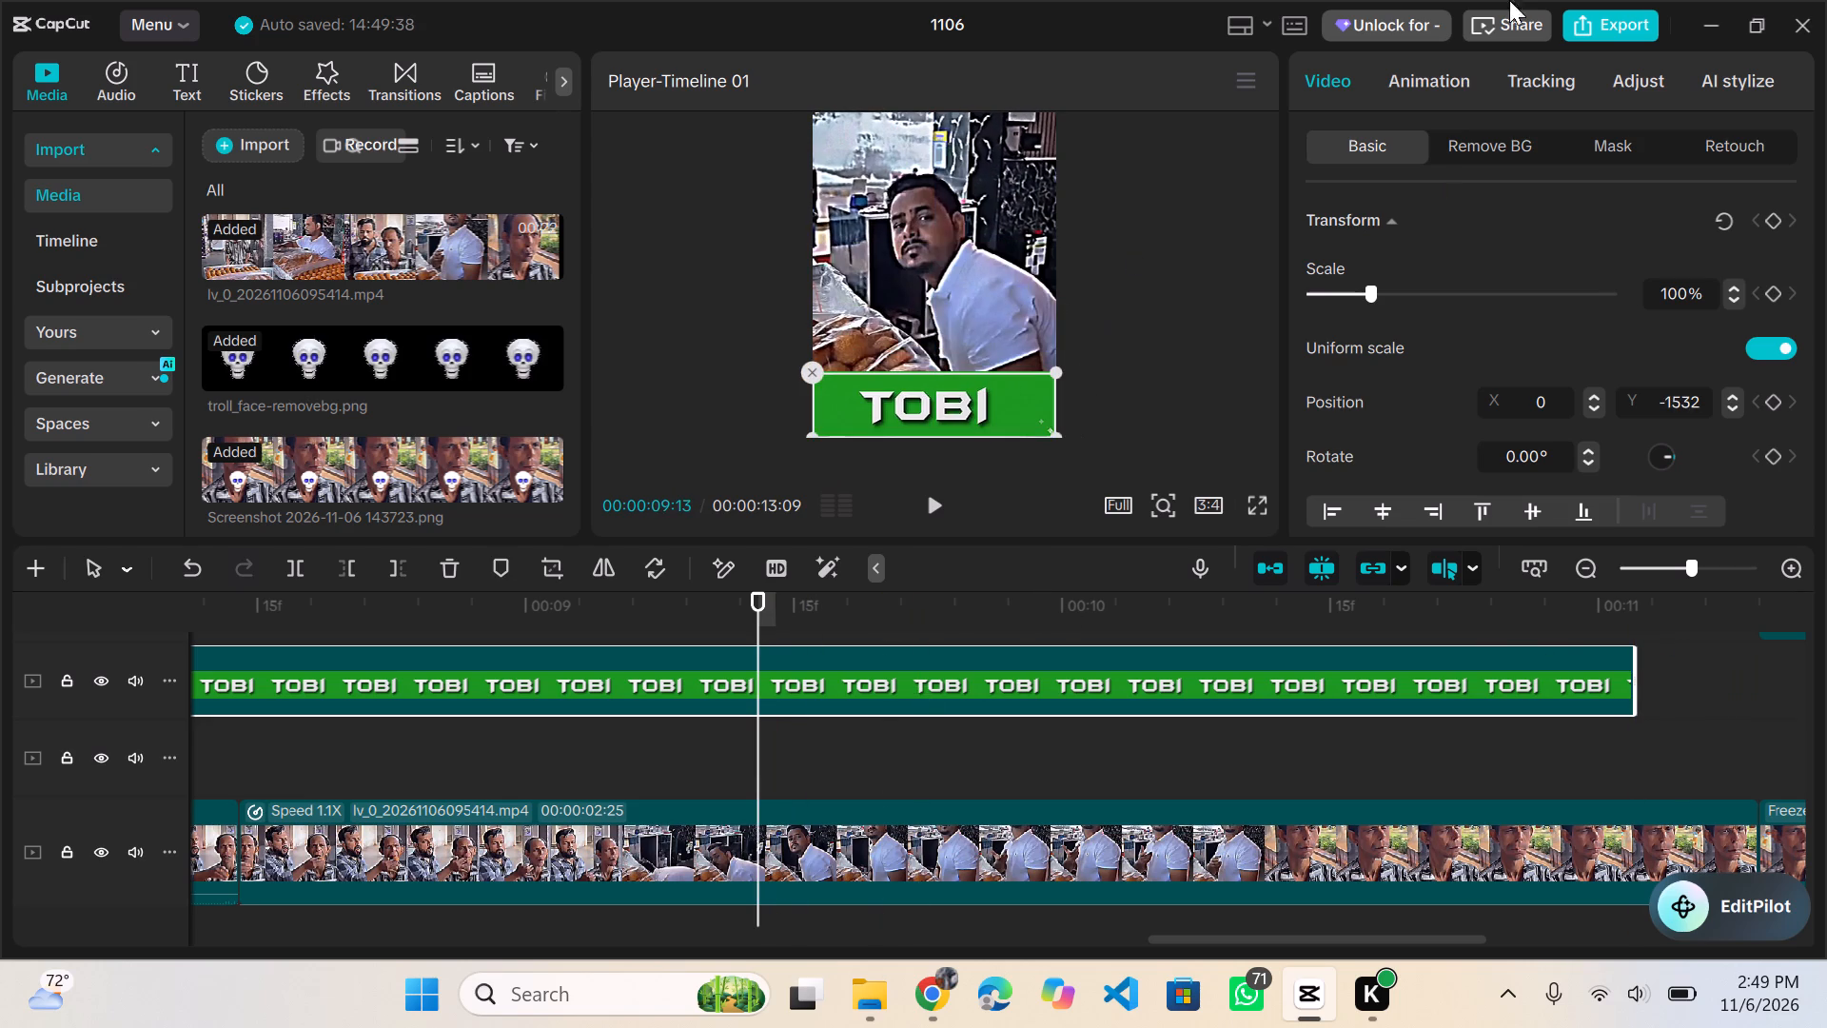
Enable Chroma key on the TOBI overlay, pick its green background as the key color and set the intensity to 15.
{"action": "left_click", "coordinate": [1499, 144]}
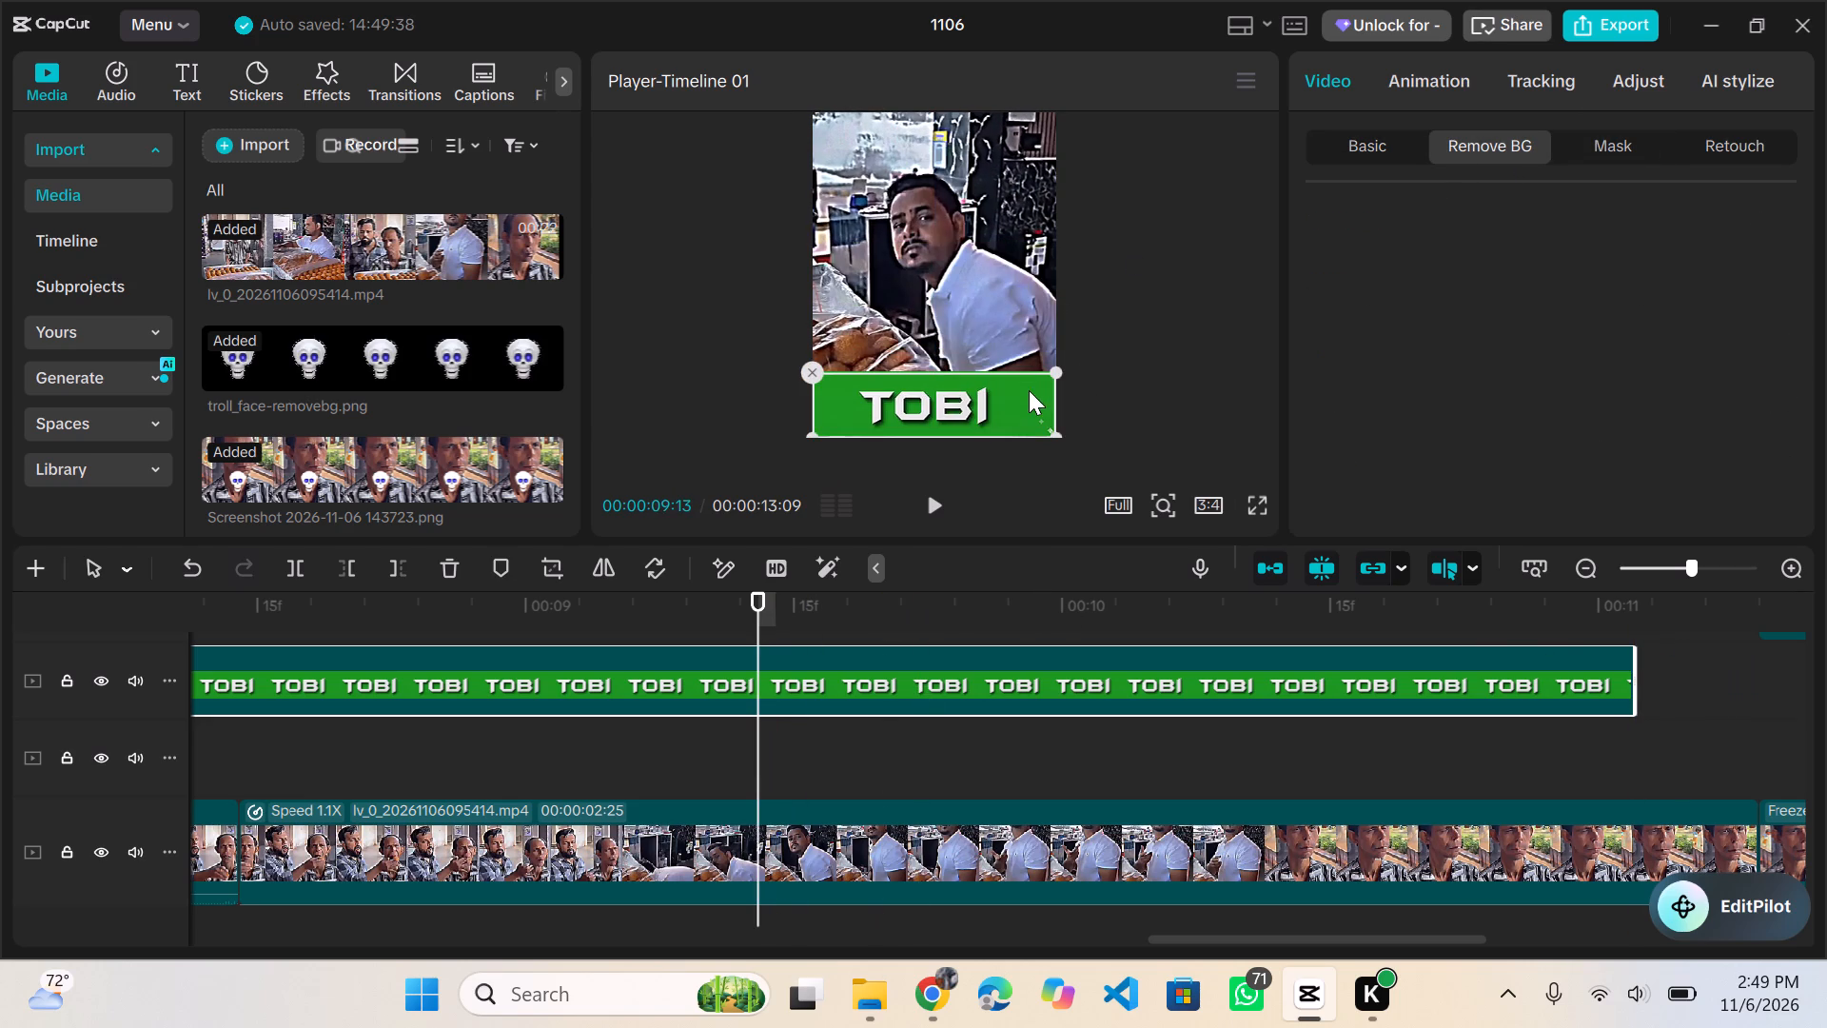
{"action": "left_click", "coordinate": [1026, 400]}
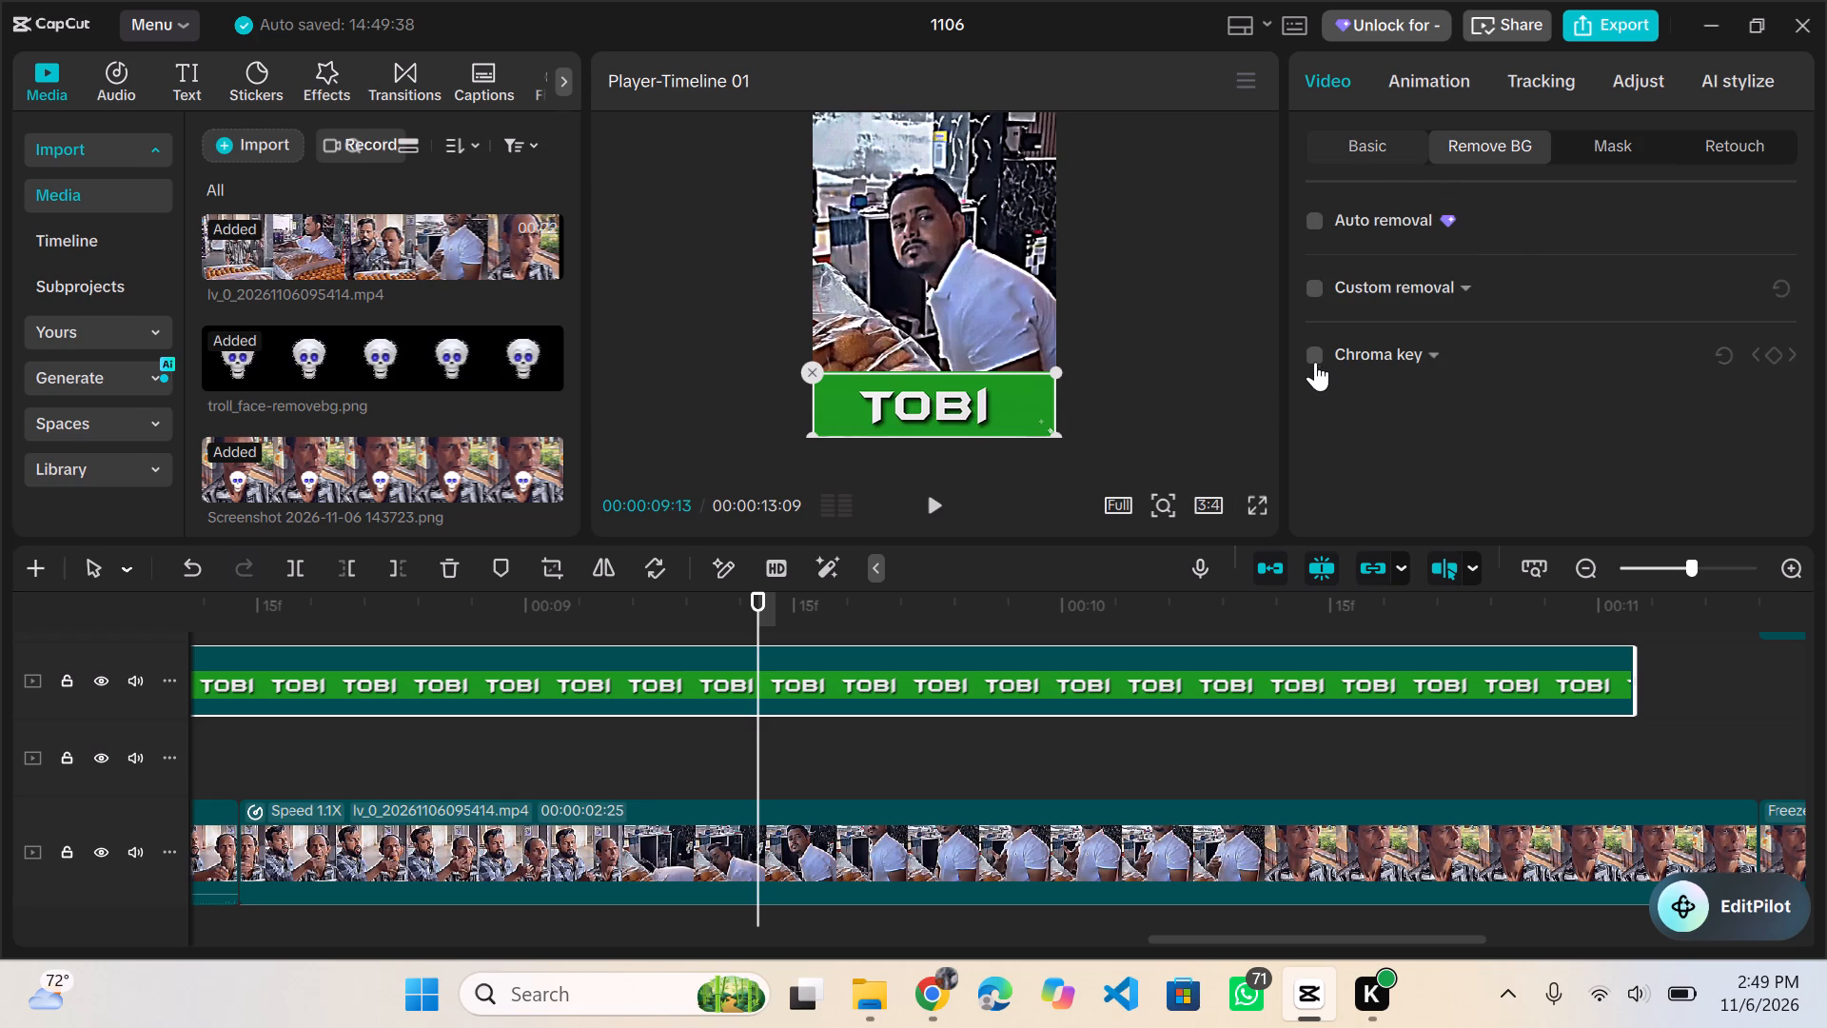
{"action": "left_click", "coordinate": [1314, 358]}
{"action": "left_click", "coordinate": [1410, 399]}
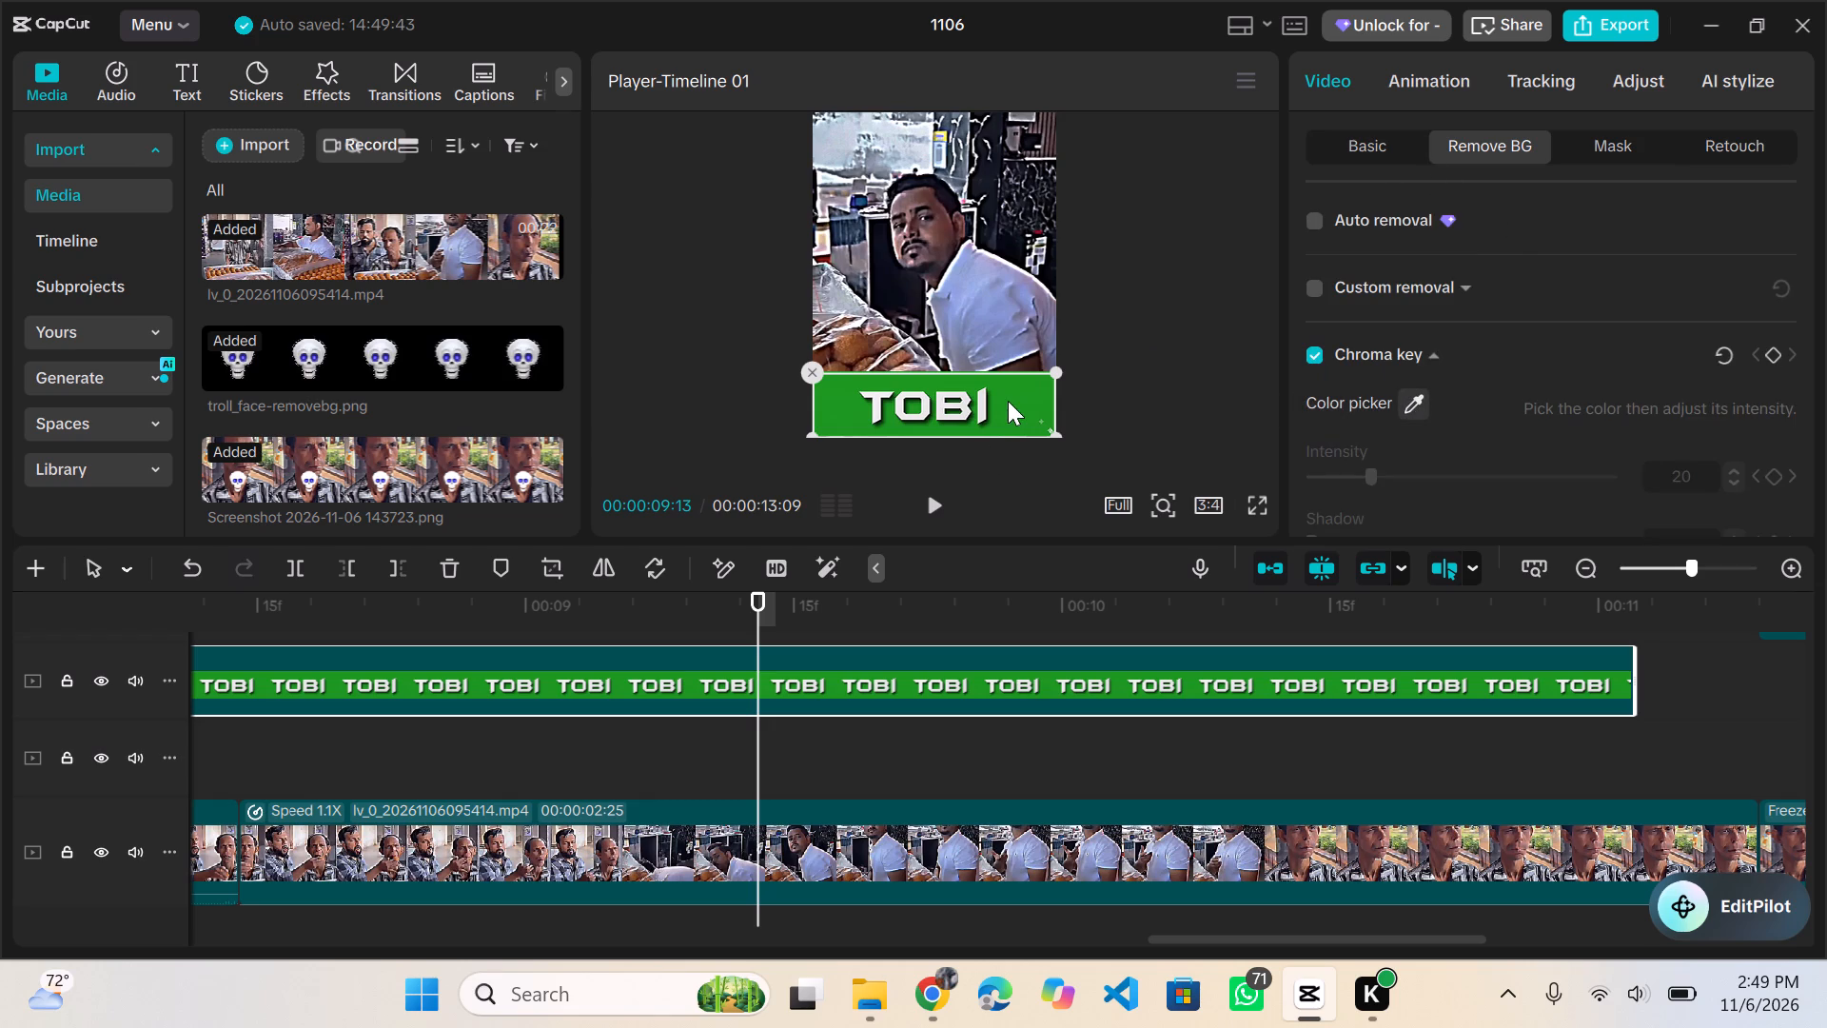
{"action": "left_click", "coordinate": [1008, 401]}
{"action": "left_click", "coordinate": [1414, 411]}
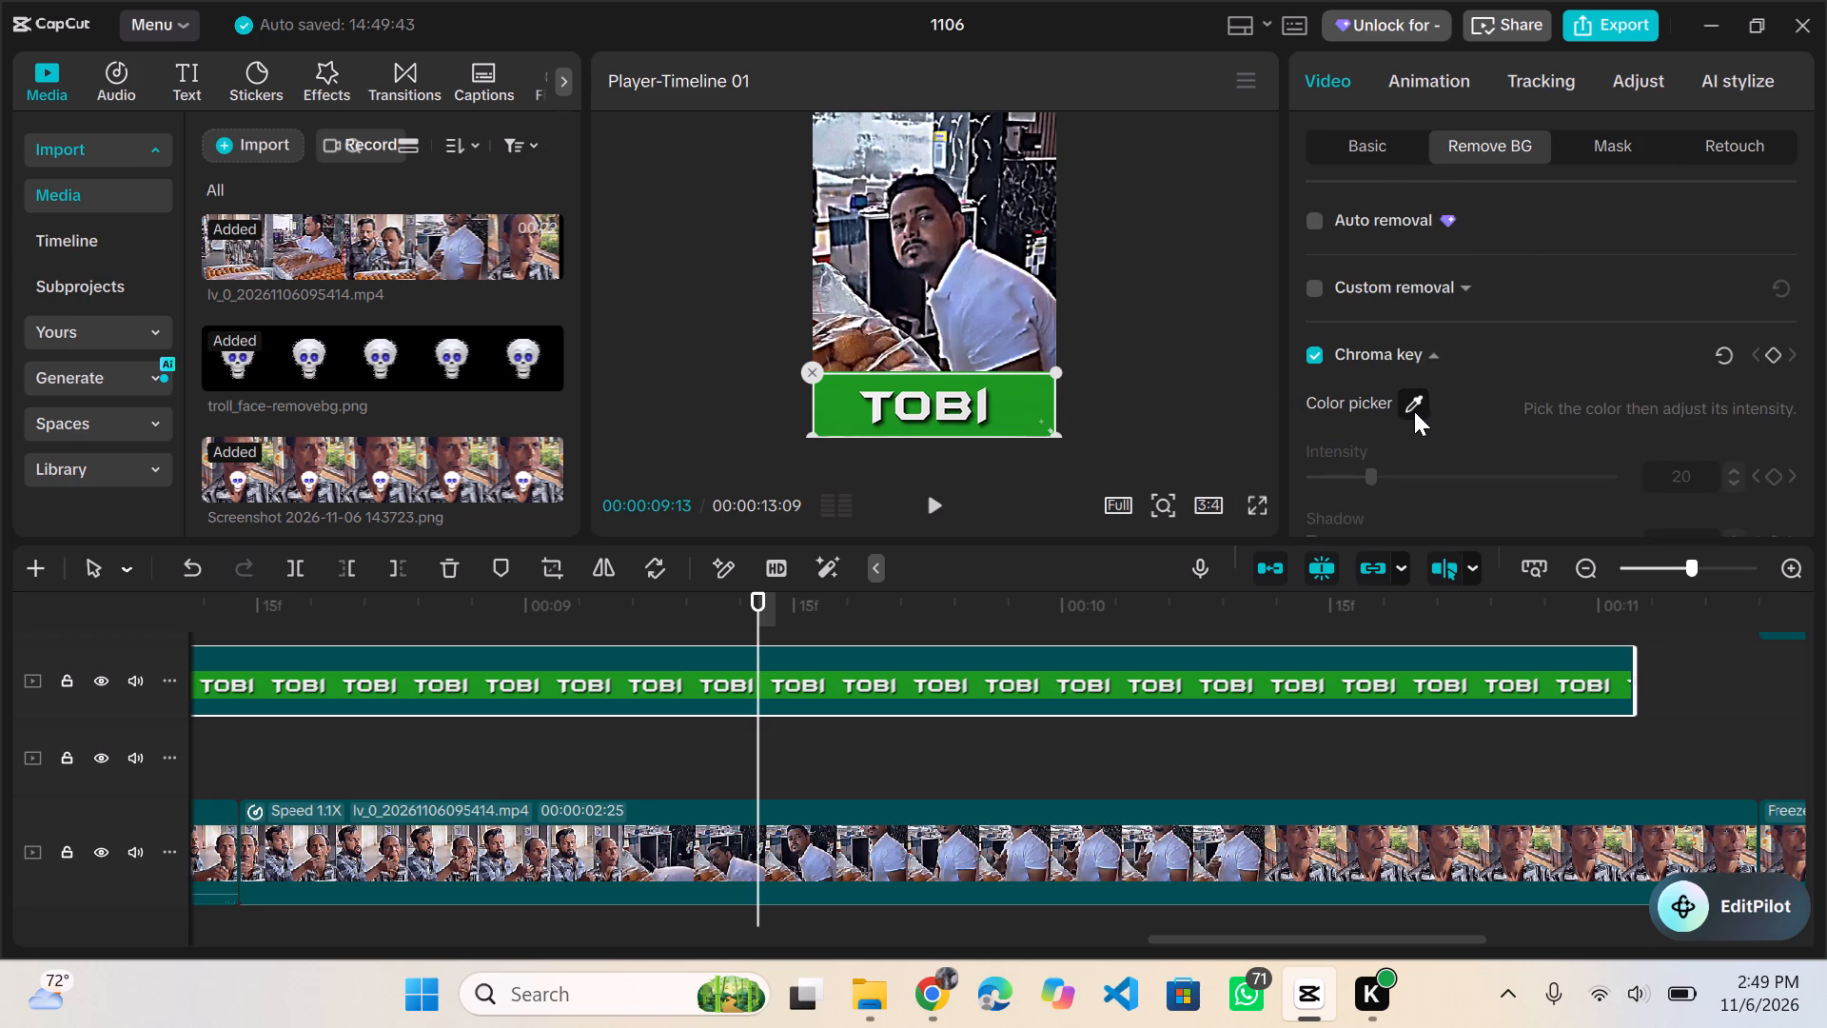
{"action": "left_click", "coordinate": [1409, 406]}
{"action": "left_click", "coordinate": [1012, 400]}
{"action": "left_click", "coordinate": [1418, 395]}
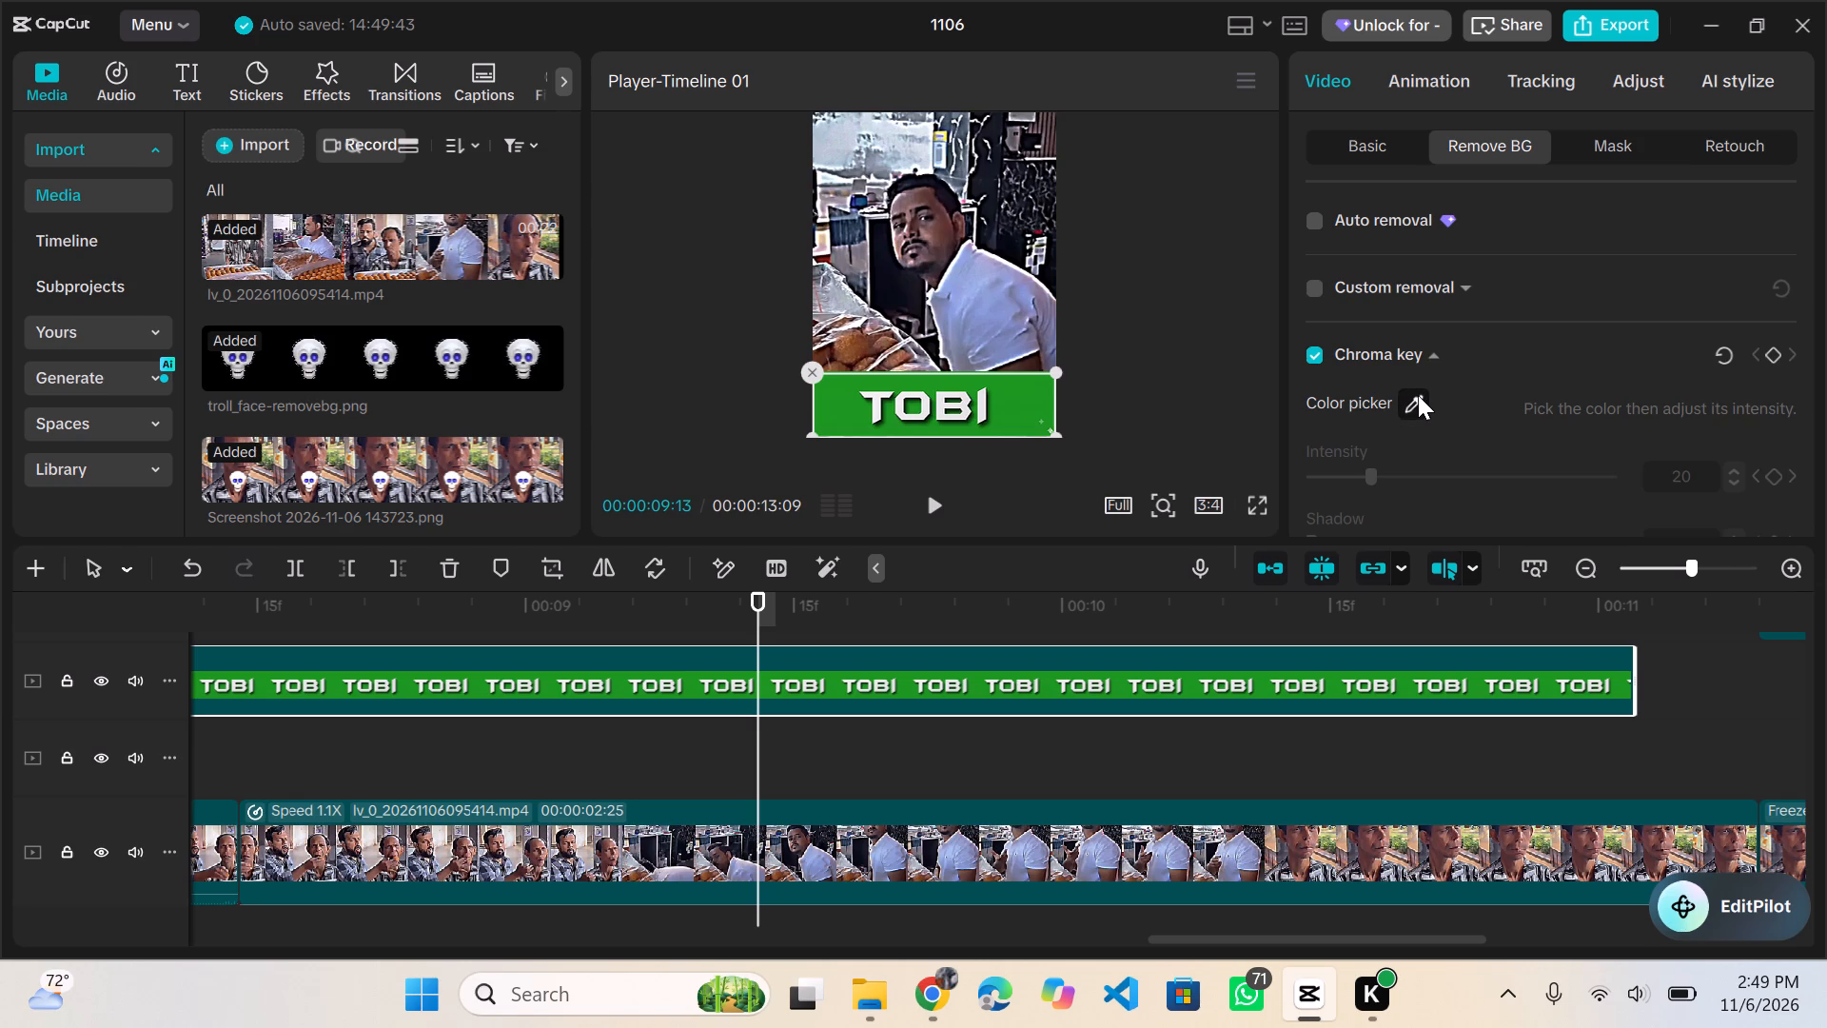
{"action": "left_click", "coordinate": [1032, 425]}
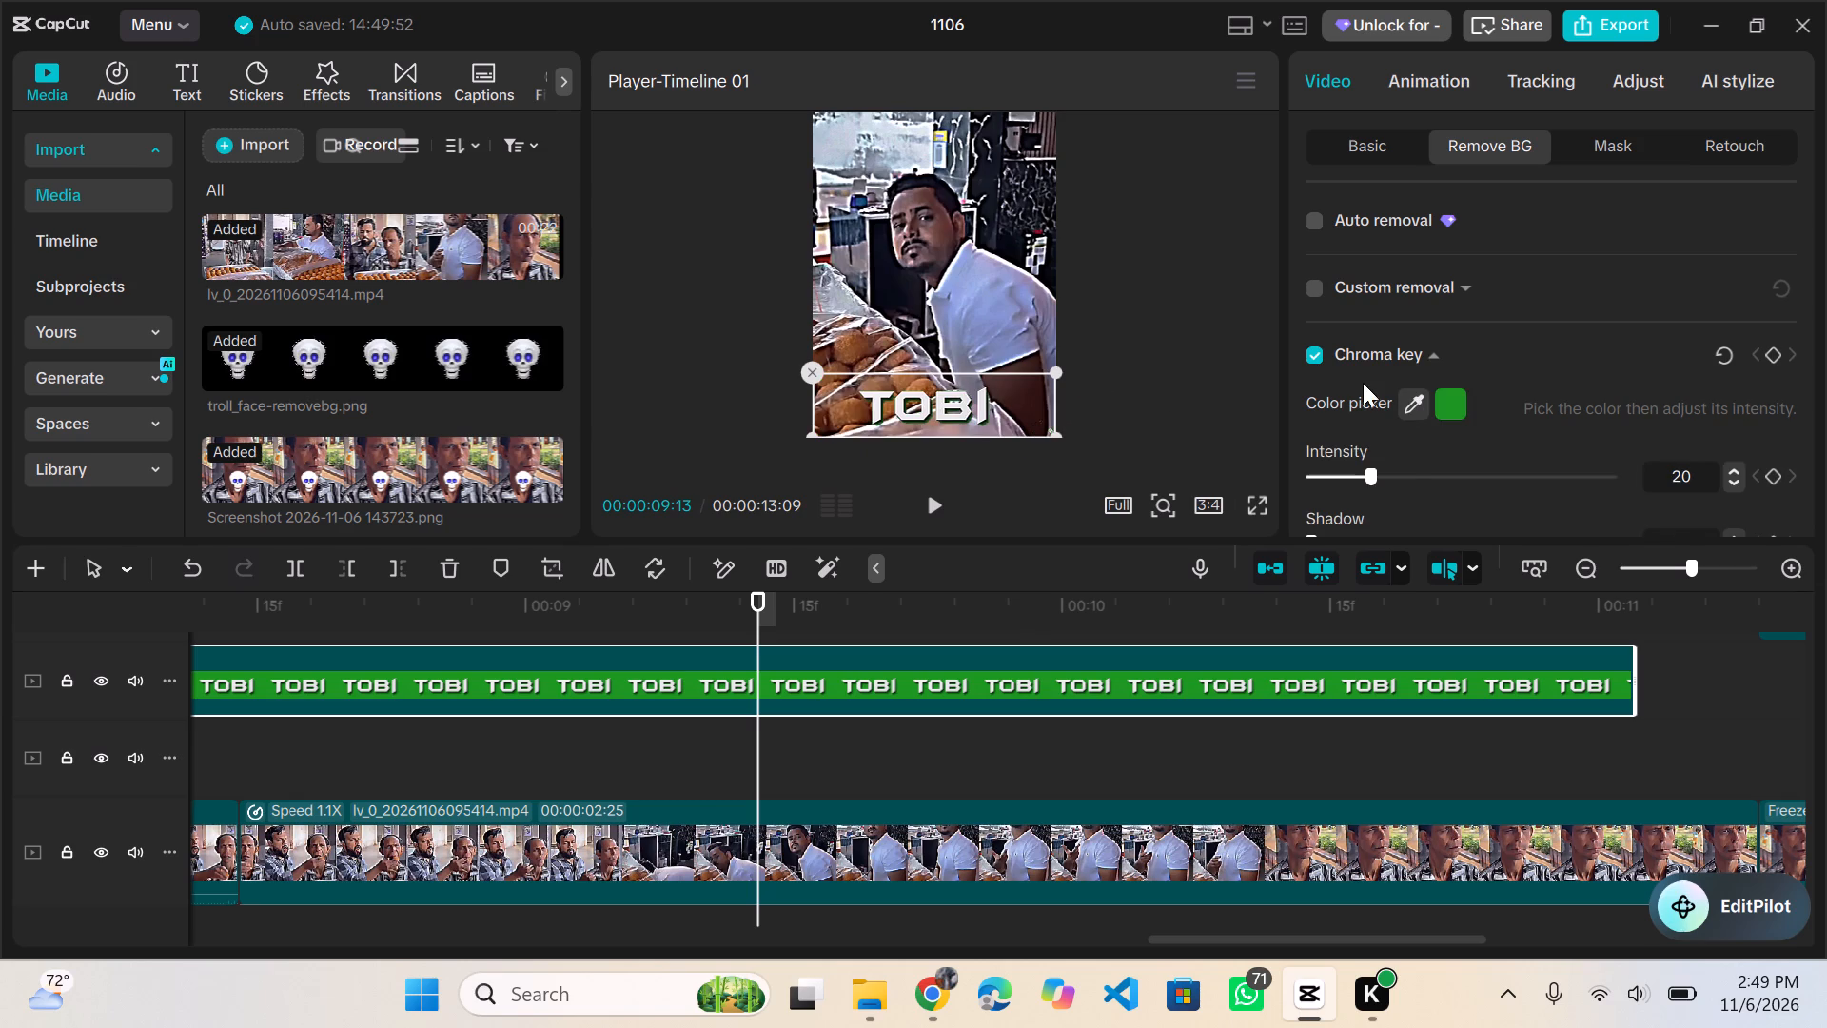
{"action": "left_click", "coordinate": [1357, 465]}
Shrink the TOBI overlay to about half its size near the bottom of the frame and check it in full screen.
{"action": "left_click_drag", "start_coordinate": [1058, 373], "coordinate": [983, 425]}
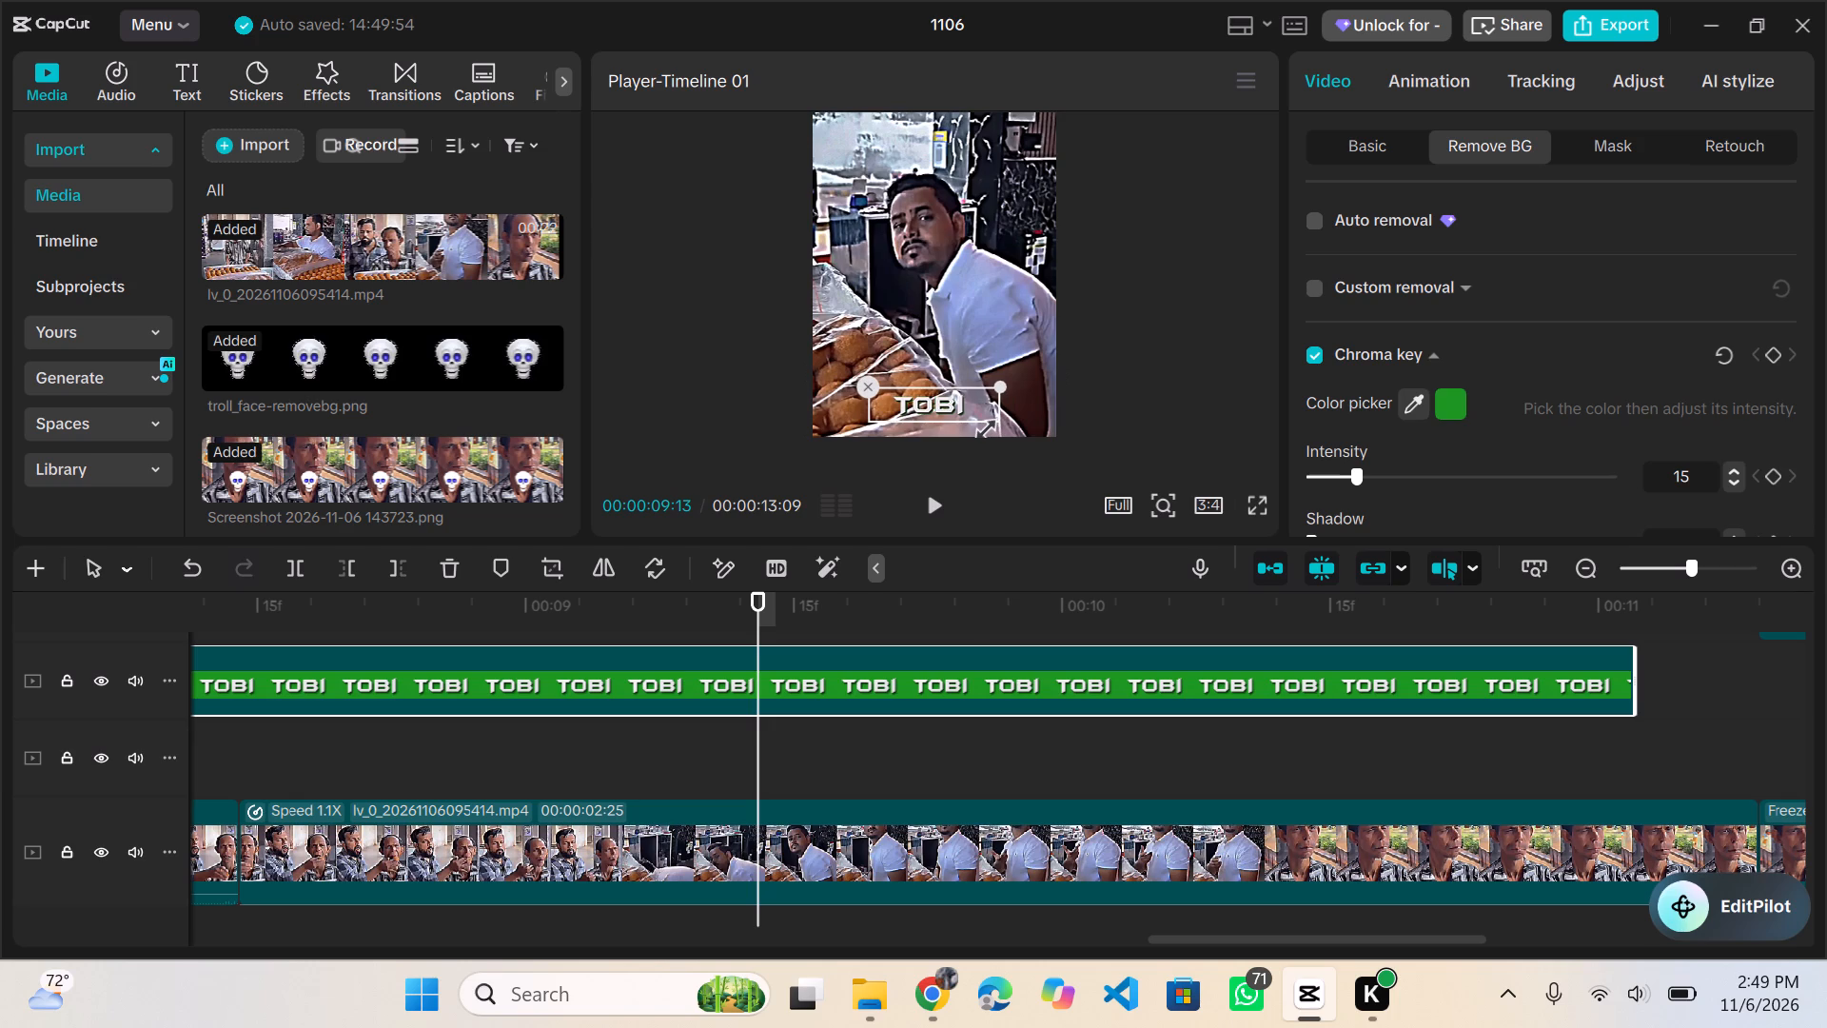
{"action": "left_click_drag", "start_coordinate": [983, 425], "coordinate": [976, 427]}
{"action": "left_click", "coordinate": [954, 407]}
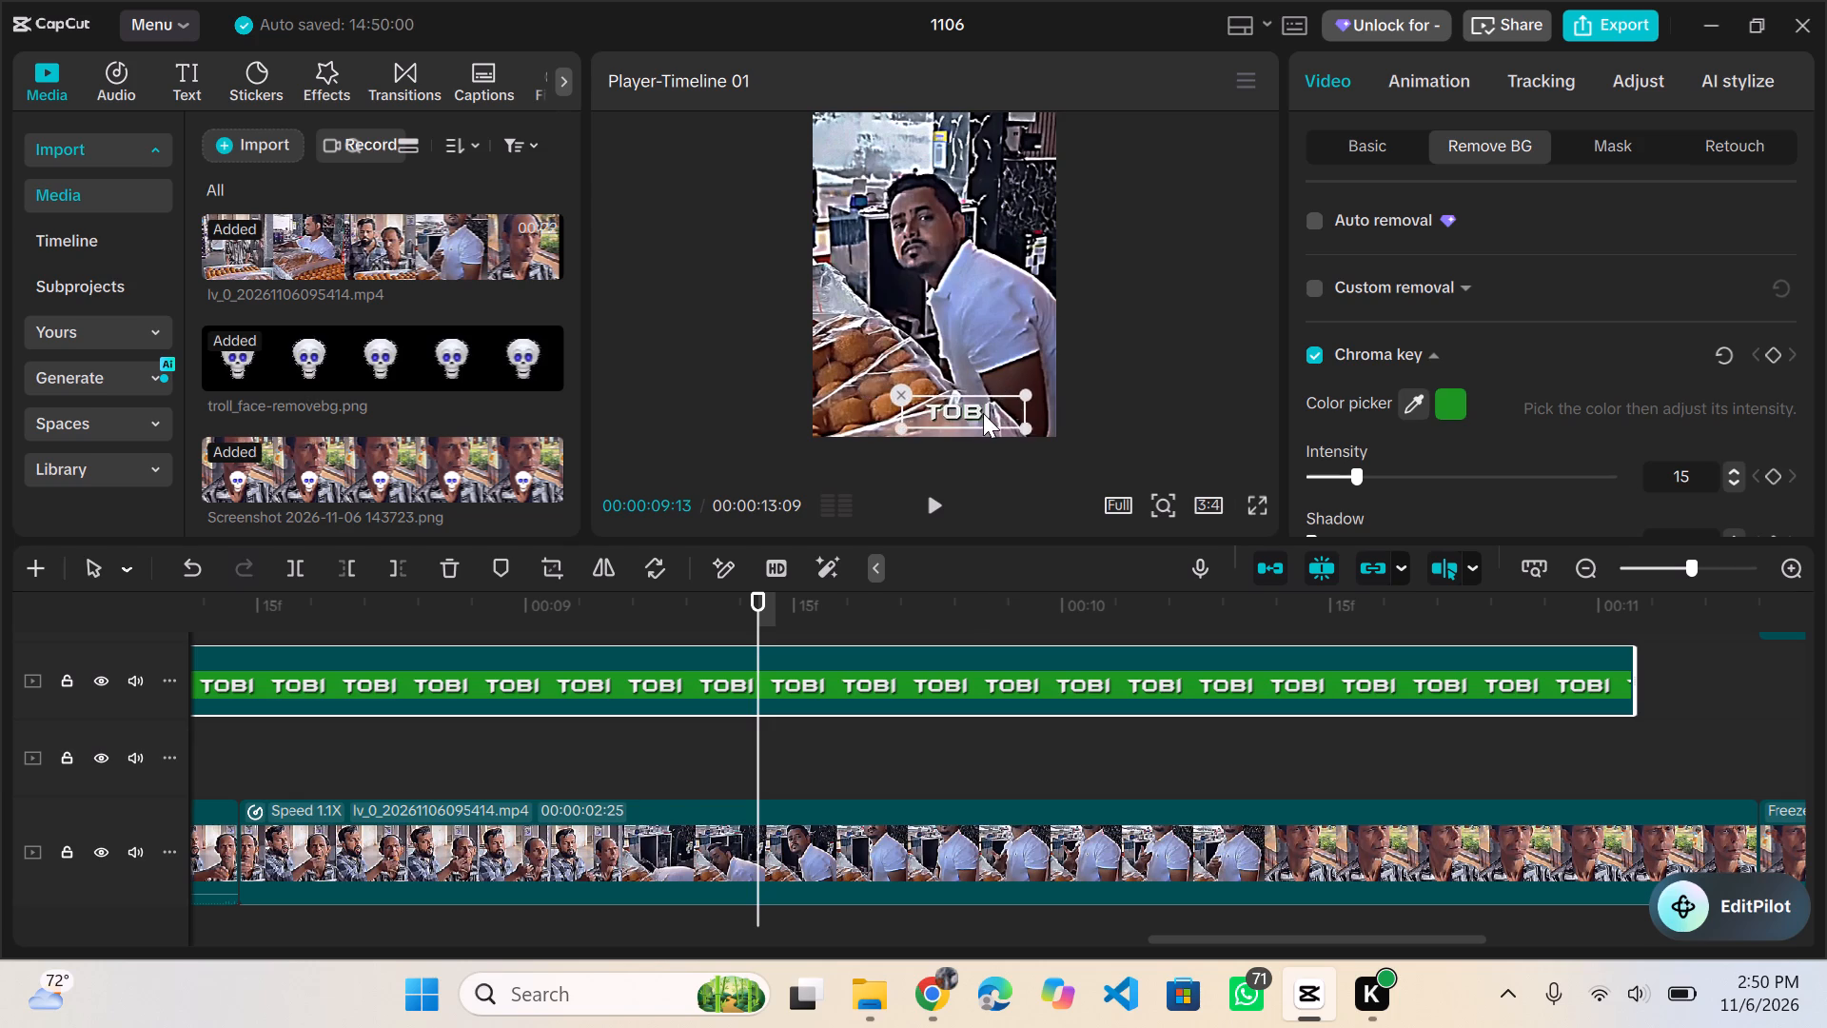
{"action": "left_click", "coordinate": [1252, 504]}
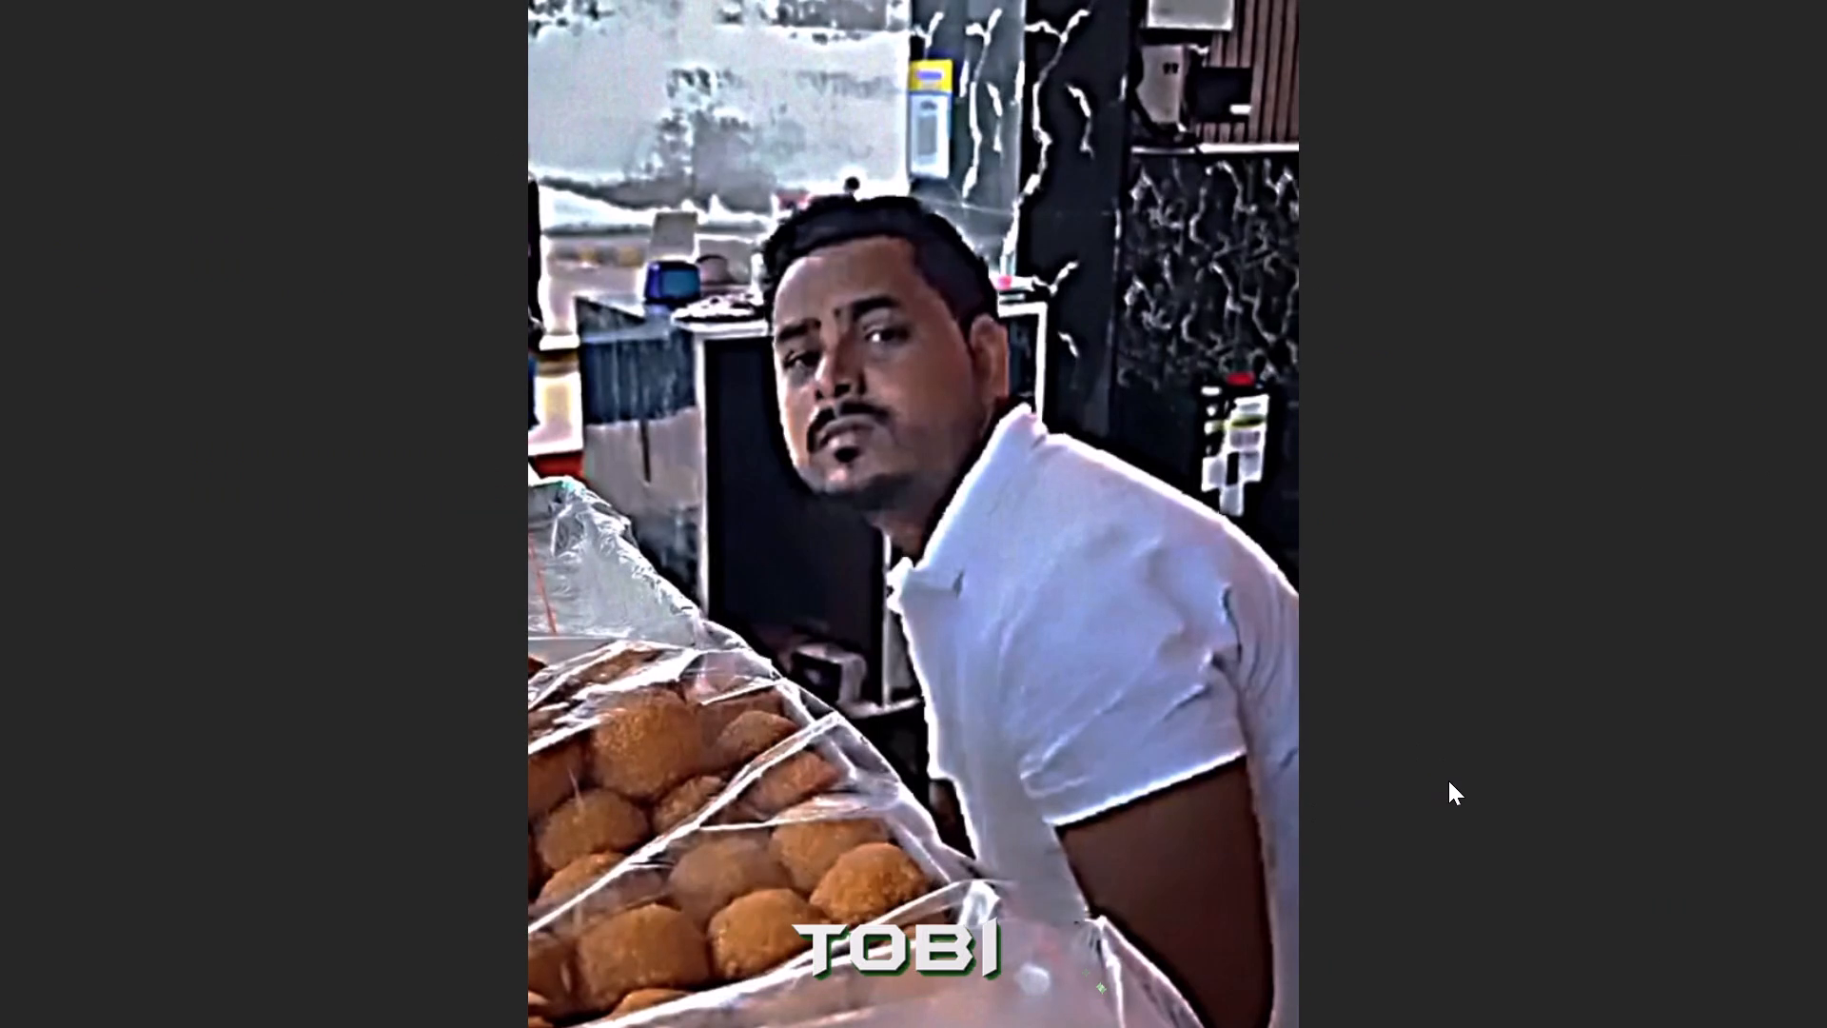
{"action": "key", "text": "Escape"}
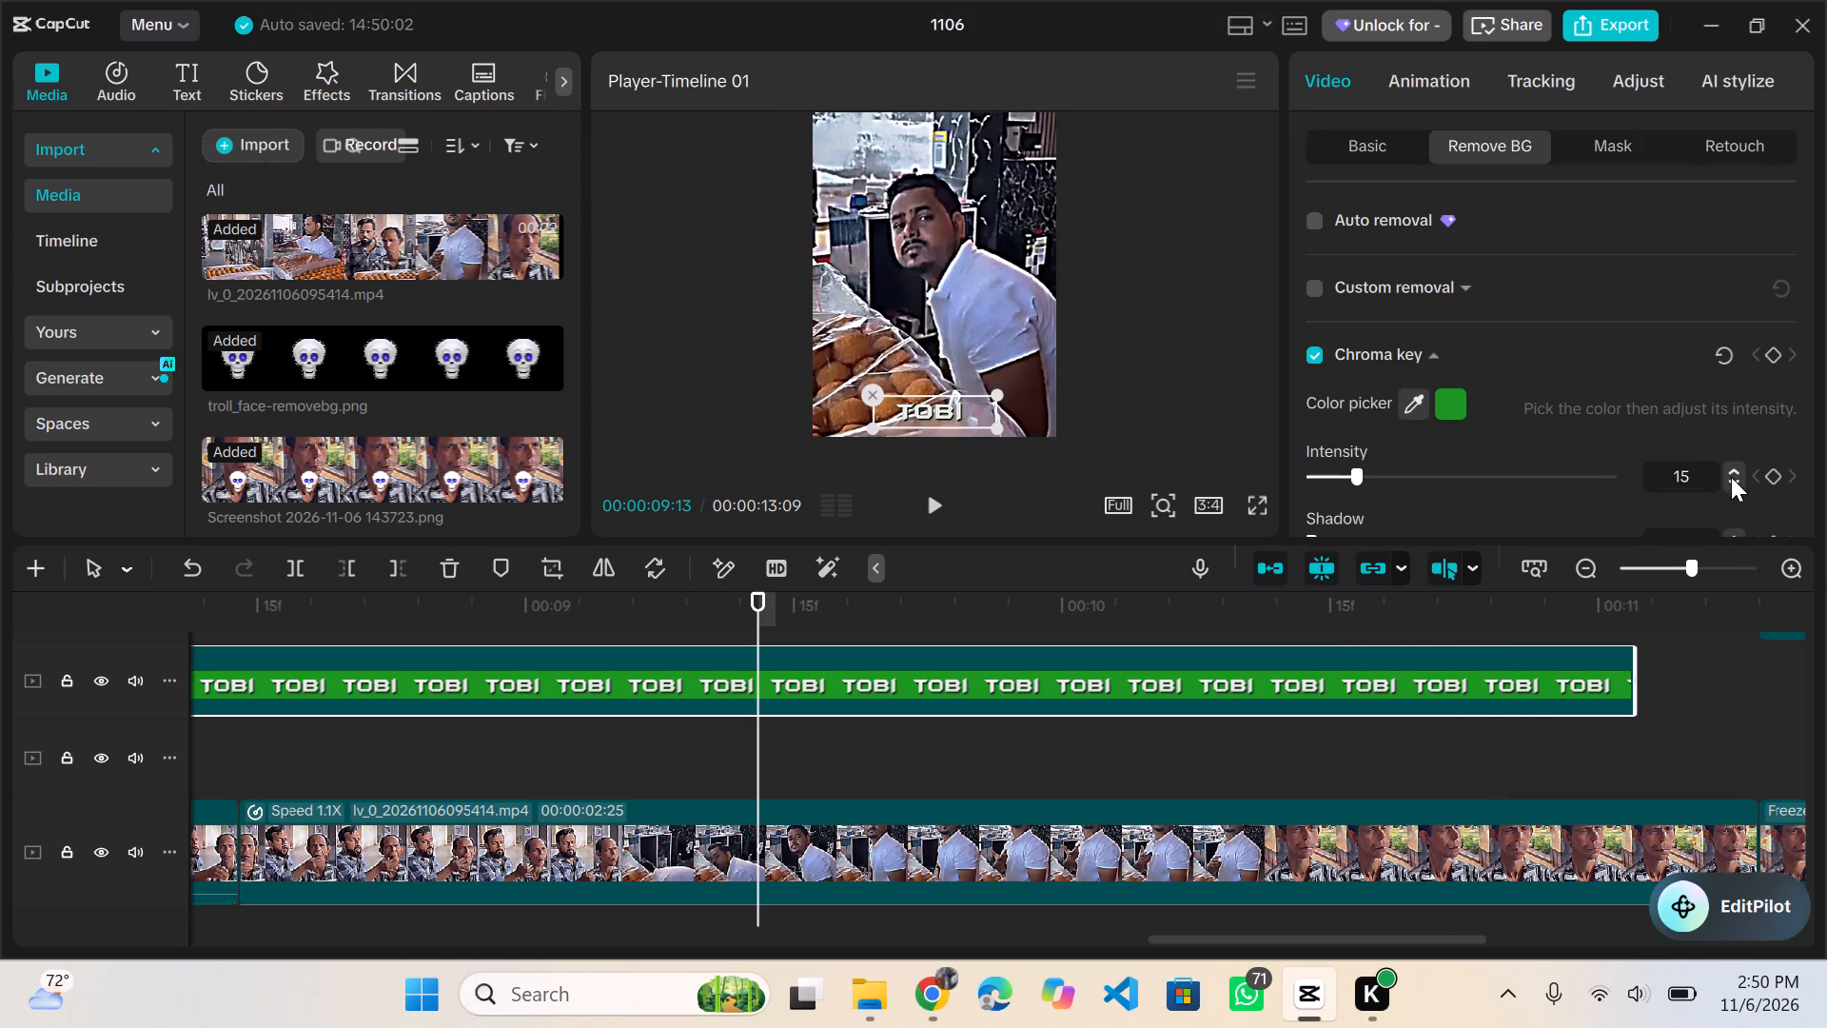
Raise the TOBI overlay's chroma key intensity to 18.
{"action": "triple_click", "coordinate": [1730, 470]}
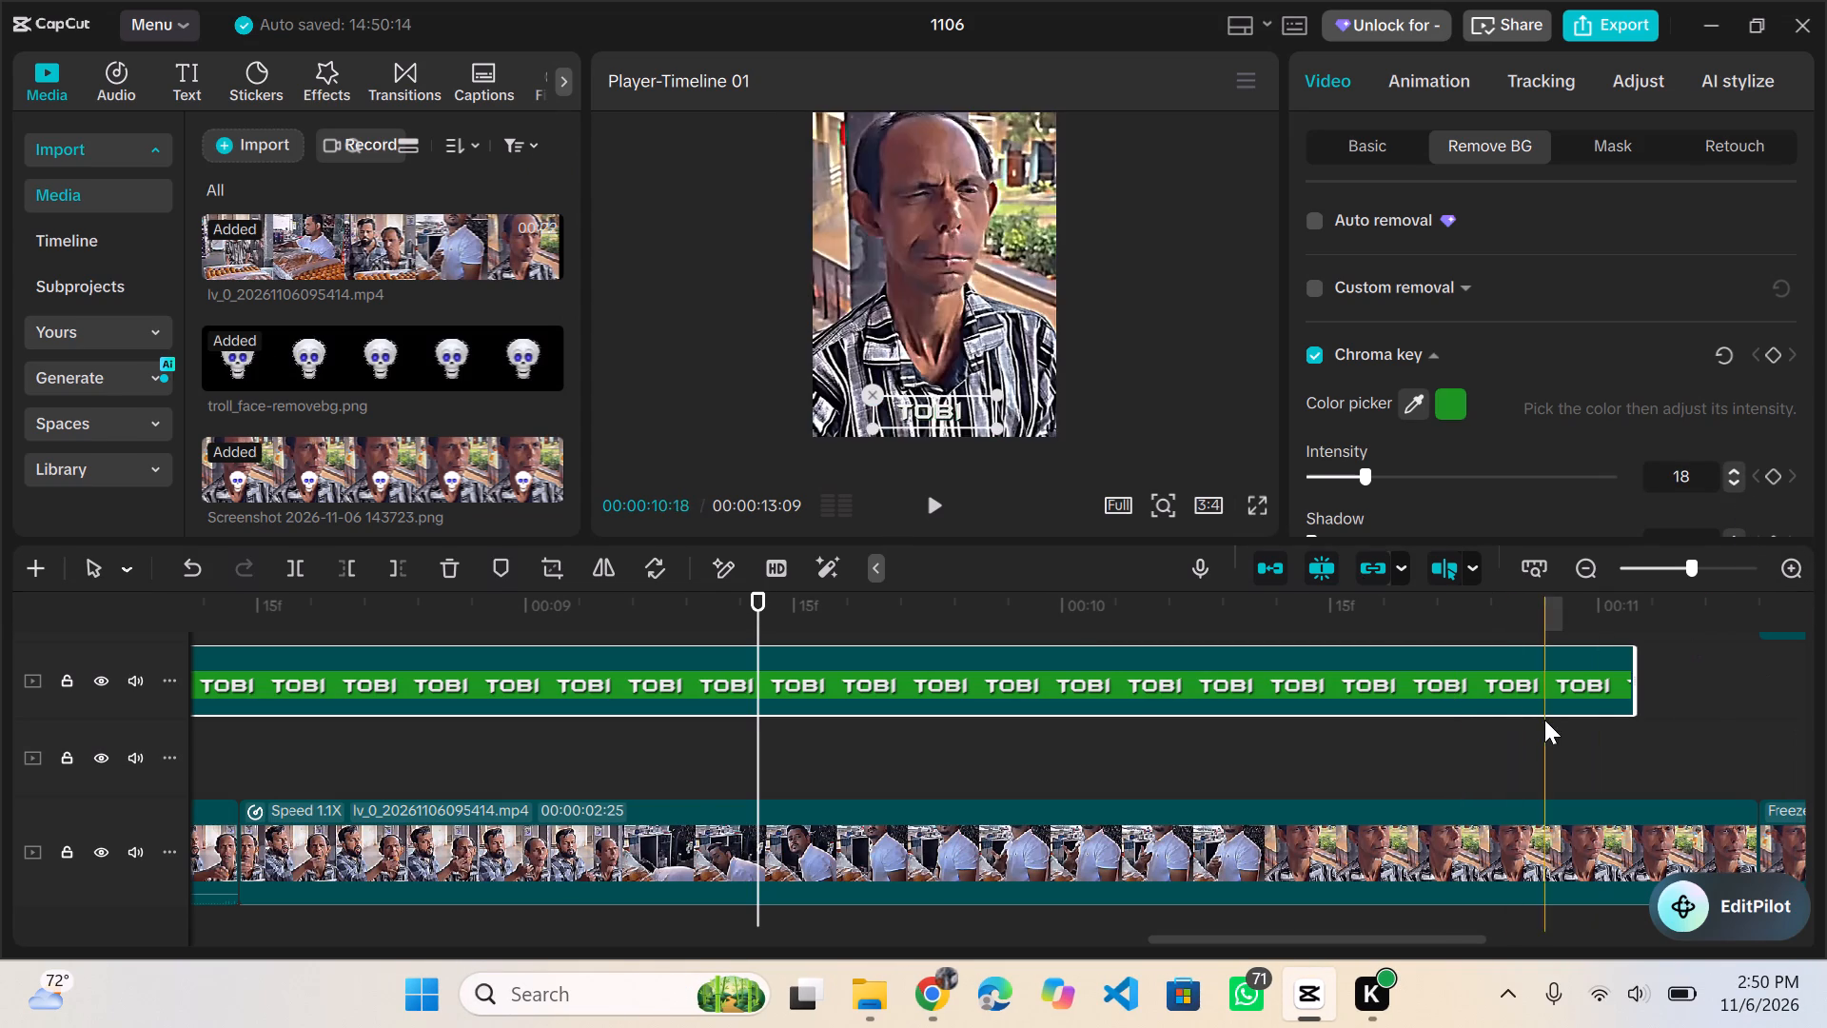
Switch to File Explorer and open the Downloads folder at its most recent files.
{"action": "scroll", "coordinate": [1052, 791], "scroll_direction": "left", "scroll_amount": 1}
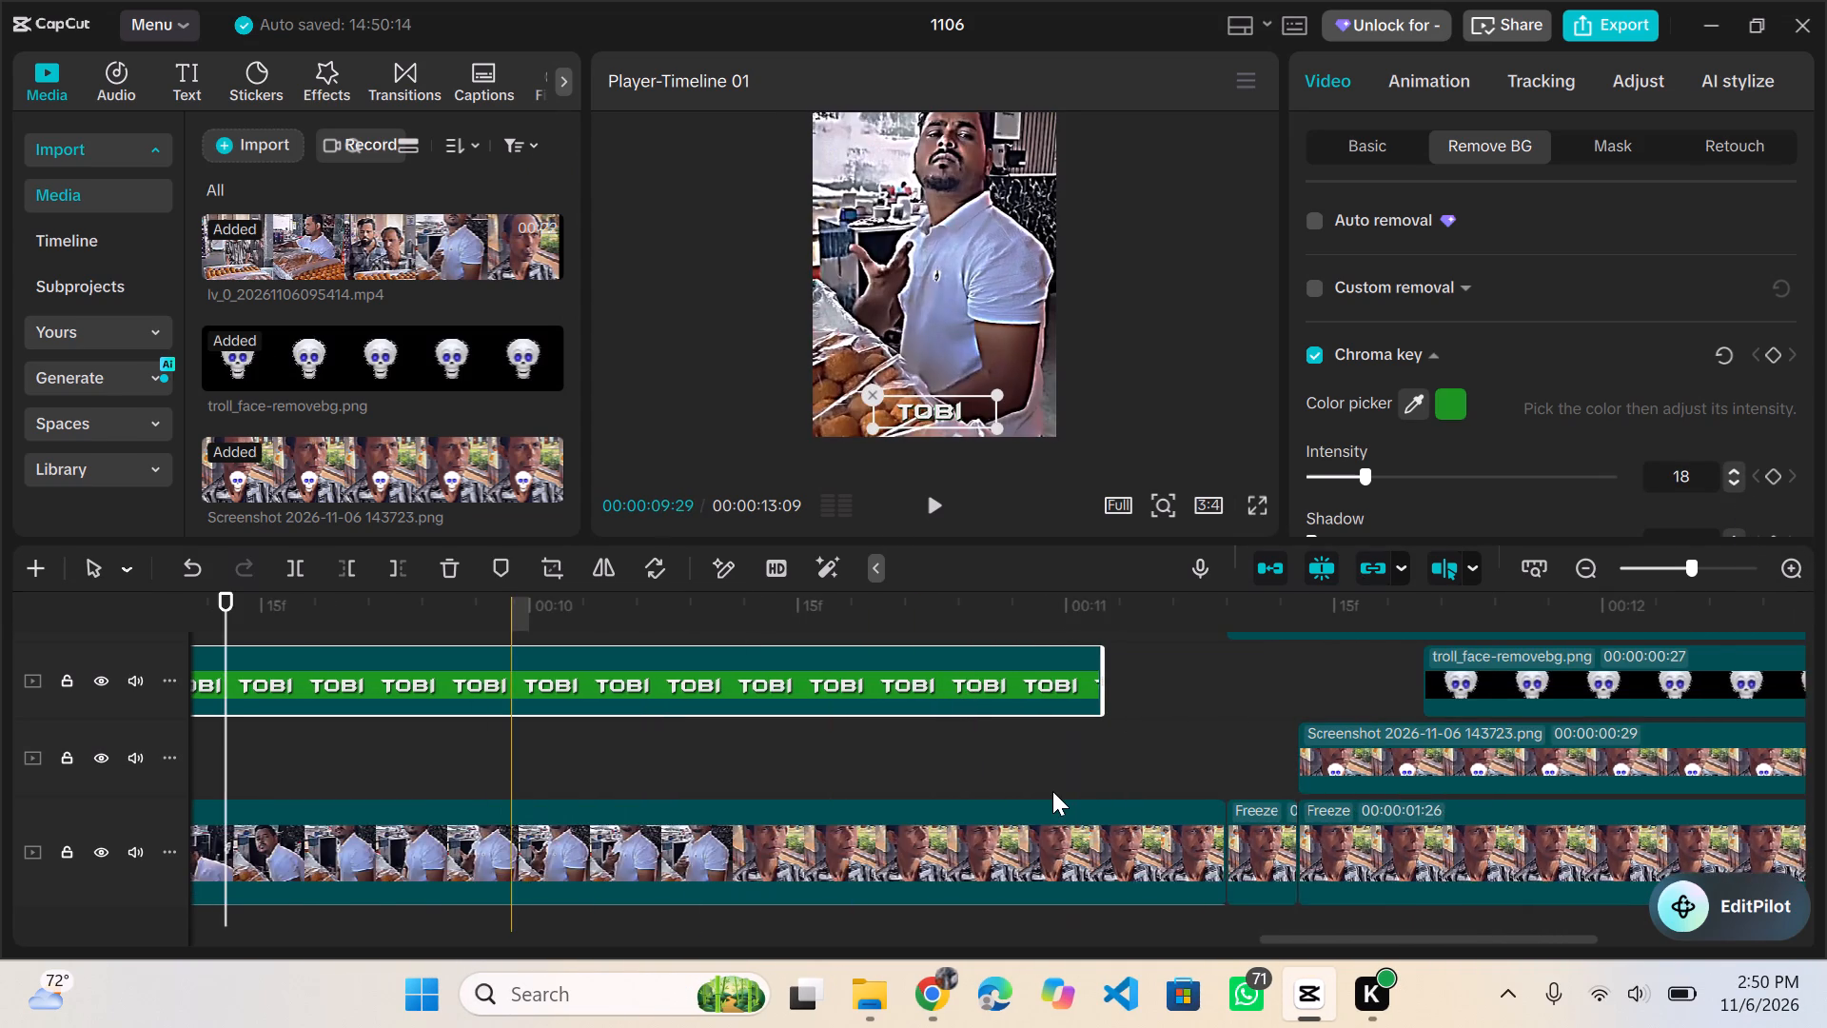
{"action": "scroll", "coordinate": [1052, 791], "scroll_direction": "left", "scroll_amount": 1}
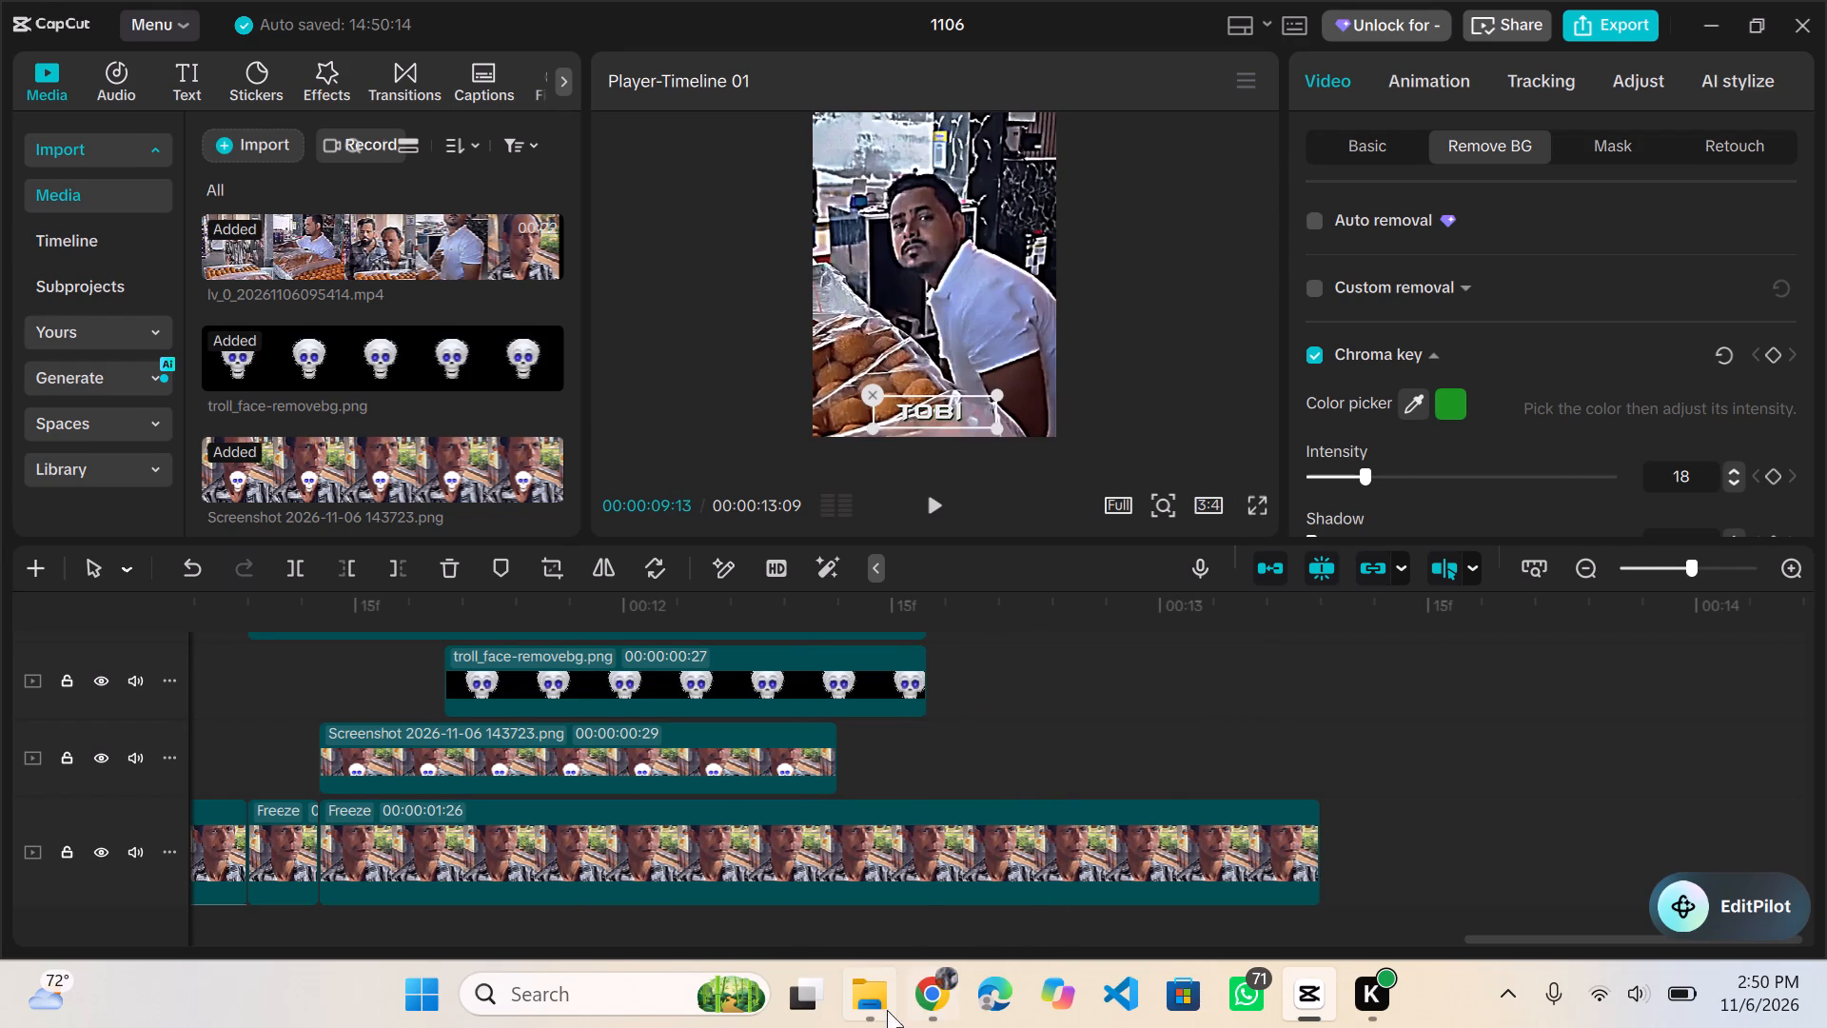
{"action": "left_click", "coordinate": [860, 1000]}
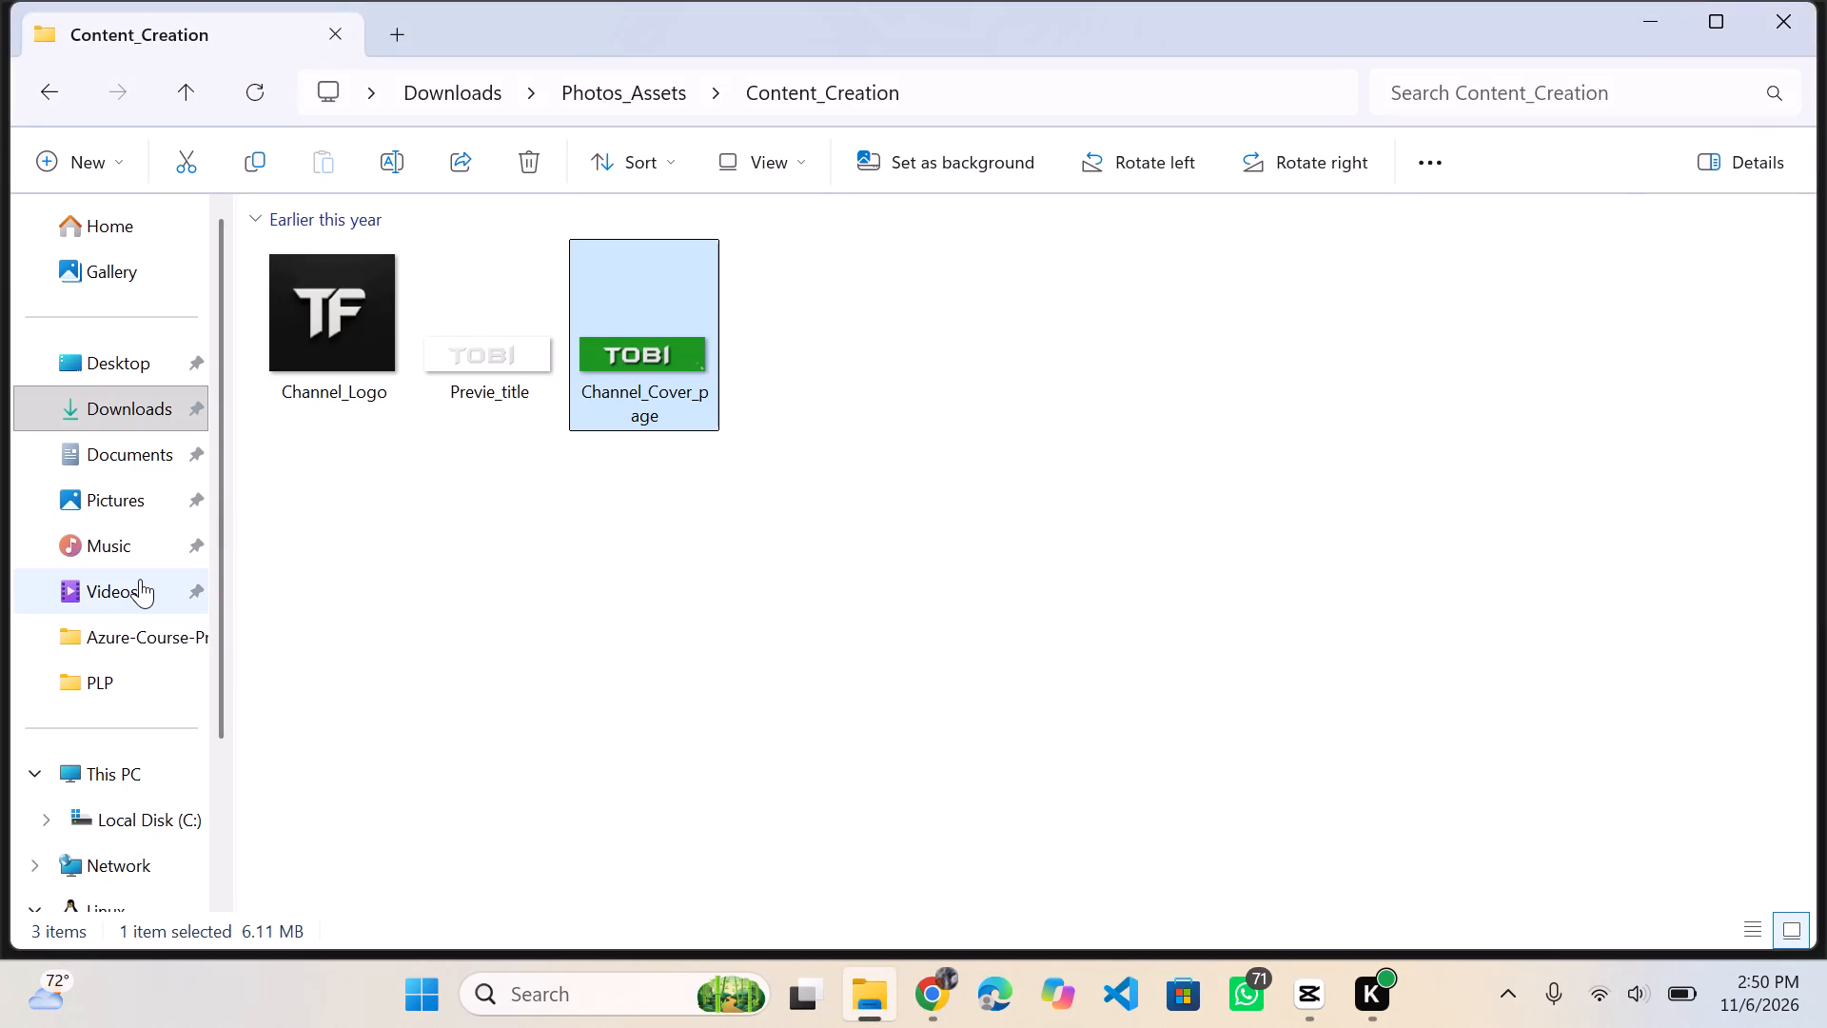
{"action": "scroll", "coordinate": [140, 579], "scroll_direction": "up", "scroll_amount": 1}
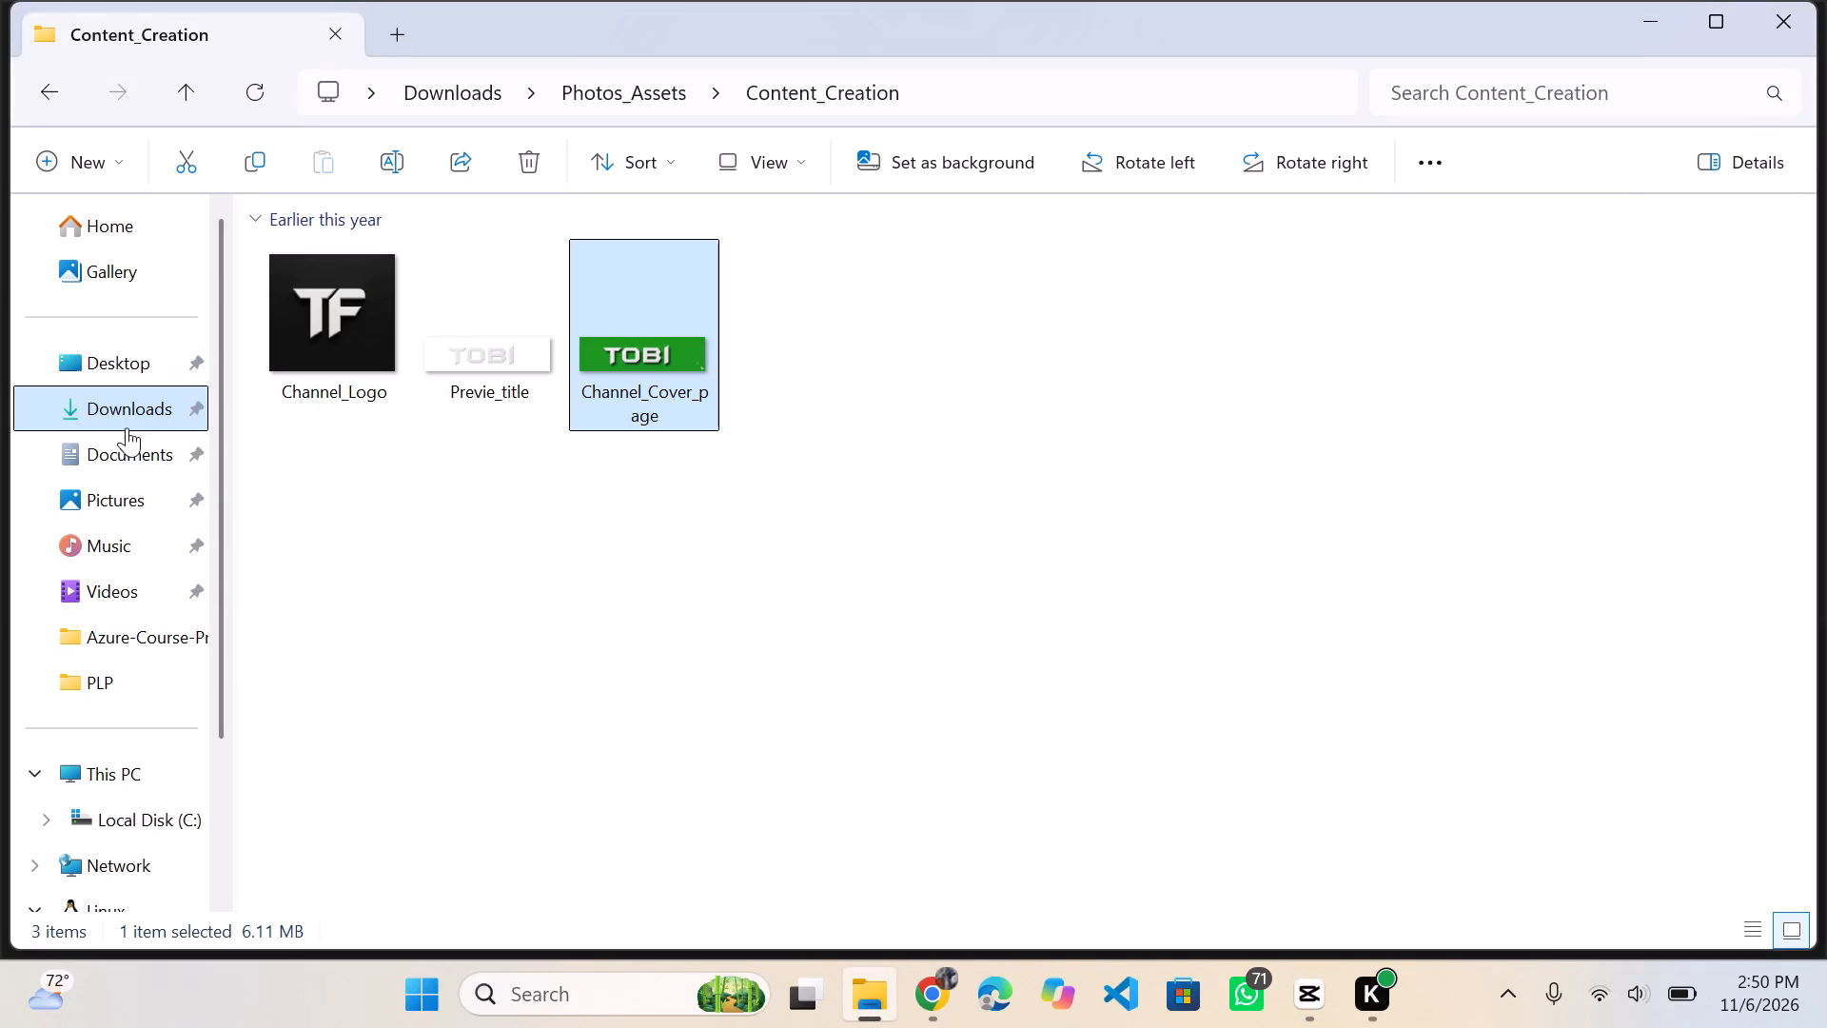
{"action": "left_click", "coordinate": [117, 415]}
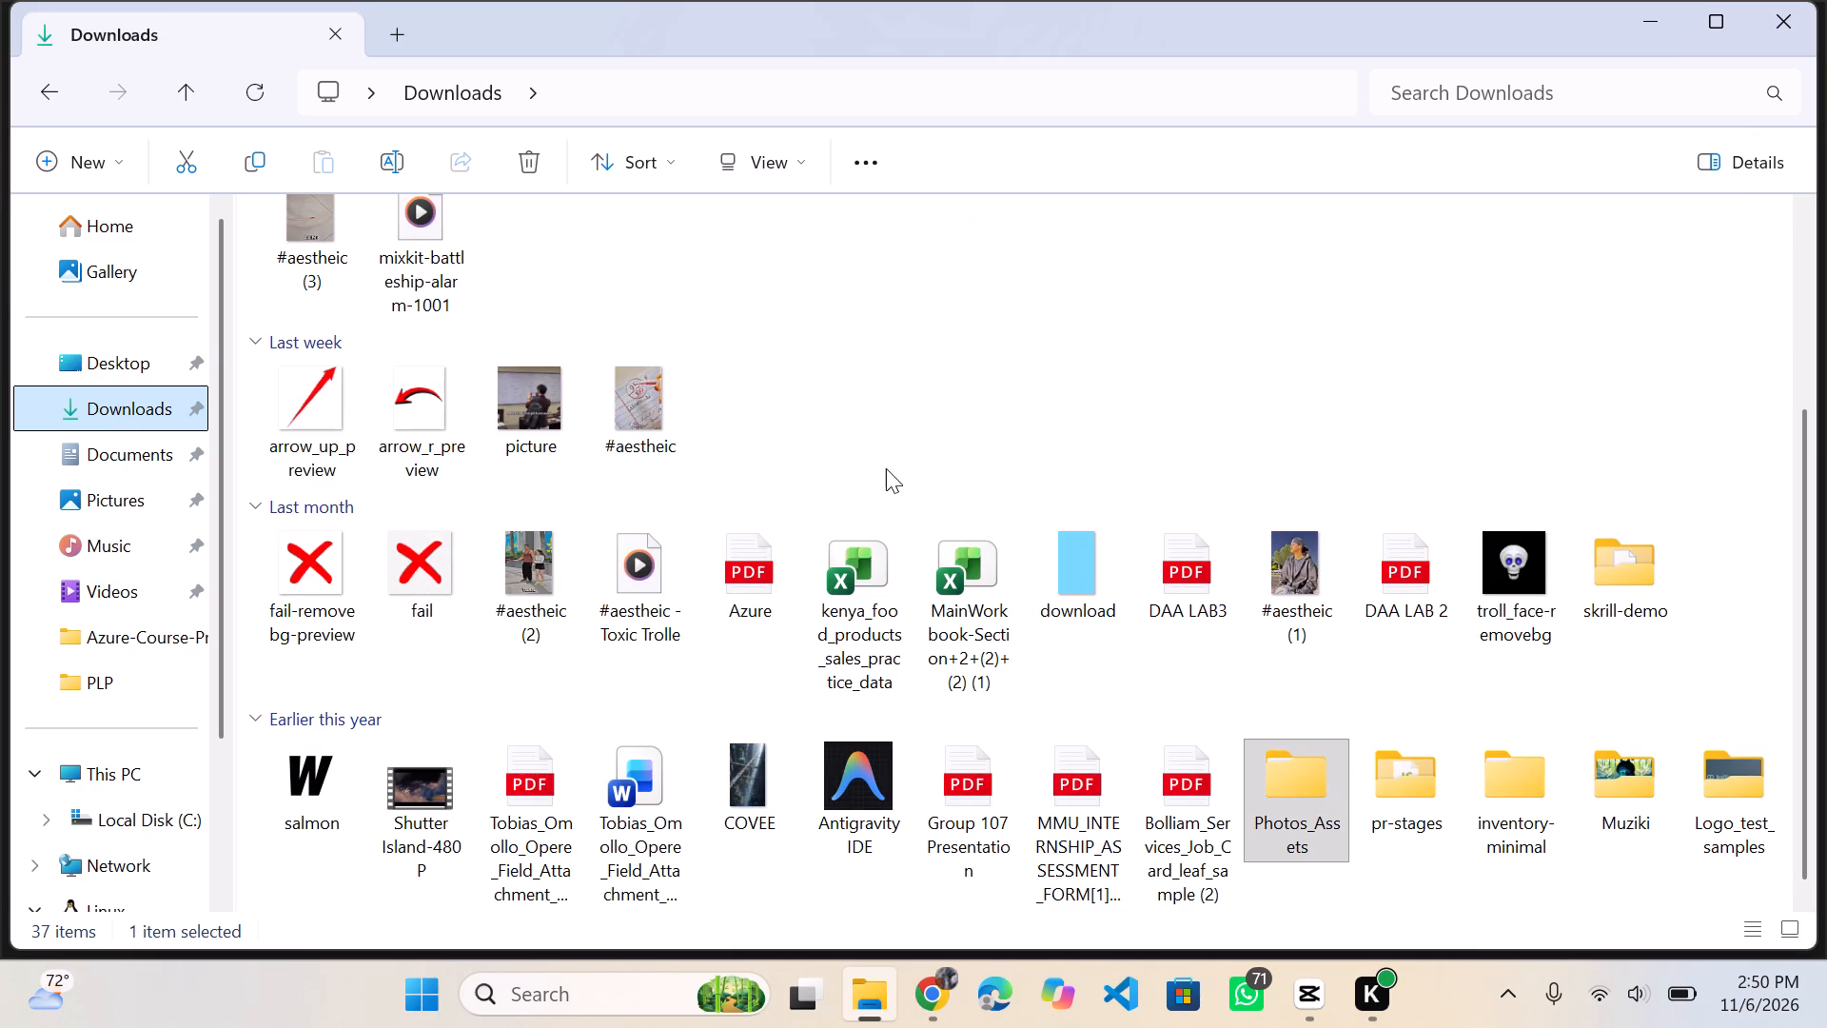
{"action": "scroll", "coordinate": [1105, 405], "scroll_direction": "up", "scroll_amount": 2}
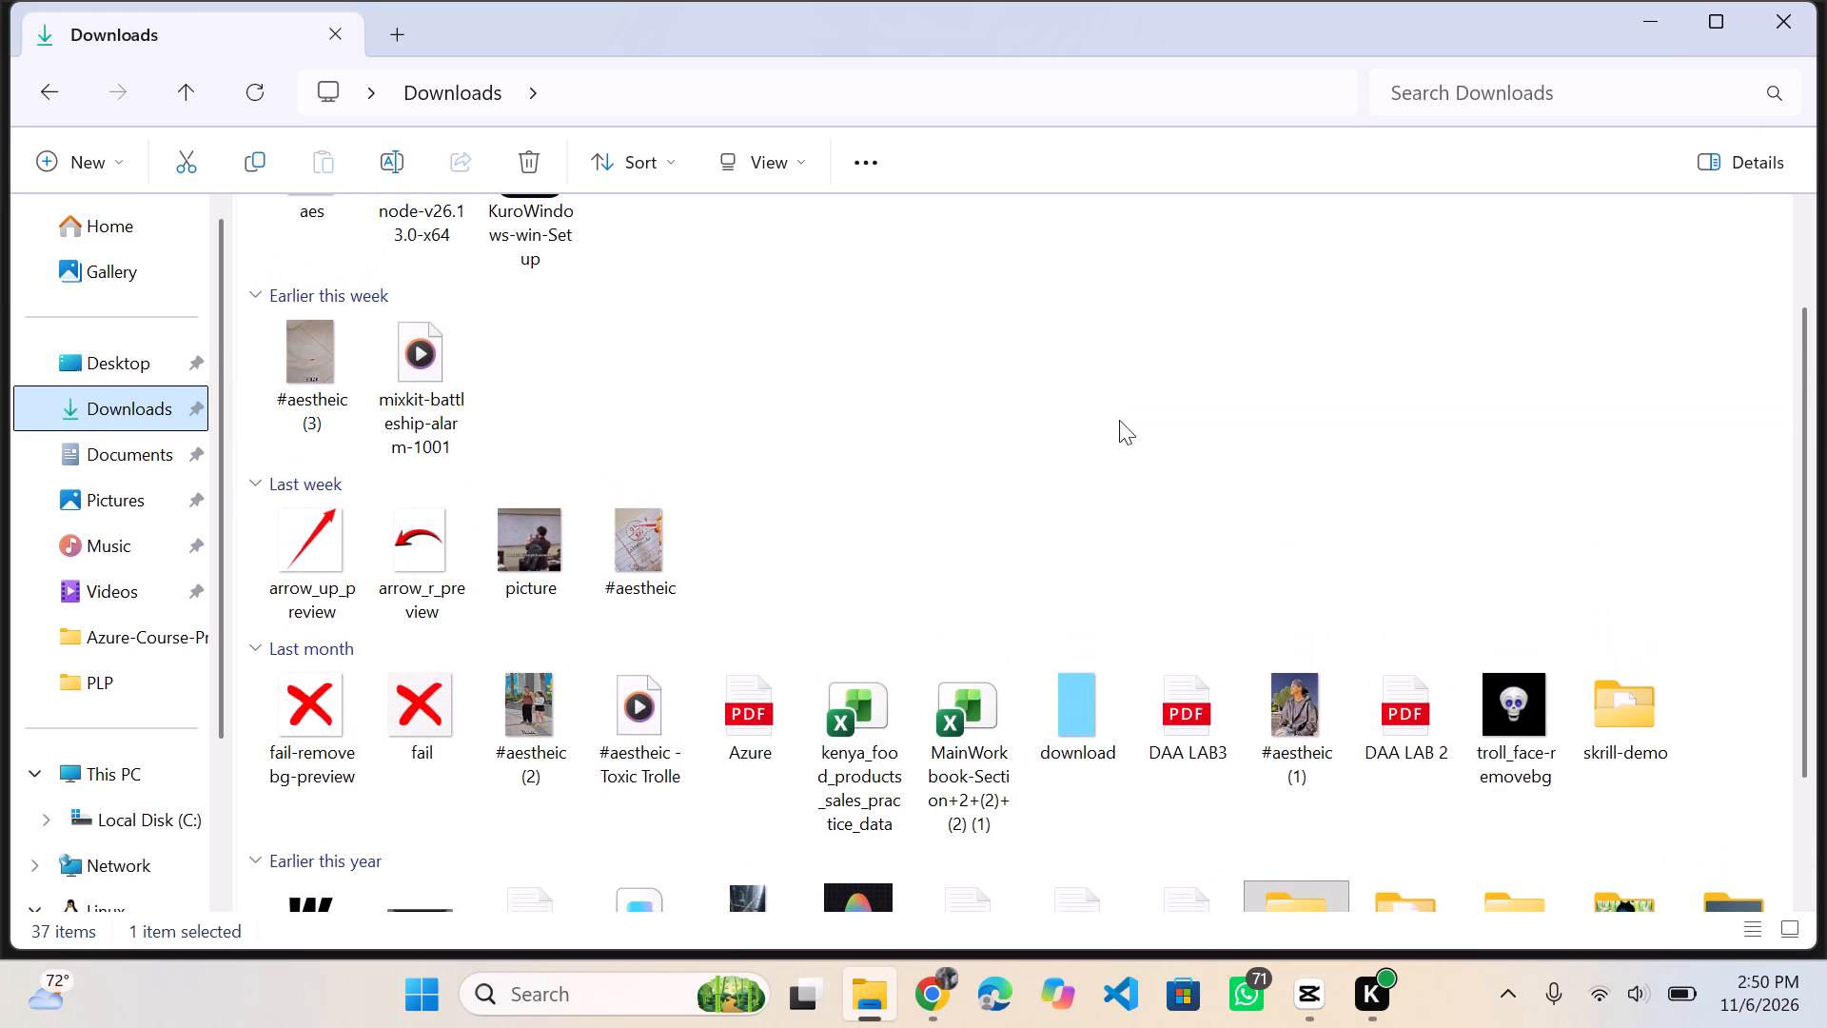
{"action": "scroll", "coordinate": [722, 436], "scroll_direction": "up", "scroll_amount": 2}
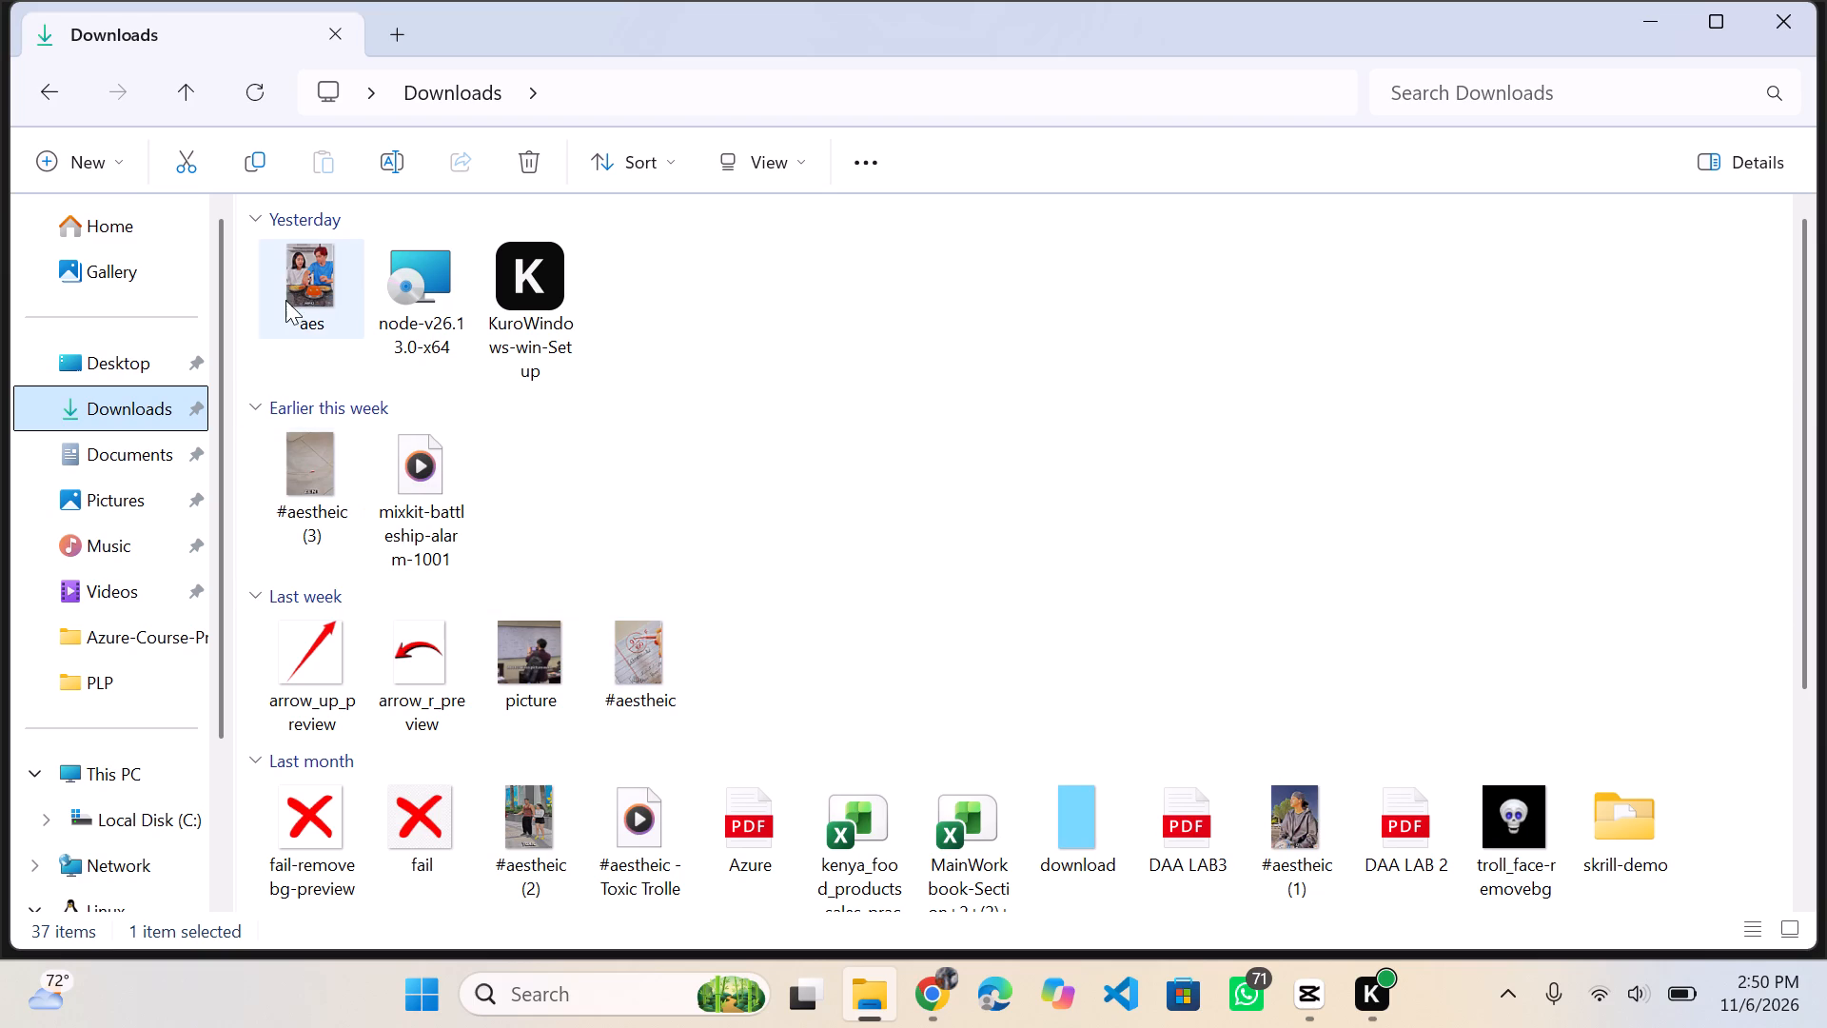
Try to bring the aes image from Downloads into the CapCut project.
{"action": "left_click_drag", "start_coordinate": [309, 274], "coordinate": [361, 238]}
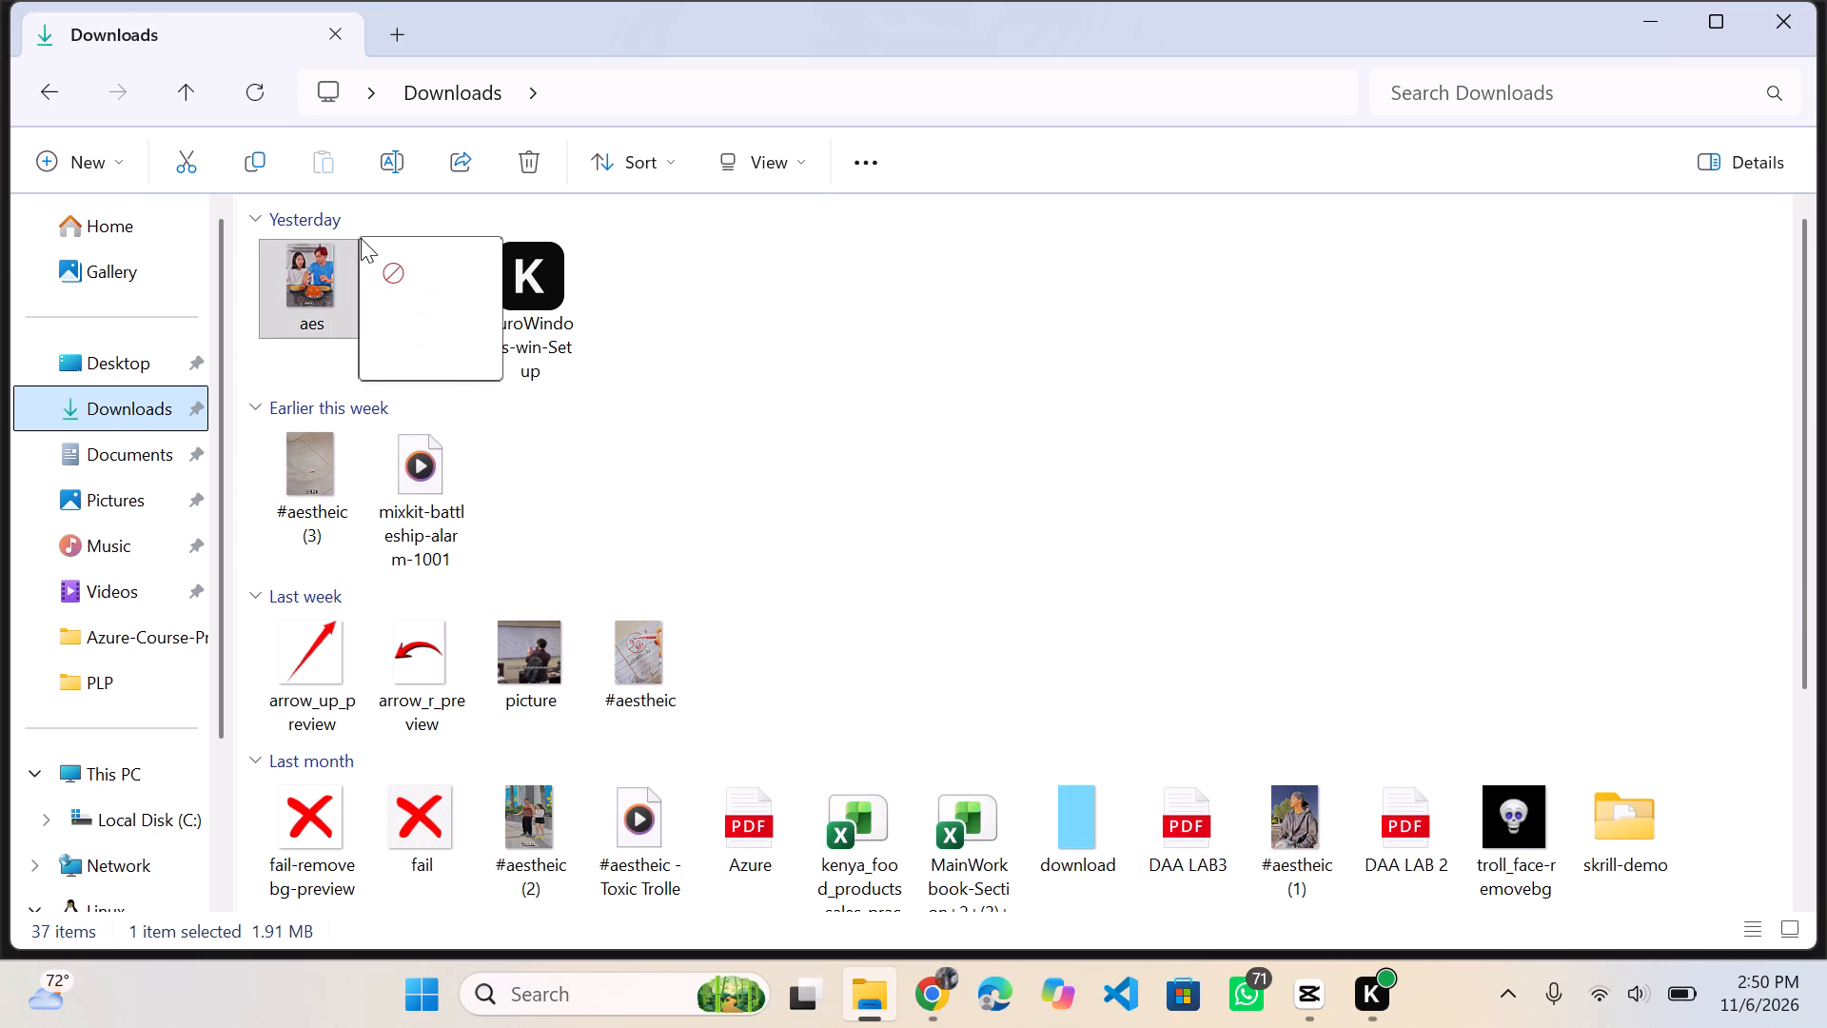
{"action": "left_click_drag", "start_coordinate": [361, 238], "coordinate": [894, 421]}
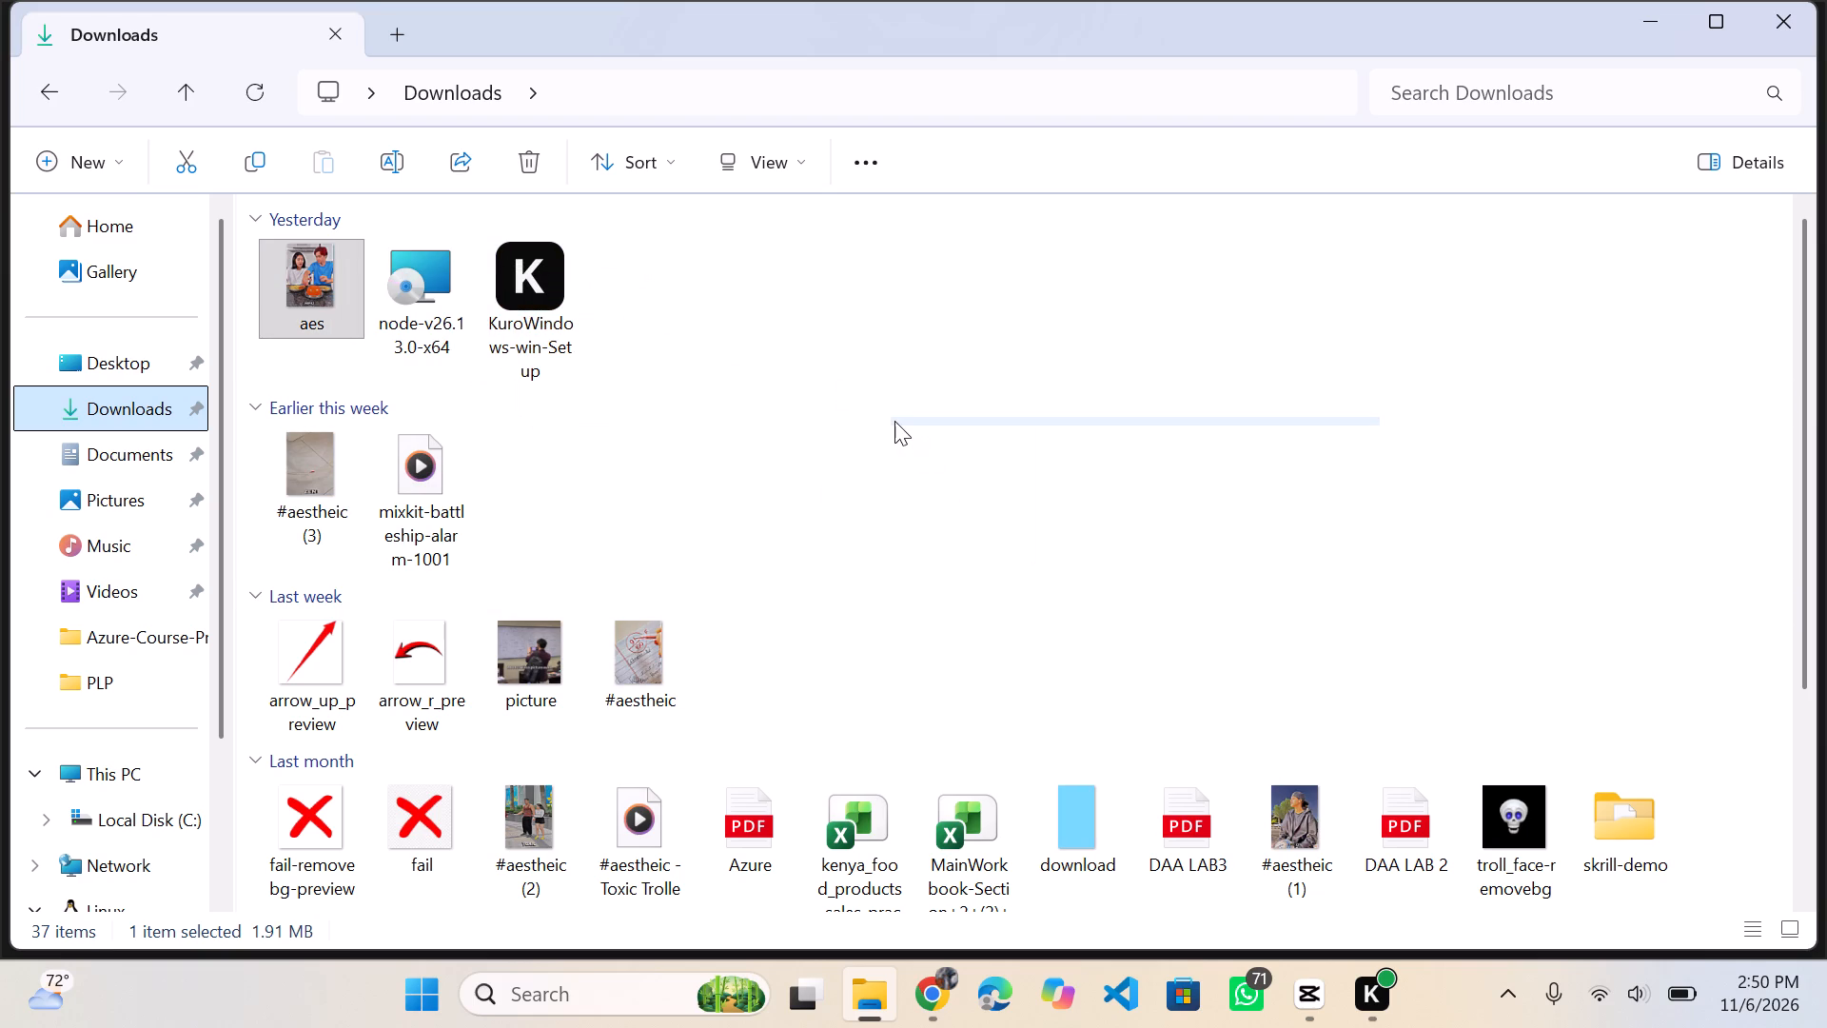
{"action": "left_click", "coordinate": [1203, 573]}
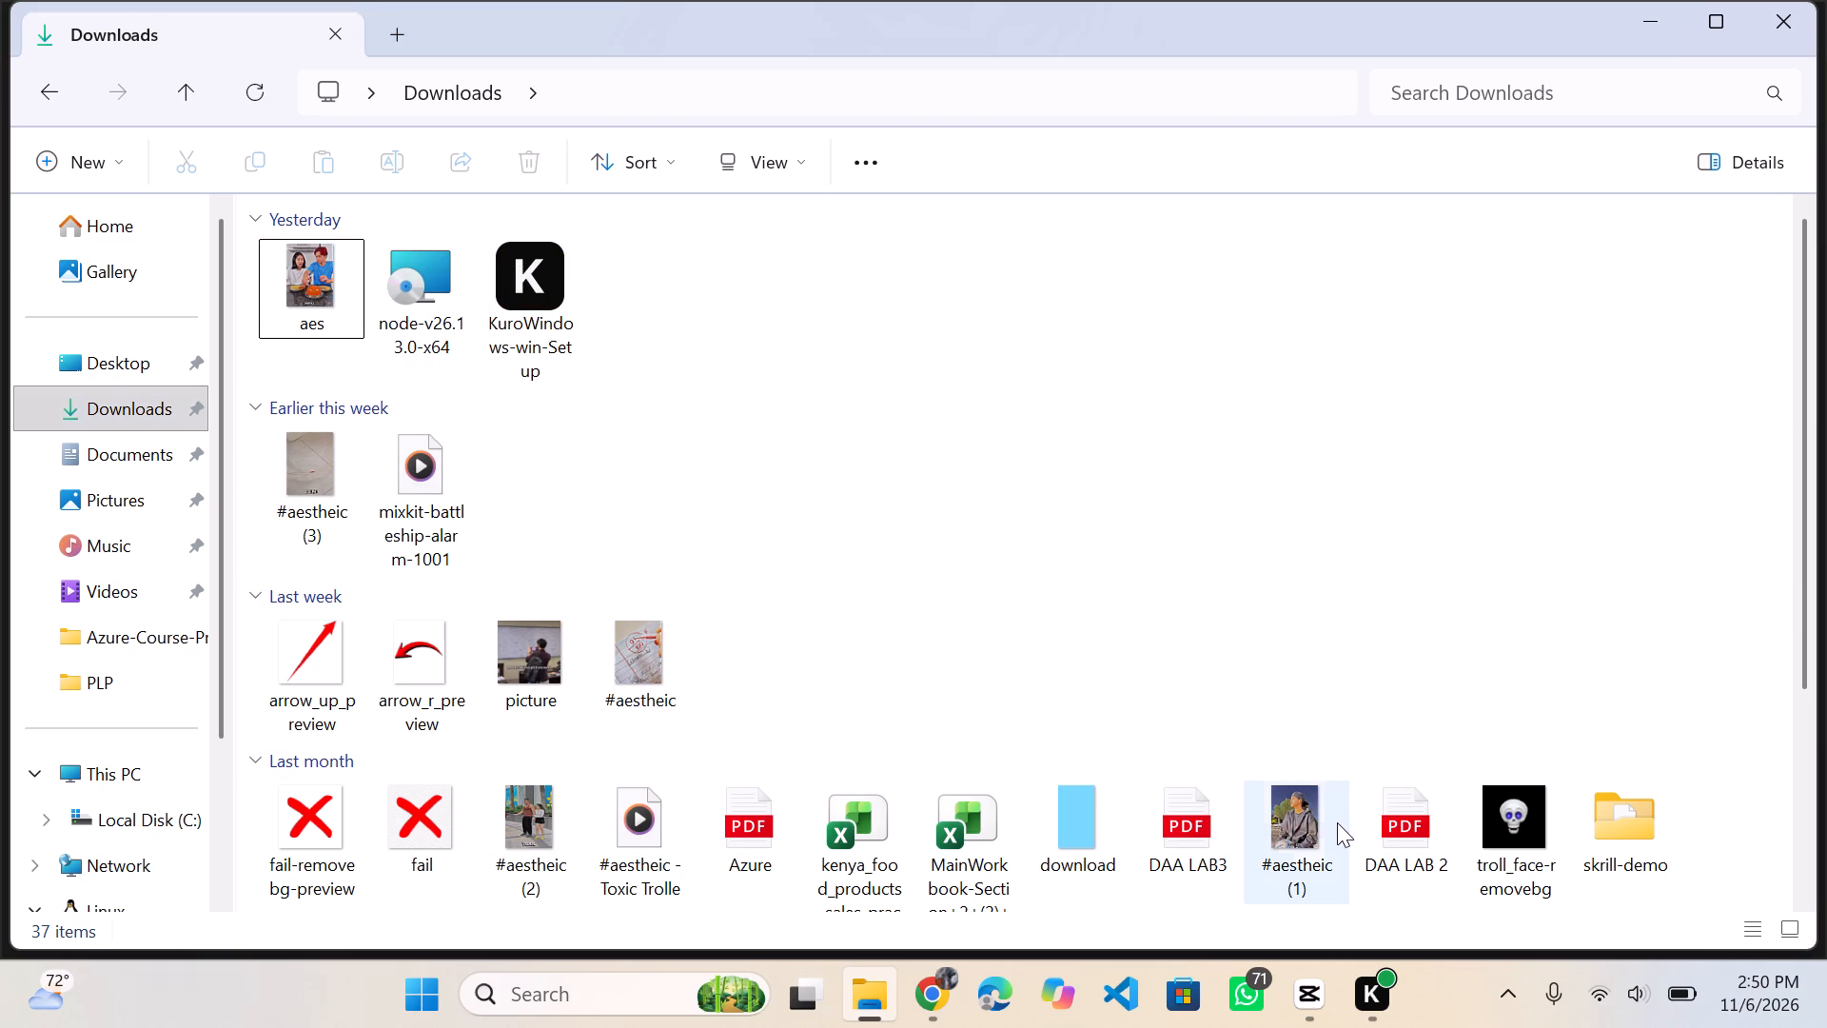